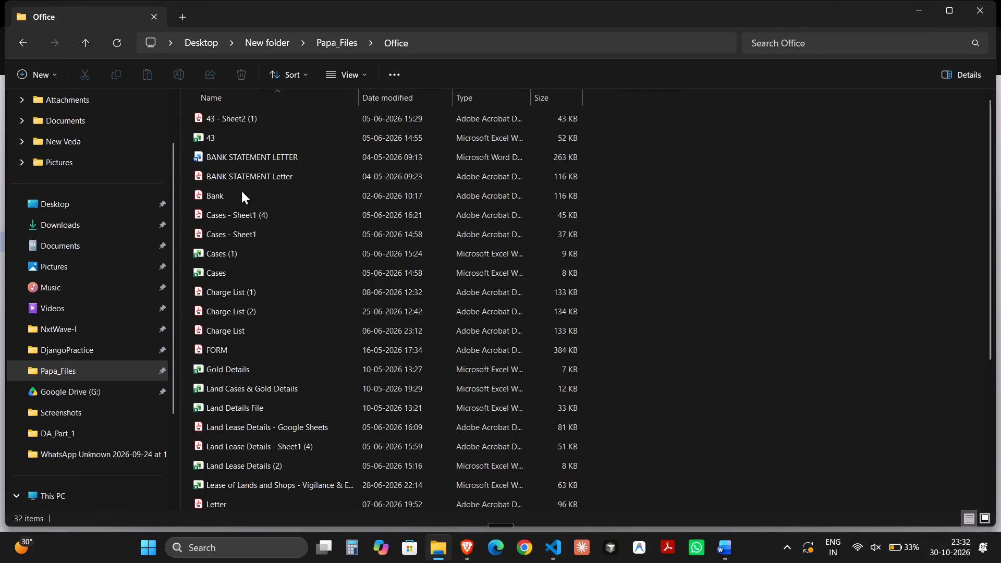
Find the PDF file "Land Lease Details - Google Sheets" in the Office folder and open it.
{"action": "scroll", "coordinate": [236, 273], "scroll_direction": "down", "scroll_amount": 1}
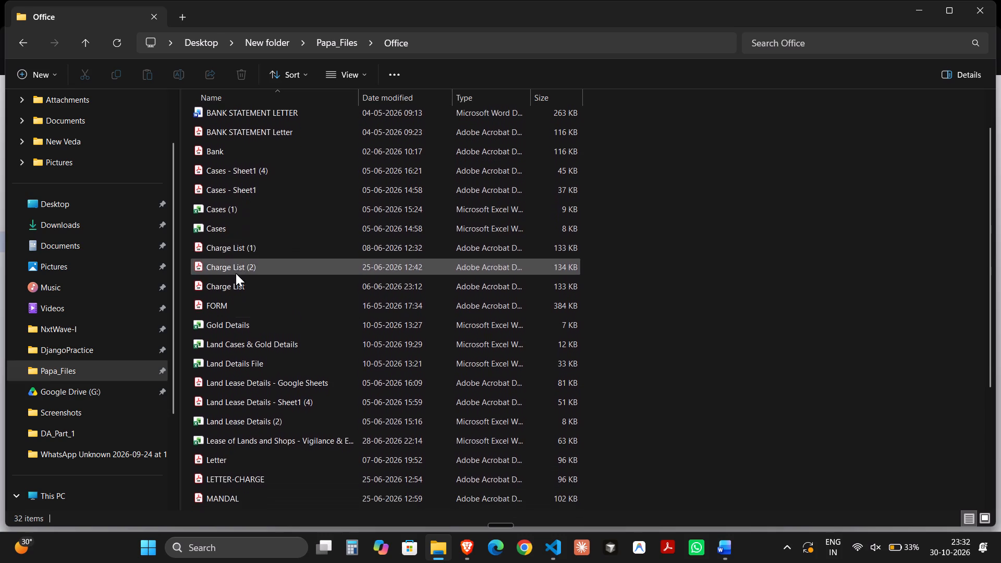
{"action": "scroll", "coordinate": [236, 273], "scroll_direction": "down", "scroll_amount": 2}
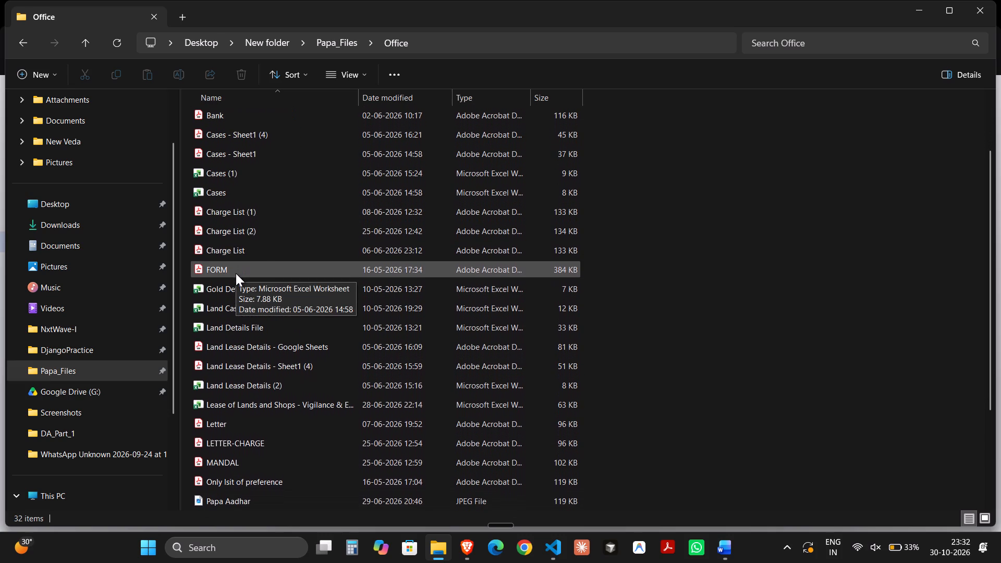
{"action": "scroll", "coordinate": [236, 273], "scroll_direction": "down", "scroll_amount": 2}
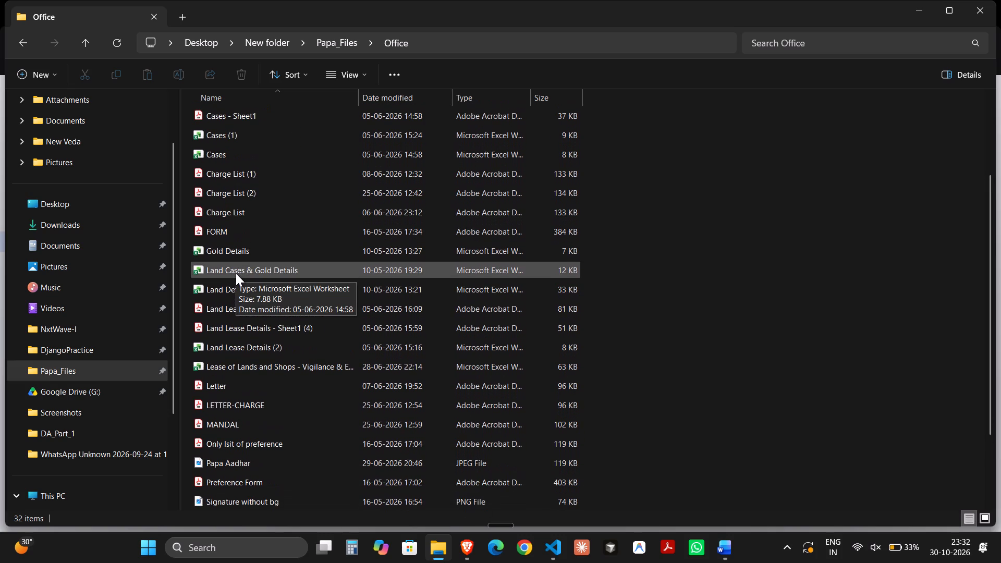
{"action": "scroll", "coordinate": [235, 268], "scroll_direction": "down", "scroll_amount": 2}
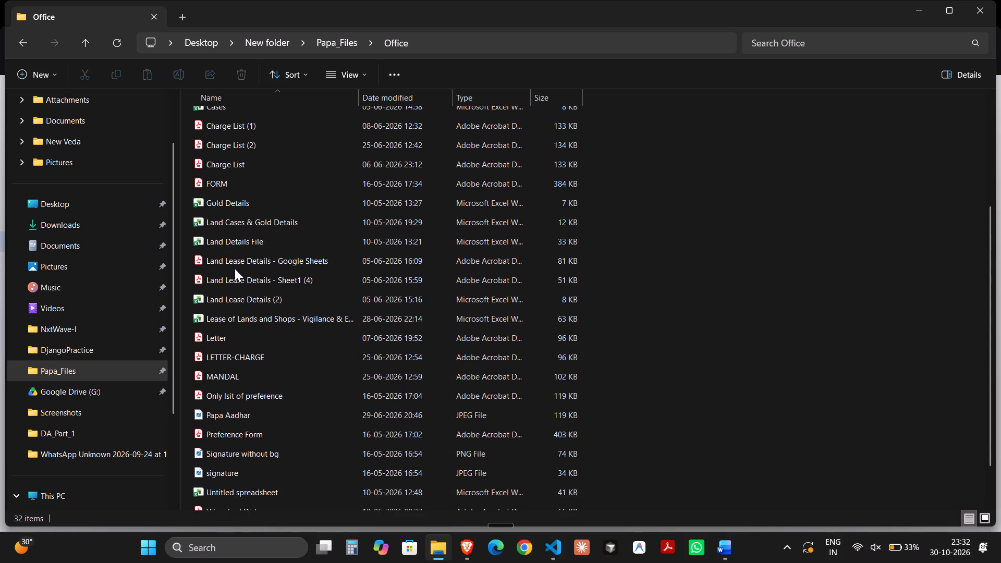
{"action": "double_click", "coordinate": [235, 262]}
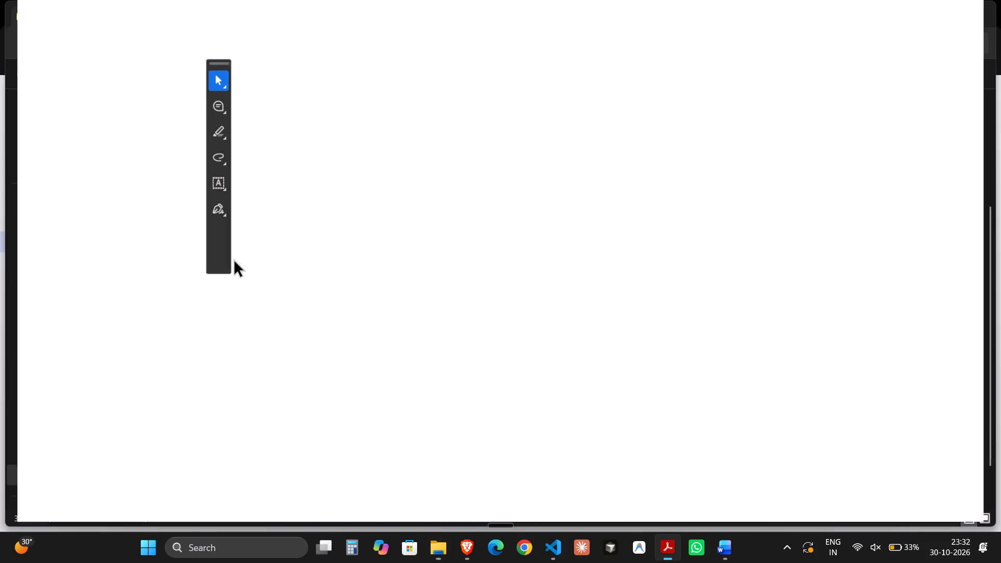
Examine the Endowment Department land leases table in the open PDF, dismissing the What's new pop-up, and close the PDF window.
{"action": "scroll", "coordinate": [436, 133], "scroll_direction": "up", "scroll_amount": 2, "text": "ctrl"}
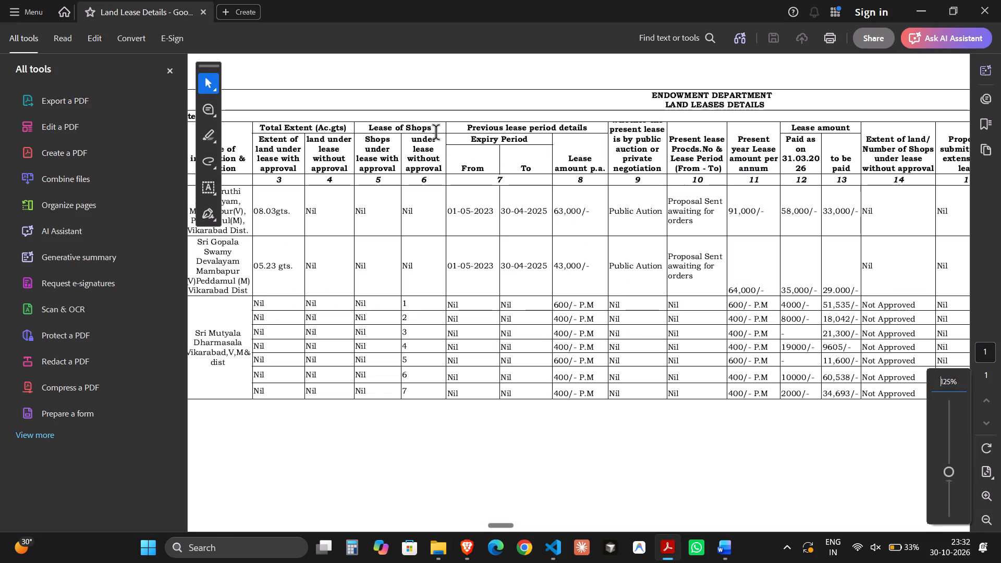
{"action": "left_click_drag", "start_coordinate": [436, 133], "coordinate": [446, 162]}
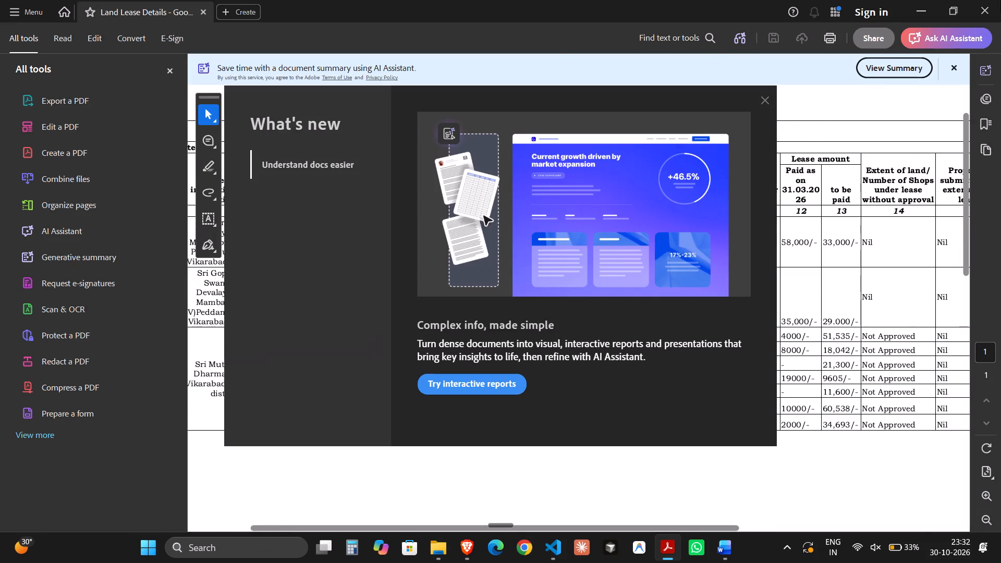
{"action": "left_click", "coordinate": [758, 97]}
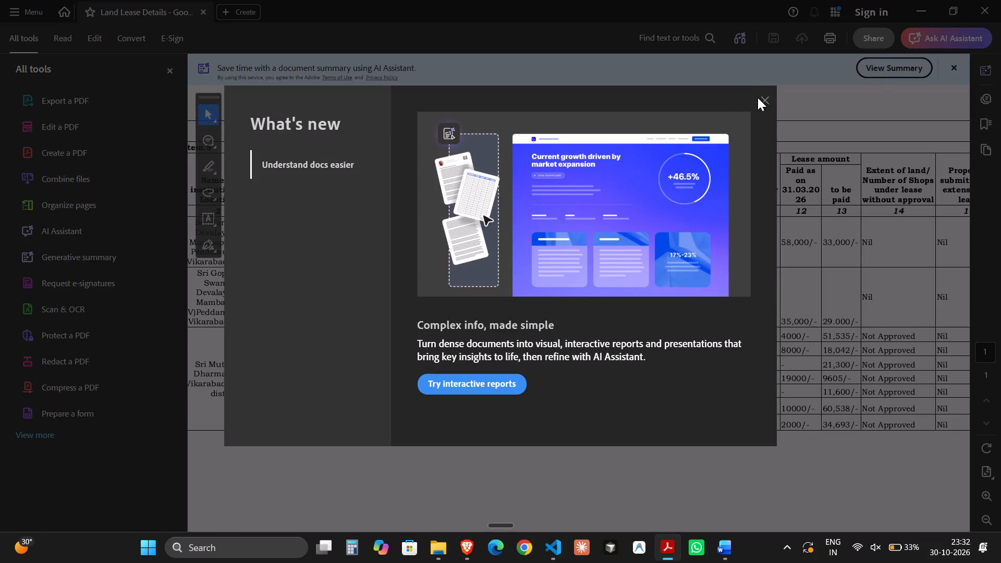
{"action": "left_click", "coordinate": [763, 98]}
{"action": "left_click", "coordinate": [997, 19]}
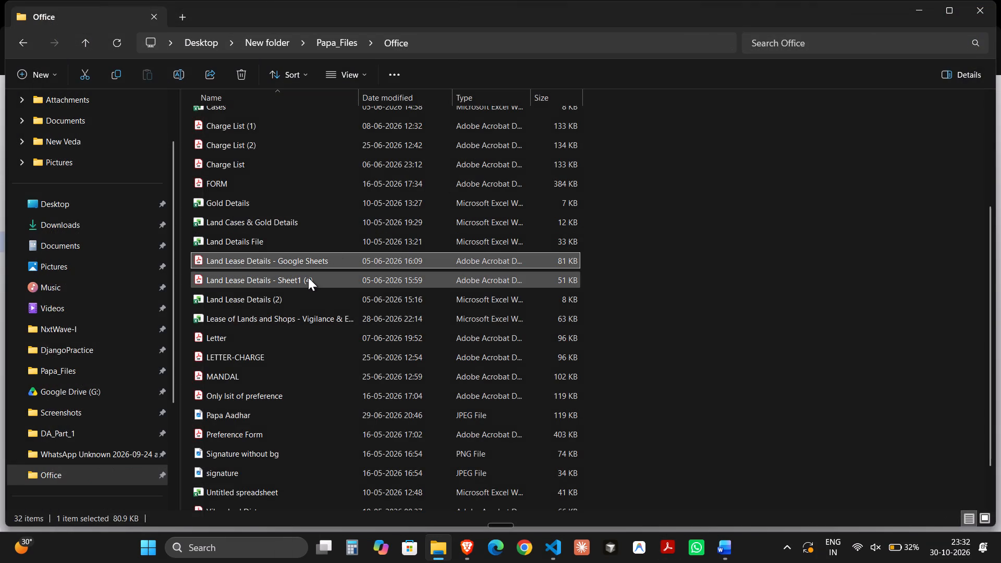
Look through the land, lease and charge list files in the Office folder.
{"action": "scroll", "coordinate": [308, 277], "scroll_direction": "down", "scroll_amount": 2}
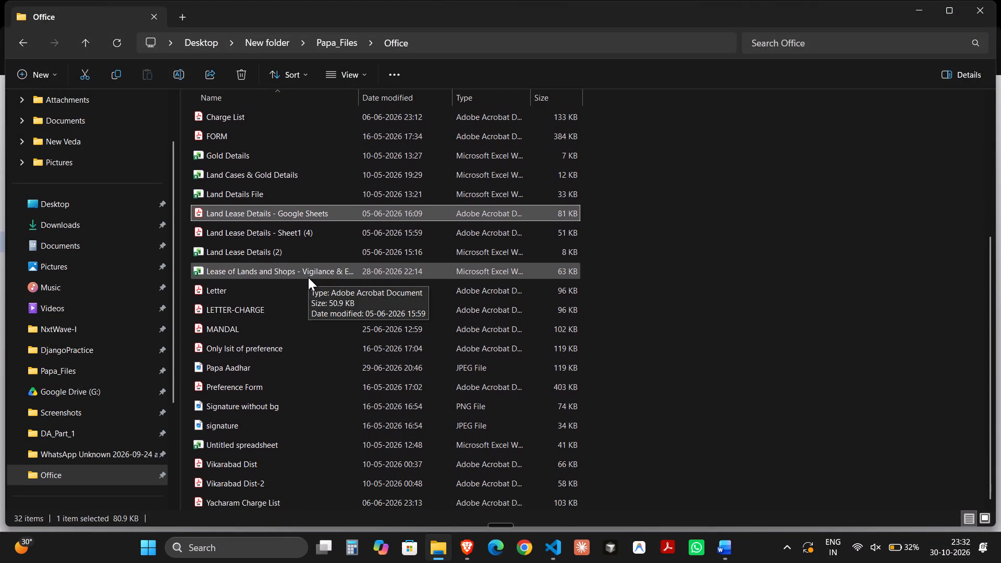
{"action": "scroll", "coordinate": [308, 277], "scroll_direction": "down", "scroll_amount": 2}
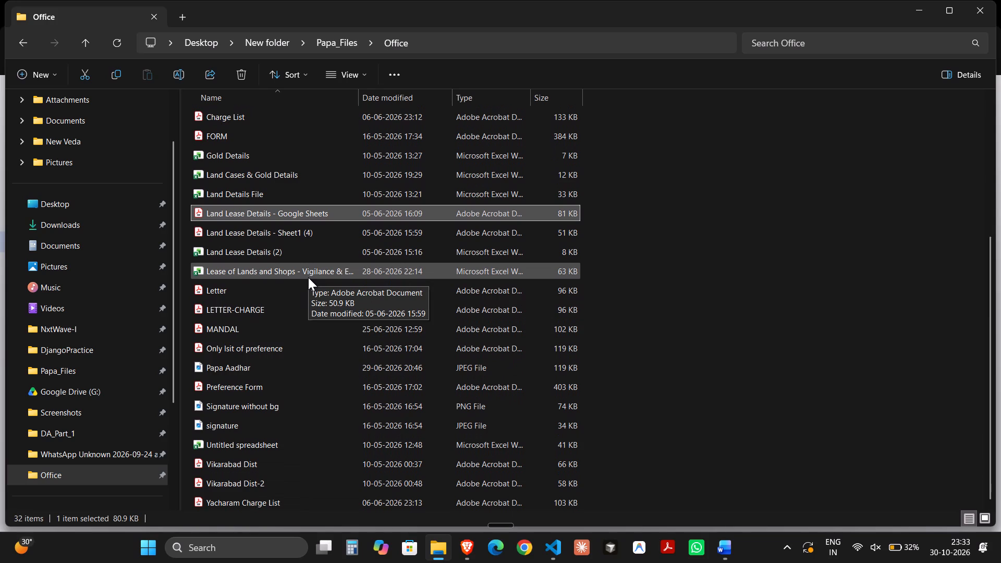
{"action": "scroll", "coordinate": [308, 277], "scroll_direction": "up", "scroll_amount": 1}
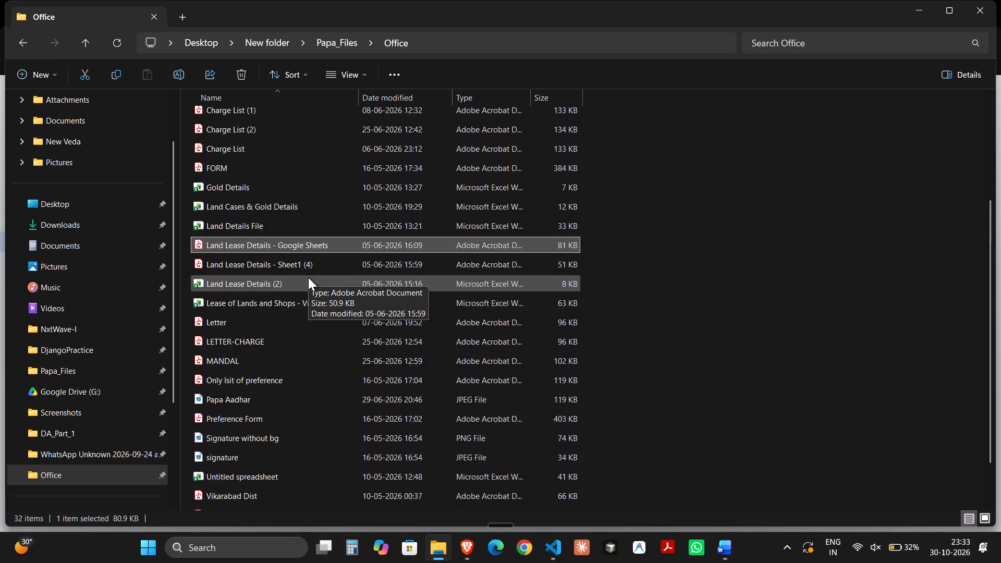
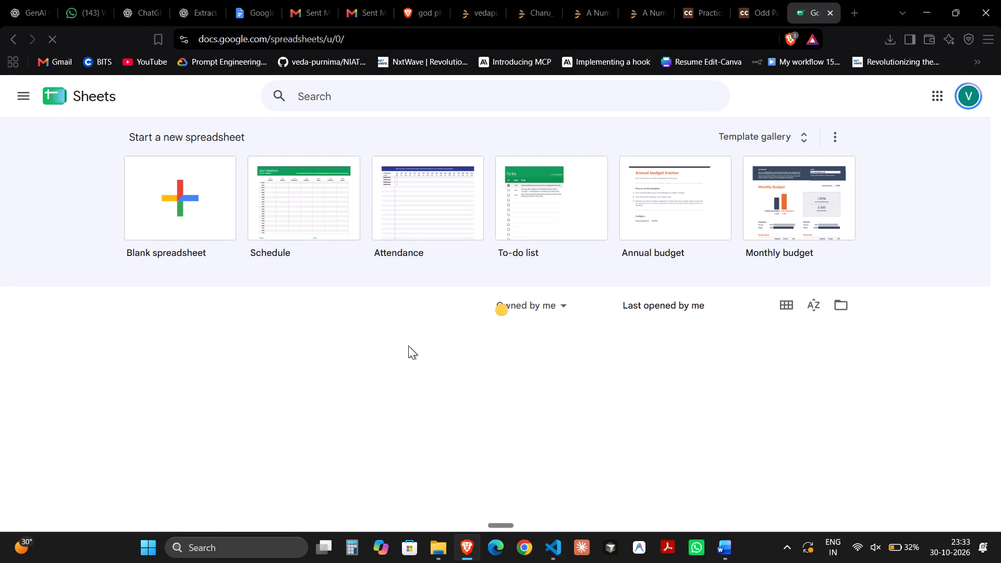
Open the Sri Laxmi Narsimha Swamy Devasthanam spreadsheet, examine its lease columns through Remarks, and return to the Google Sheets file list.
{"action": "scroll", "coordinate": [408, 346], "scroll_direction": "down", "scroll_amount": 2}
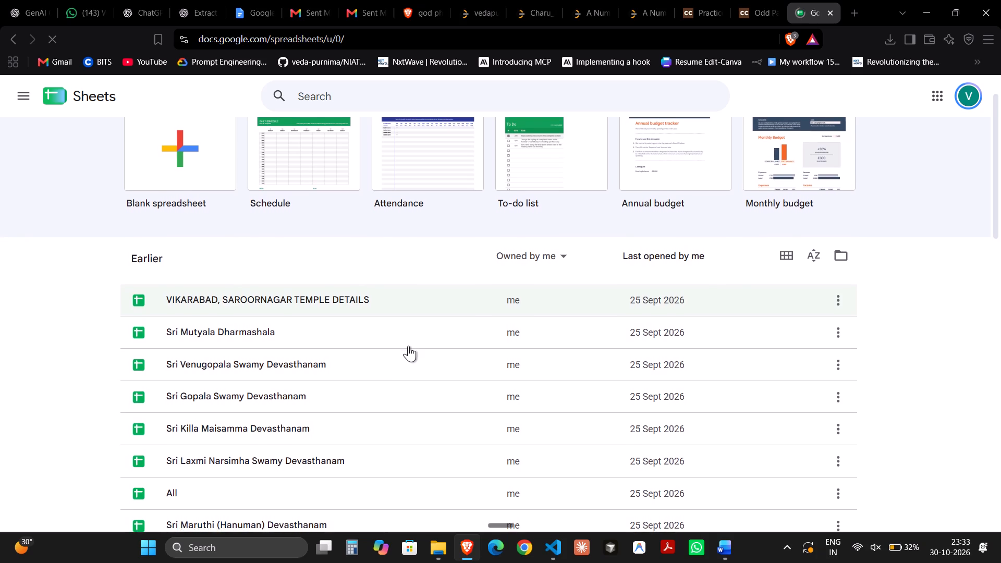
{"action": "scroll", "coordinate": [408, 346], "scroll_direction": "down", "scroll_amount": 2}
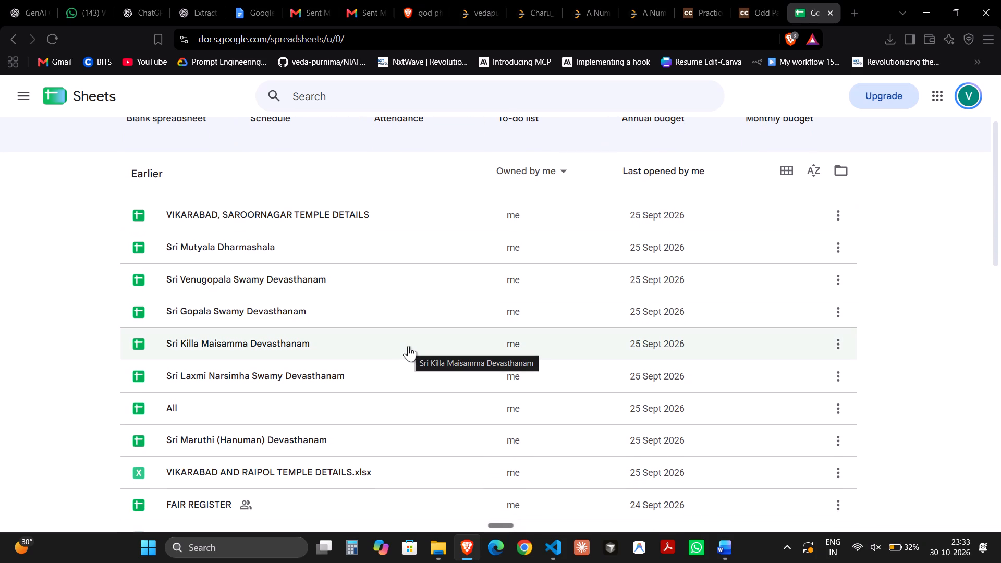
{"action": "double_click", "coordinate": [352, 372]}
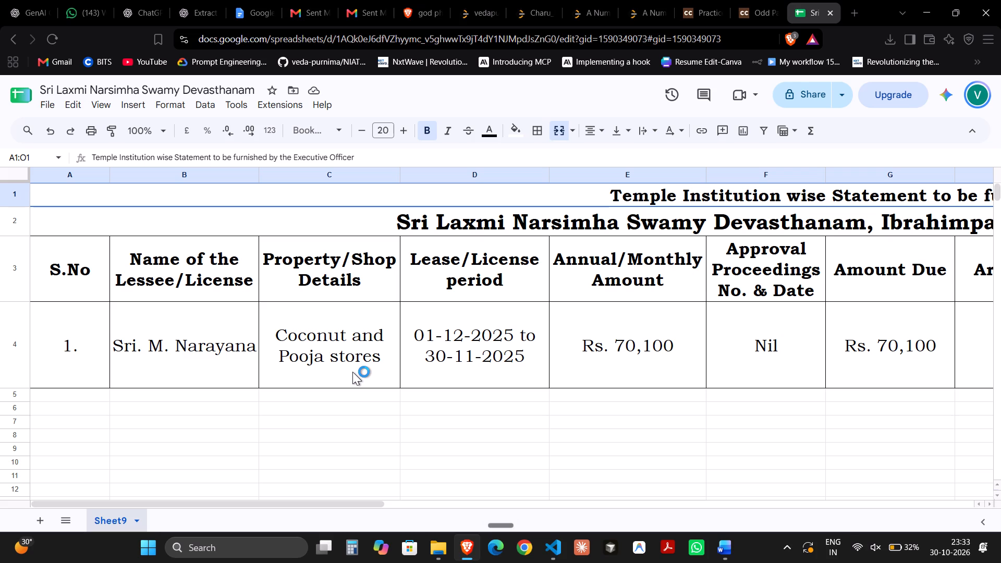
{"action": "scroll", "coordinate": [352, 372], "scroll_direction": "left", "scroll_amount": 8}
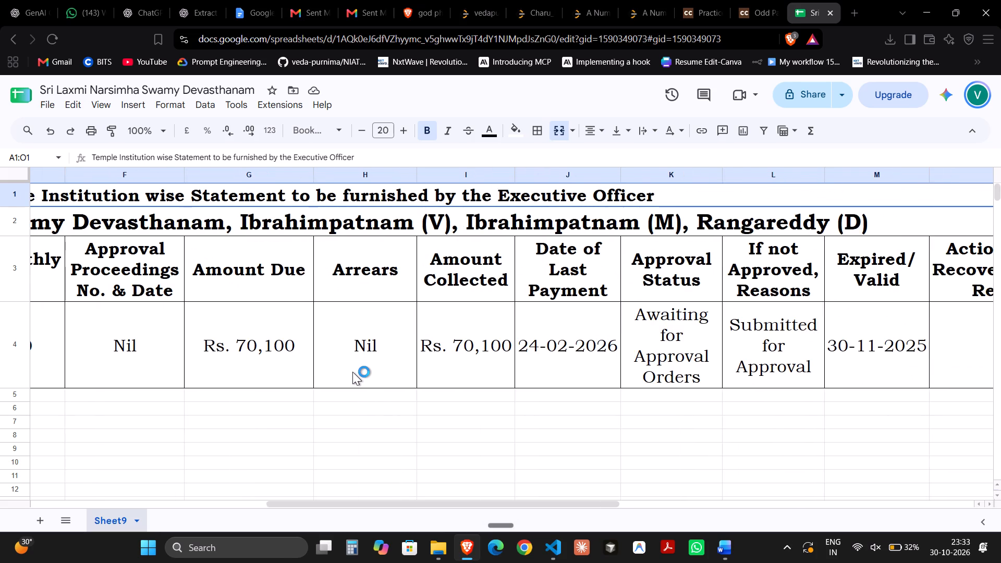
{"action": "scroll", "coordinate": [352, 372], "scroll_direction": "left", "scroll_amount": 7}
{"action": "scroll", "coordinate": [352, 372], "scroll_direction": "right", "scroll_amount": 4}
{"action": "key", "text": "Escape"}
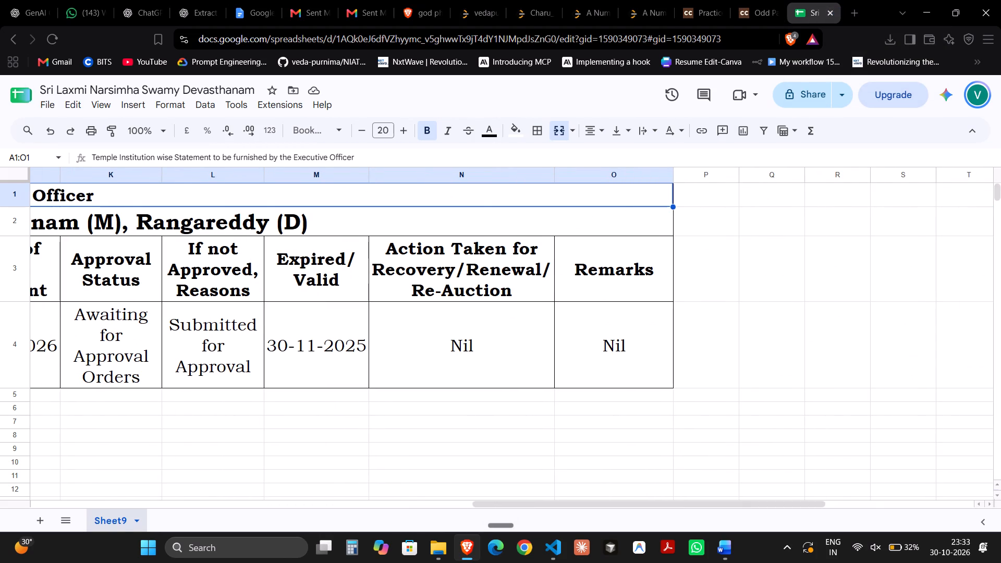
{"action": "left_click", "coordinate": [18, 93]}
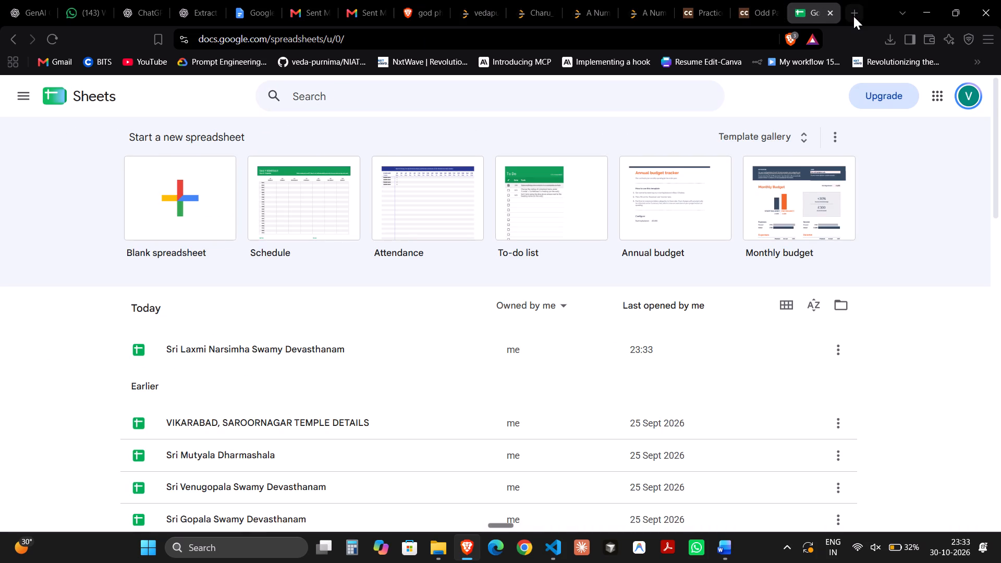
Open a new browser tab and start entering the Canva address.
{"action": "left_click", "coordinate": [853, 16]}
{"action": "type", "text": "ca"}
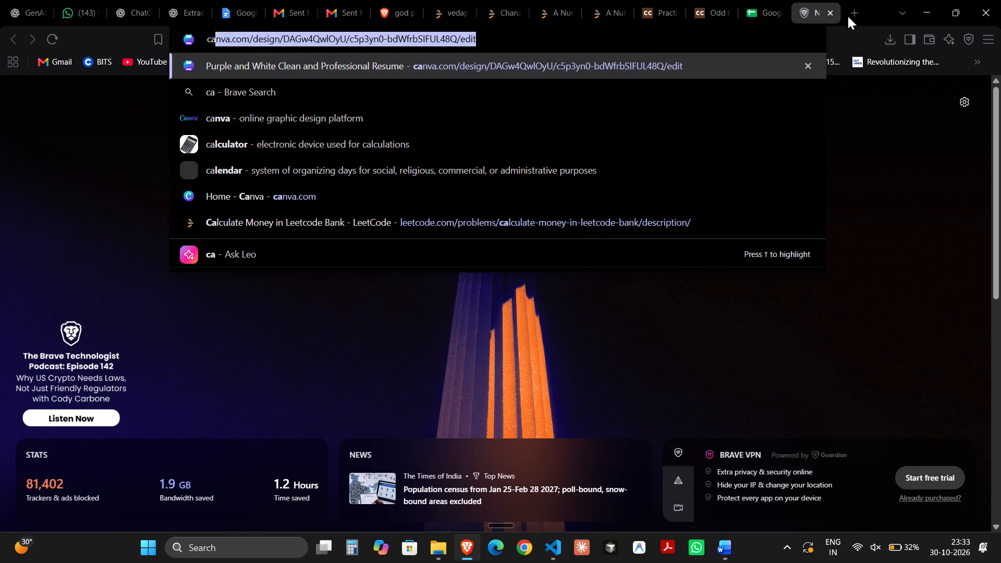
{"action": "left_click", "coordinate": [693, 44]}
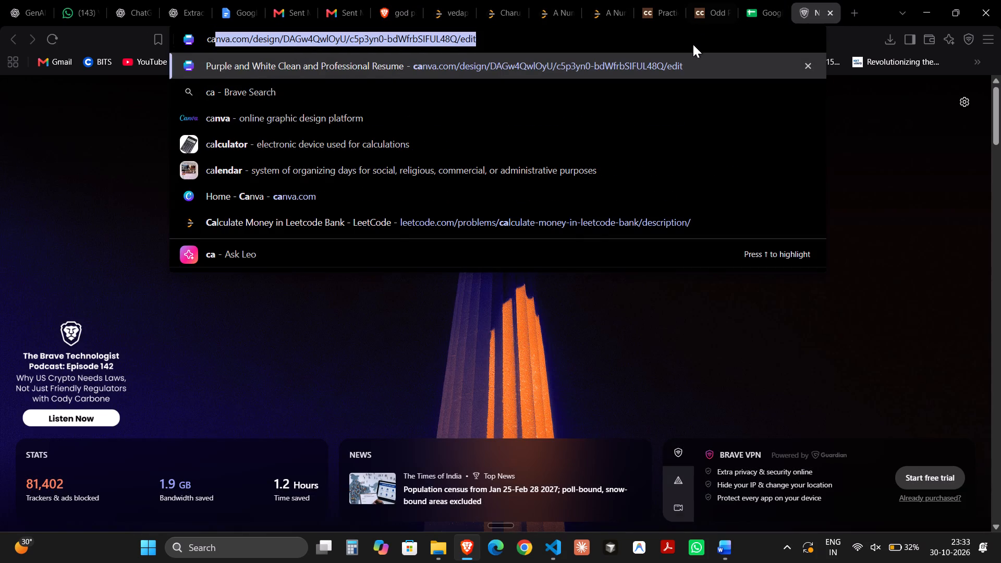
Search the Google Sheets files for "auction" and look through the suggested spreadsheets.
{"action": "left_click", "coordinate": [744, 11]}
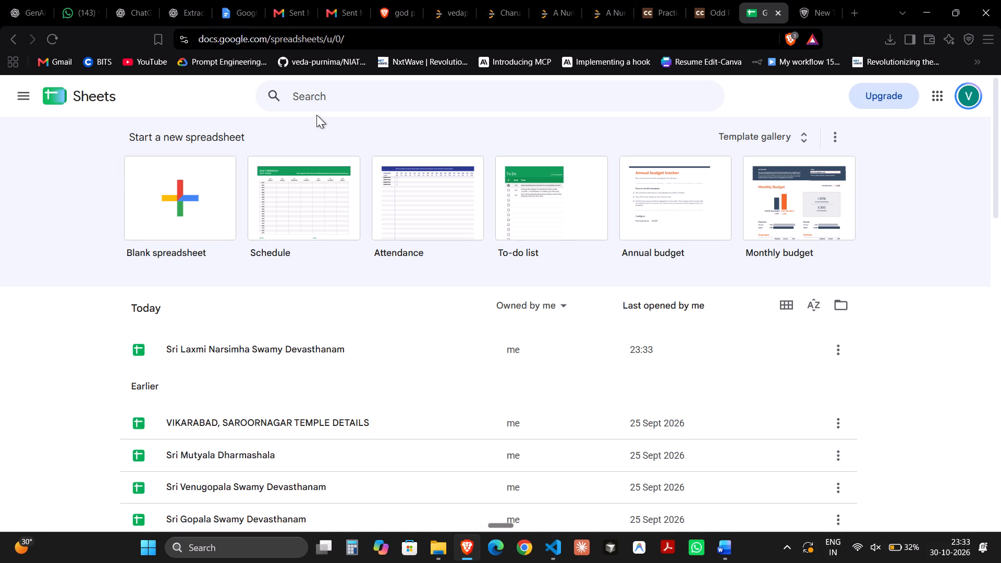
{"action": "left_click", "coordinate": [322, 99]}
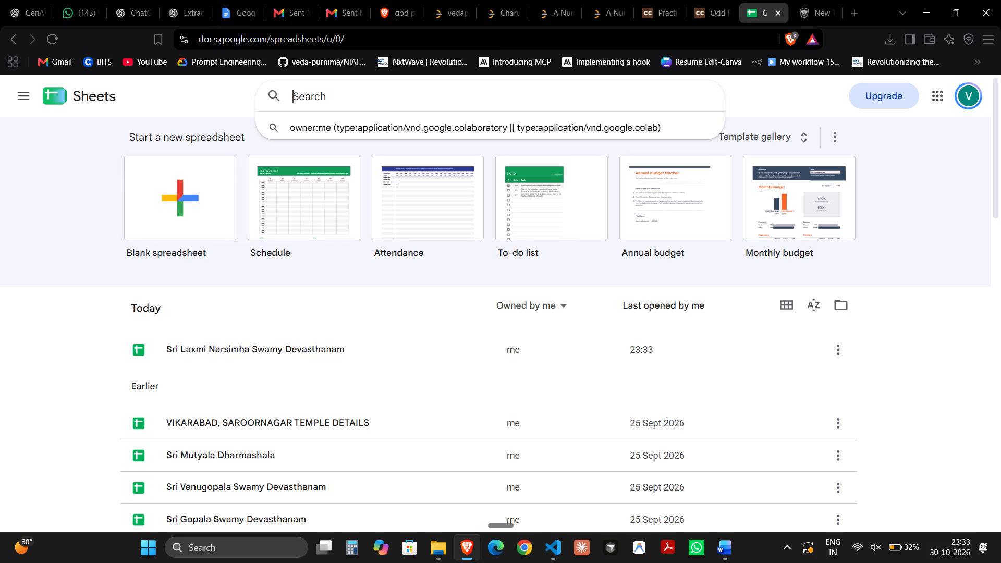
{"action": "type", "text": "au"}
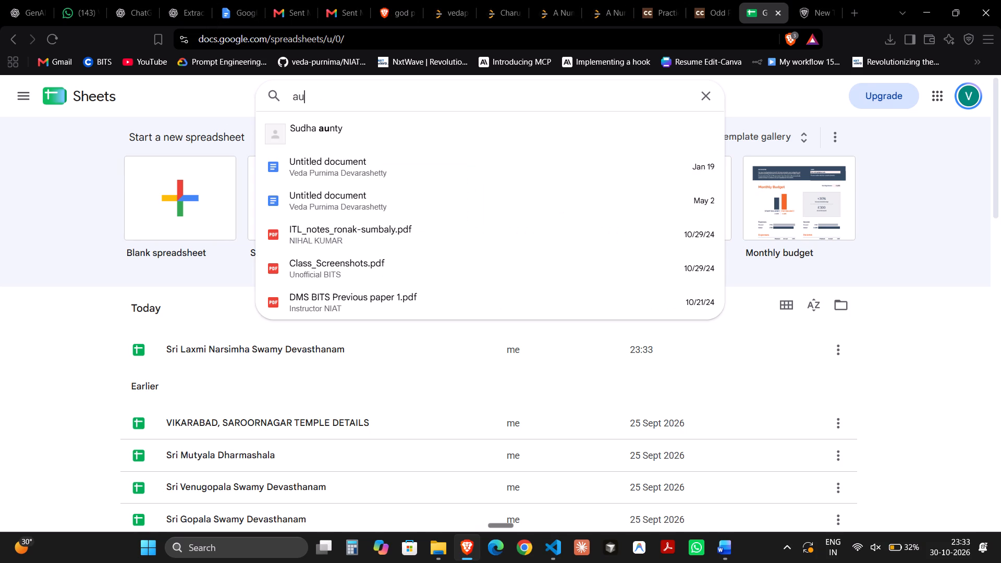
{"action": "type", "text": "ctio"}
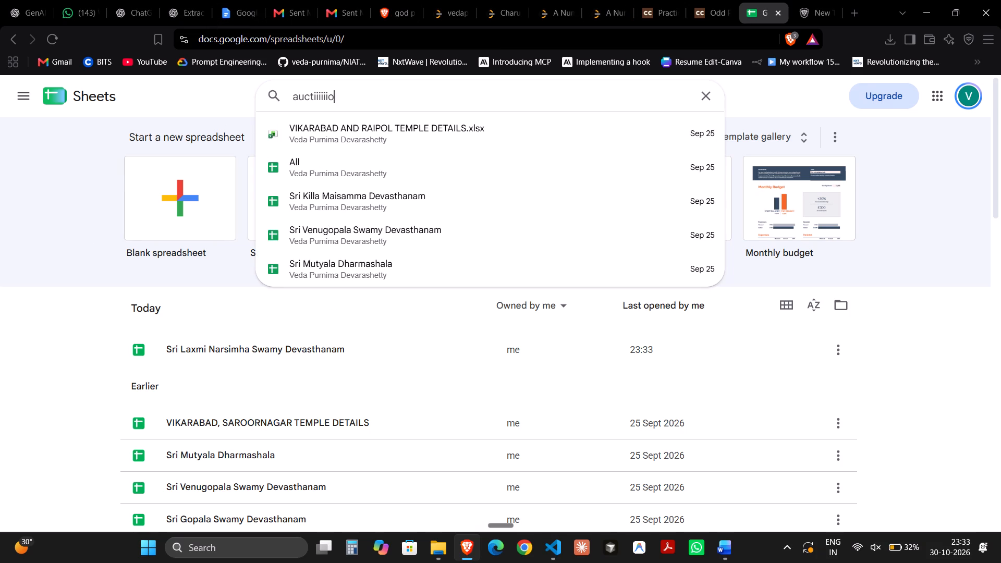
{"action": "key", "text": "BackSpace"}
{"action": "key", "text": "BackSpace"}
{"action": "key", "text": "BackSpace"}
{"action": "key", "text": "BackSpace"}
{"action": "key", "text": "BackSpace"}
{"action": "key", "text": "BackSpace"}
{"action": "type", "text": "on"}
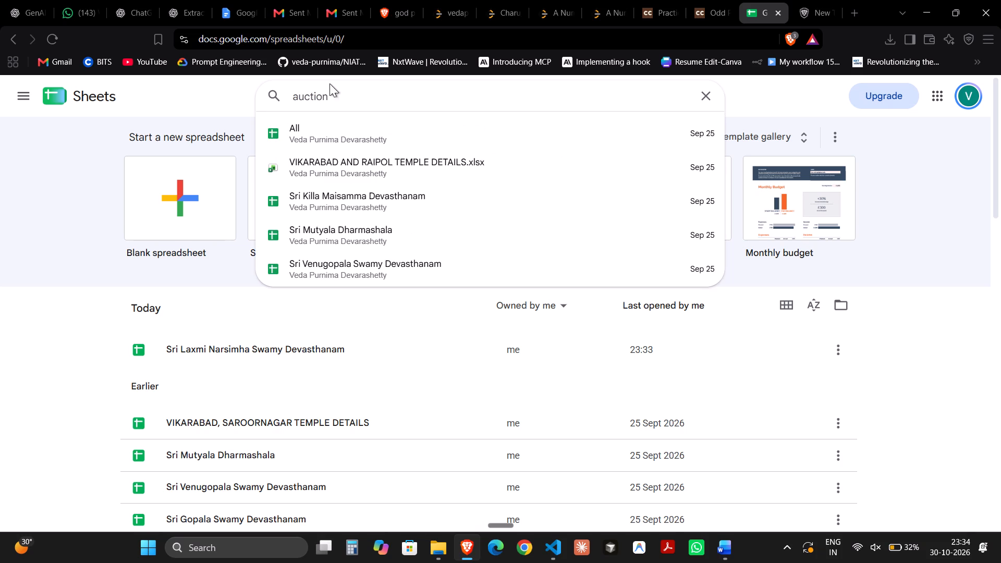
{"action": "left_click", "coordinate": [438, 386]}
{"action": "scroll", "coordinate": [429, 197], "scroll_direction": "down", "scroll_amount": 1}
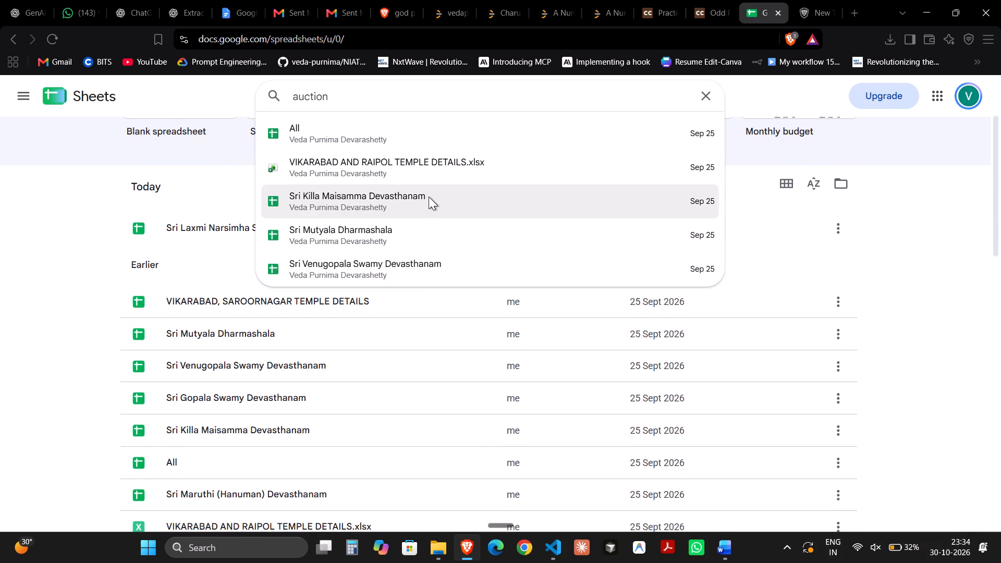
{"action": "scroll", "coordinate": [429, 197], "scroll_direction": "down", "scroll_amount": 2}
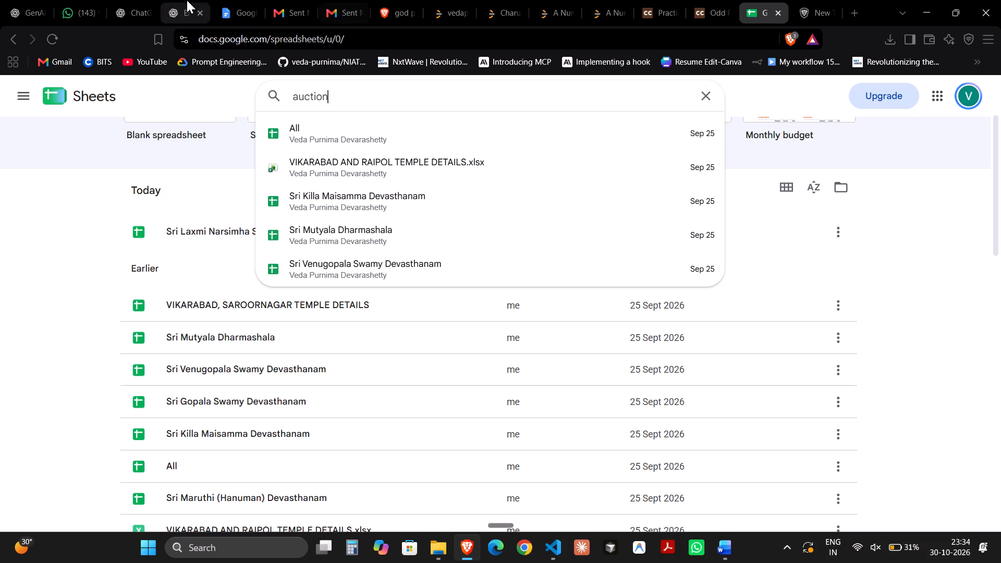
Search Google Docs for "aution", look over the suggested files, and clear the search.
{"action": "left_click", "coordinate": [235, 0]}
{"action": "left_click", "coordinate": [330, 86]}
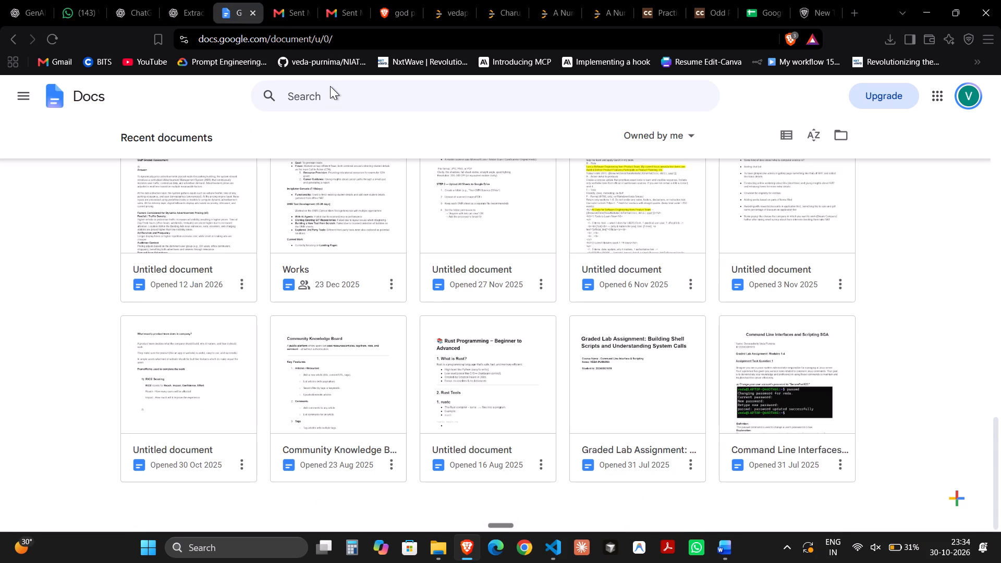
{"action": "left_click", "coordinate": [327, 96]}
{"action": "type", "text": "aution"}
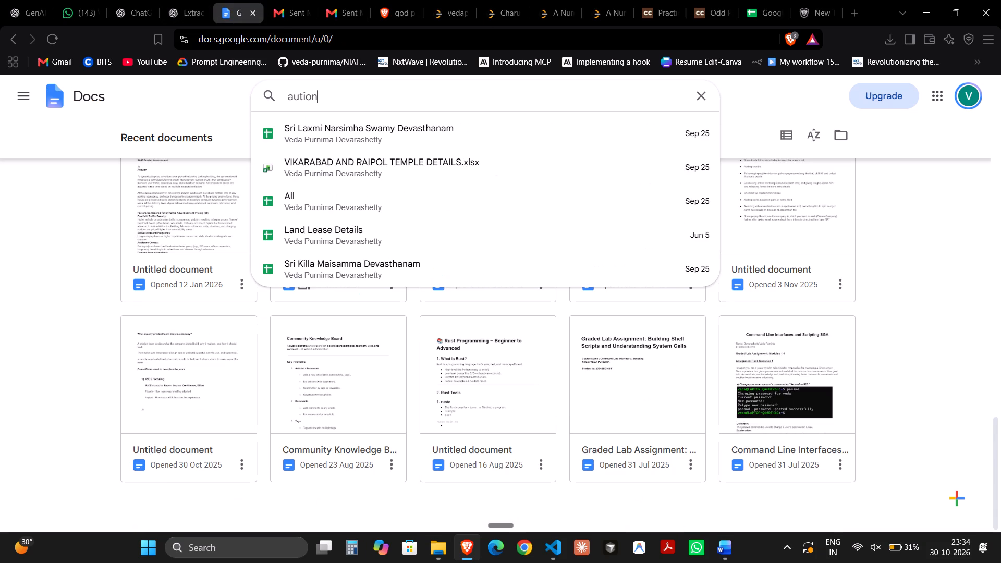
{"action": "scroll", "coordinate": [350, 175], "scroll_direction": "down", "scroll_amount": 1}
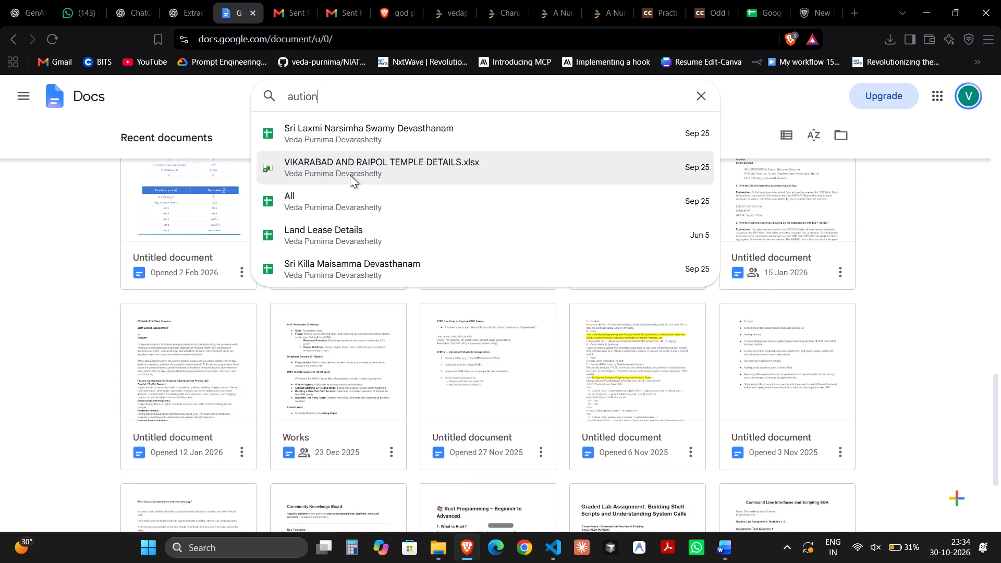
{"action": "scroll", "coordinate": [350, 175], "scroll_direction": "up", "scroll_amount": 5}
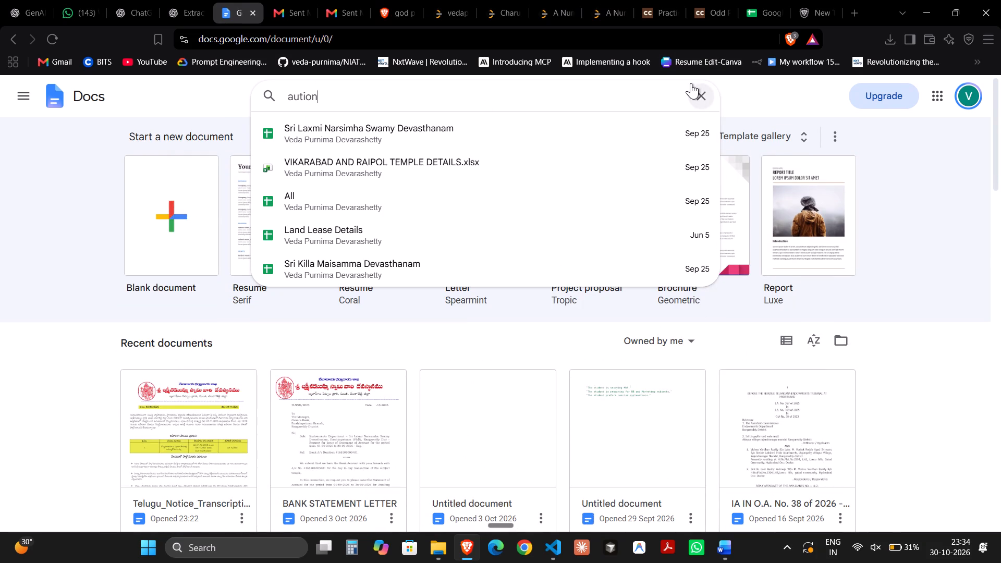
{"action": "left_click", "coordinate": [691, 83]}
Look through the files in the Office folder in File Explorer for a related document, and minimize the window.
{"action": "left_click", "coordinate": [443, 555]}
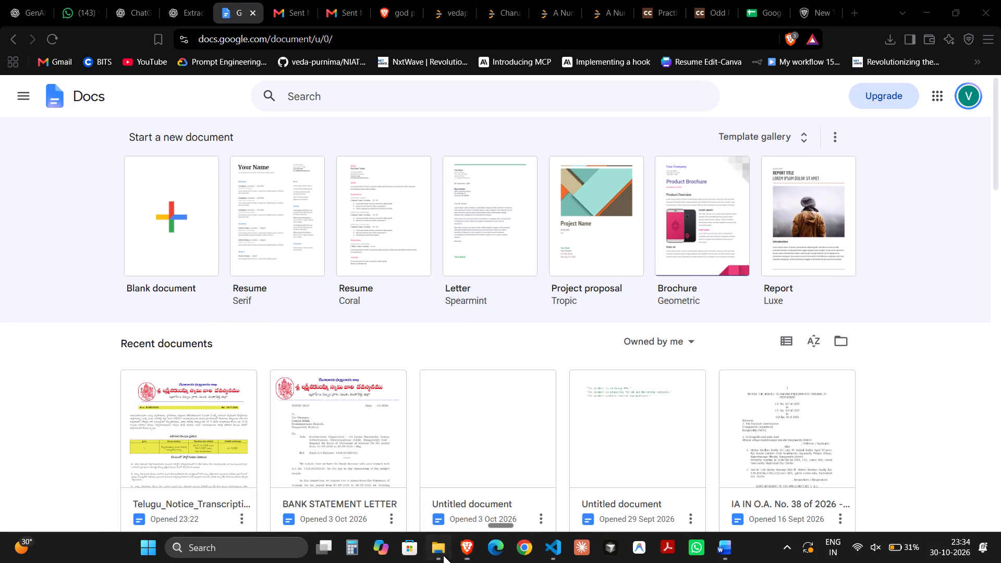
{"action": "scroll", "coordinate": [374, 365], "scroll_direction": "down", "scroll_amount": 4}
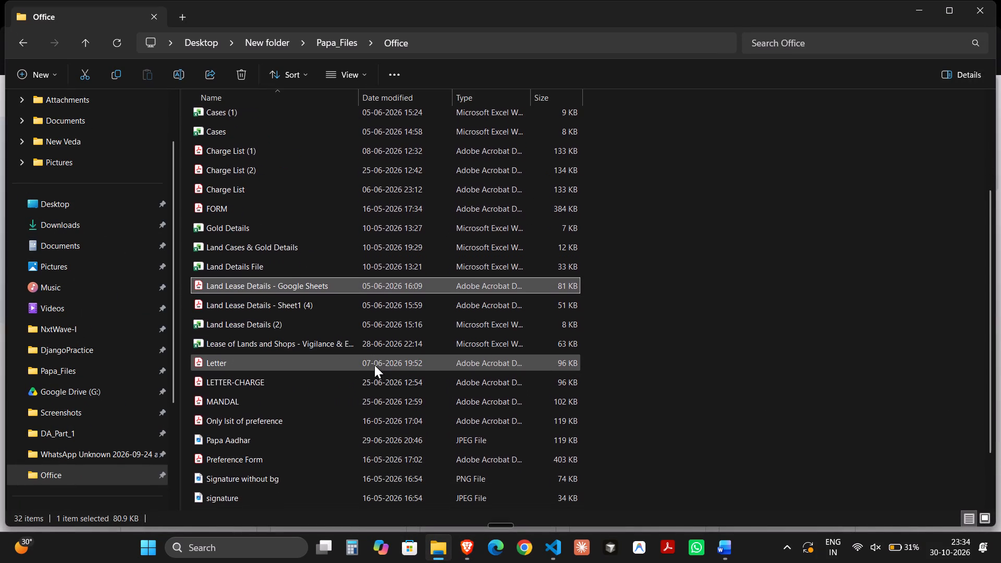
{"action": "scroll", "coordinate": [374, 365], "scroll_direction": "down", "scroll_amount": 4}
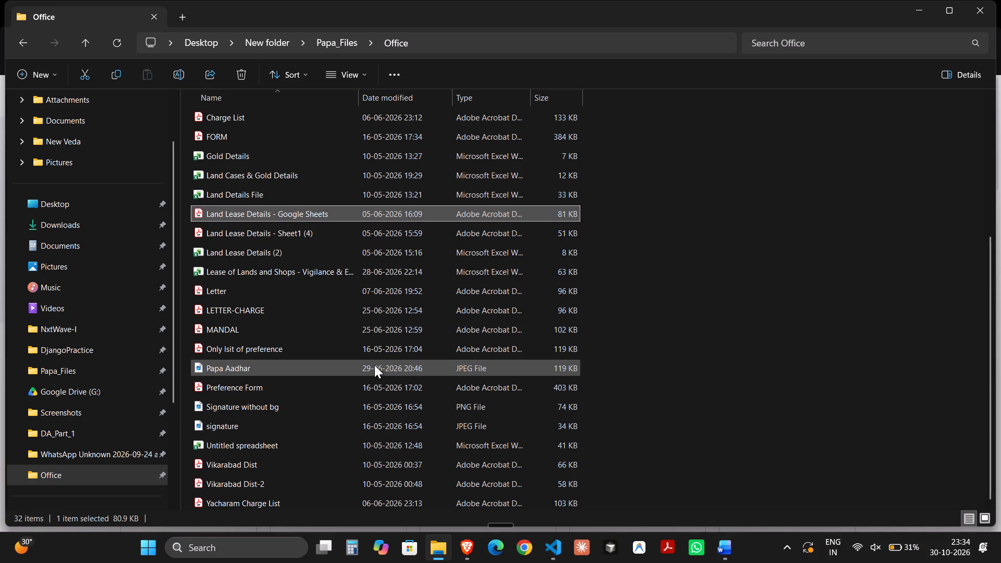
{"action": "scroll", "coordinate": [374, 365], "scroll_direction": "up", "scroll_amount": 2}
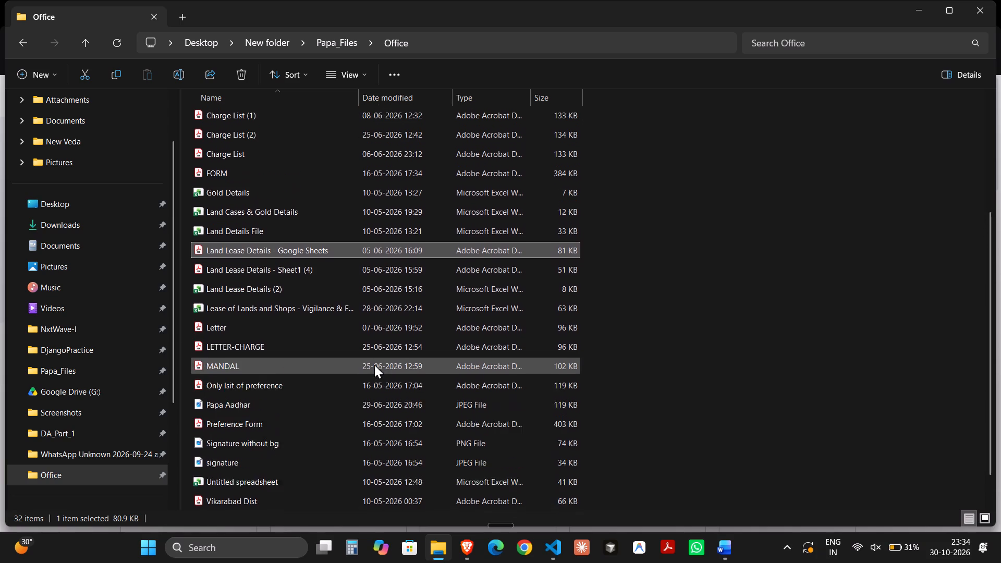
{"action": "scroll", "coordinate": [374, 365], "scroll_direction": "up", "scroll_amount": 6}
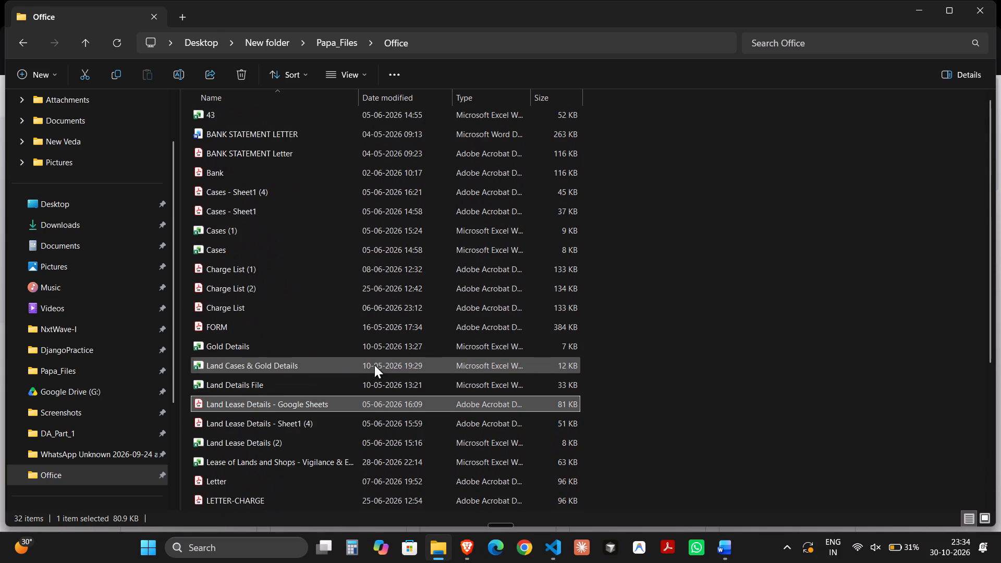
{"action": "scroll", "coordinate": [374, 365], "scroll_direction": "up", "scroll_amount": 1}
{"action": "scroll", "coordinate": [374, 365], "scroll_direction": "down", "scroll_amount": 1}
{"action": "scroll", "coordinate": [266, 160], "scroll_direction": "up", "scroll_amount": 1}
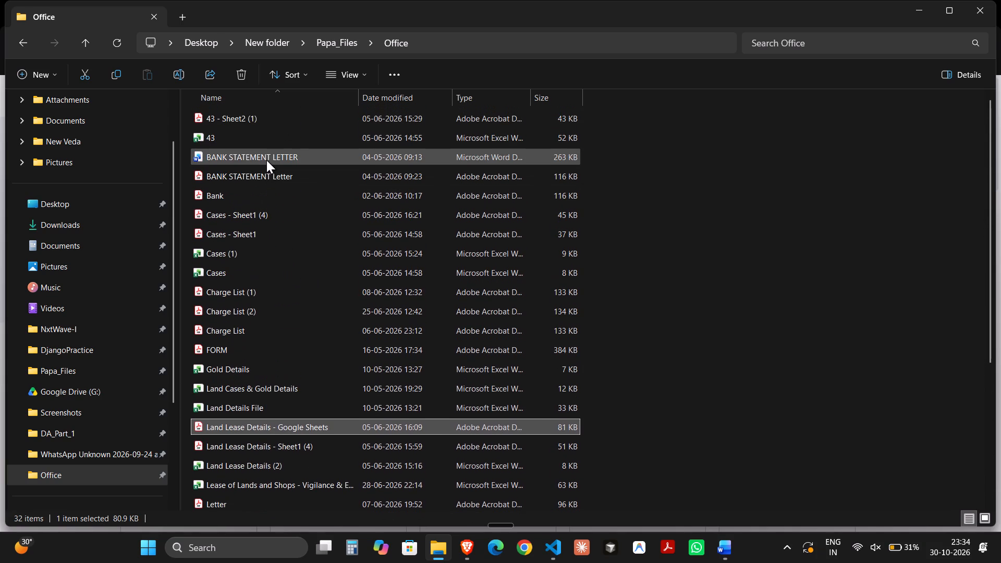
{"action": "scroll", "coordinate": [266, 160], "scroll_direction": "up", "scroll_amount": 1}
{"action": "scroll", "coordinate": [266, 160], "scroll_direction": "down", "scroll_amount": 2}
{"action": "scroll", "coordinate": [266, 160], "scroll_direction": "up", "scroll_amount": 1}
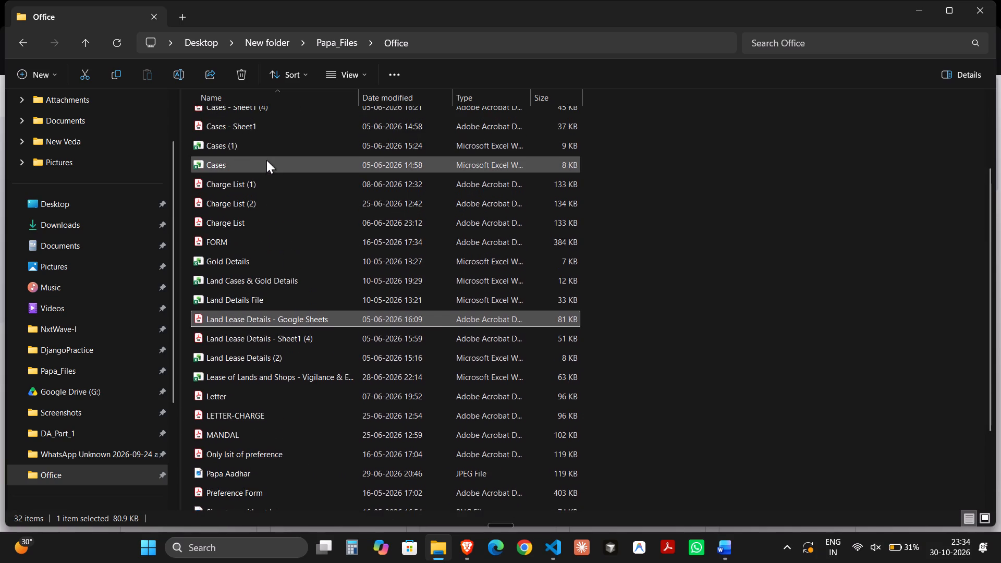
{"action": "scroll", "coordinate": [266, 160], "scroll_direction": "up", "scroll_amount": 1}
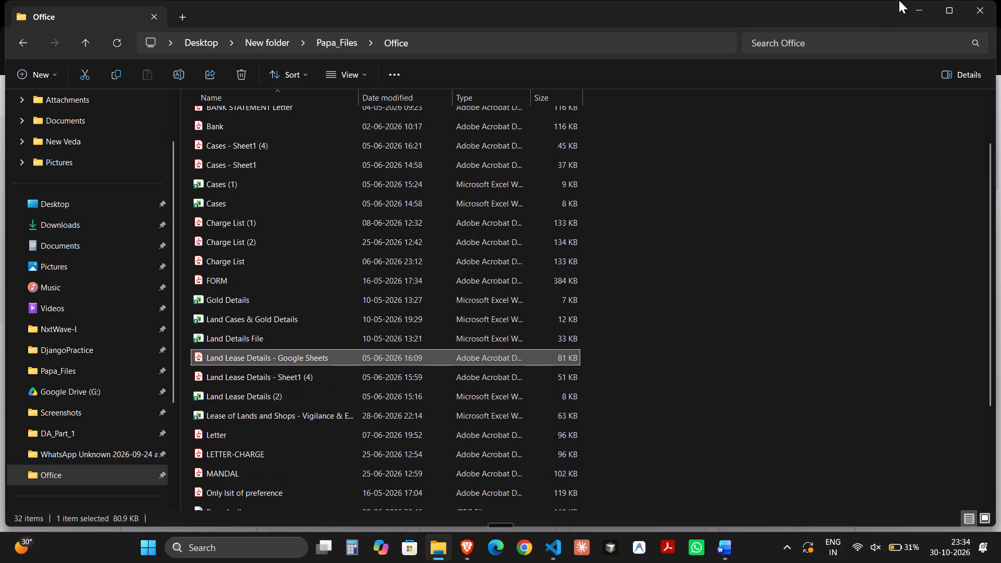
{"action": "left_click", "coordinate": [915, 1]}
{"action": "left_click", "coordinate": [915, 8]}
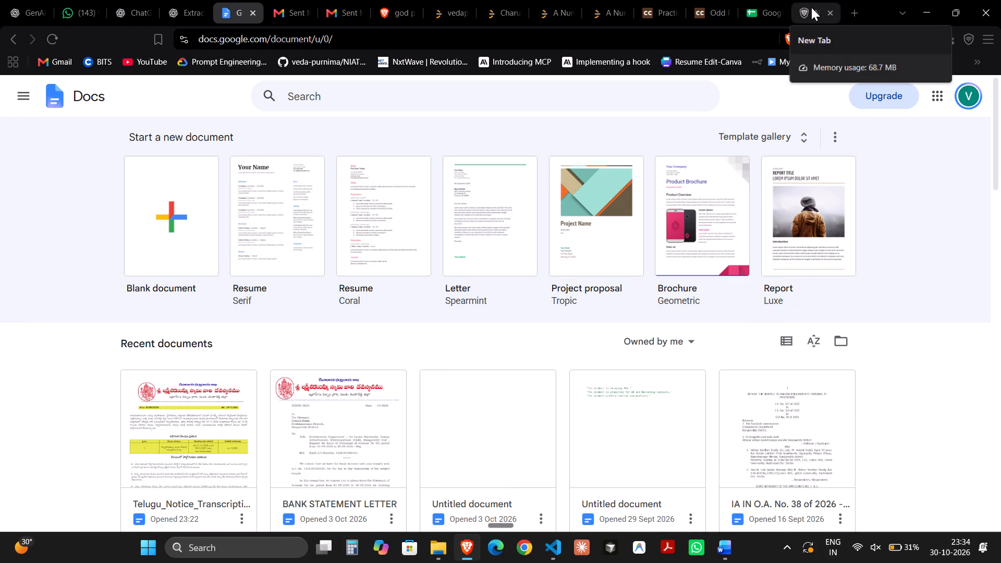
Load the Canva home page in the new tab by removing the resume design path from the address.
{"action": "left_click", "coordinate": [811, 7]}
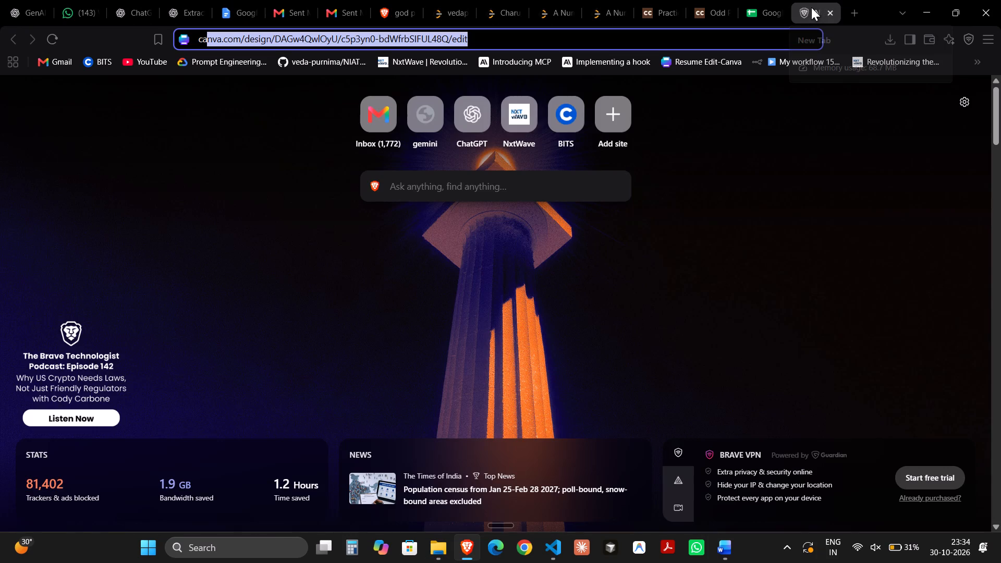
{"action": "key", "text": "Return"}
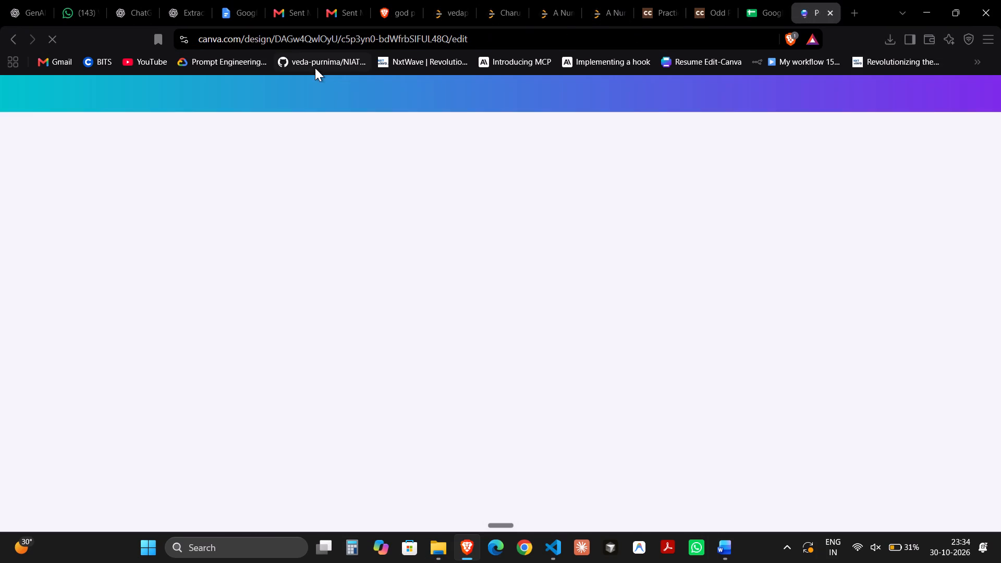
{"action": "left_click_drag", "start_coordinate": [246, 36], "coordinate": [566, 36]}
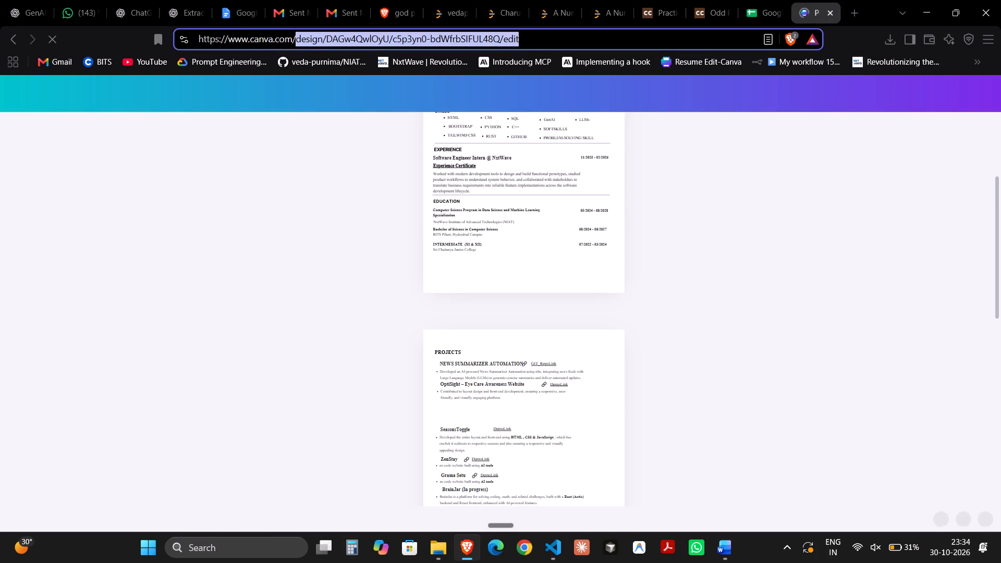
{"action": "key", "text": "BackSpace"}
{"action": "key", "text": "Return"}
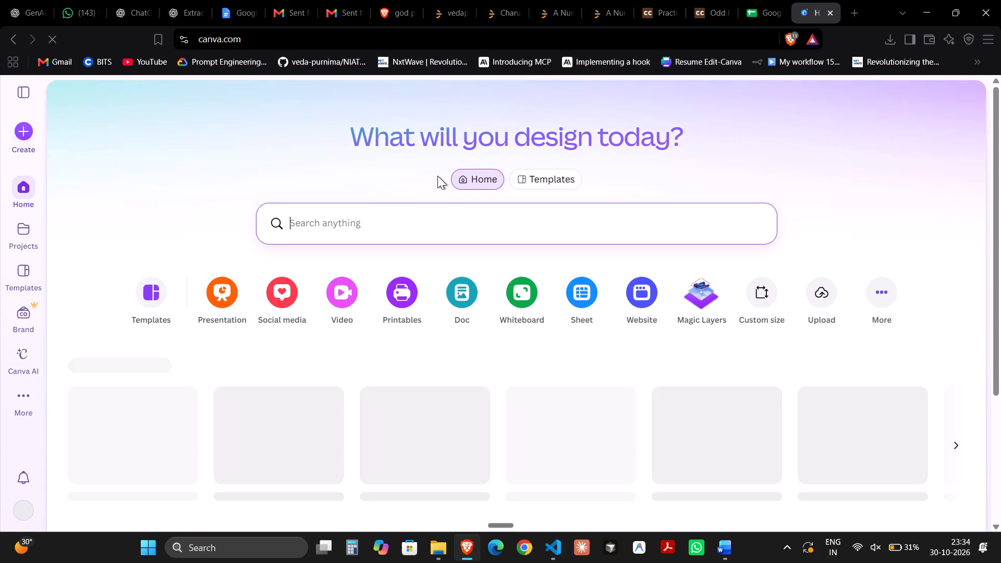
Search Canva for "a3 document" and look over the matching templates.
{"action": "type", "text": "a3"}
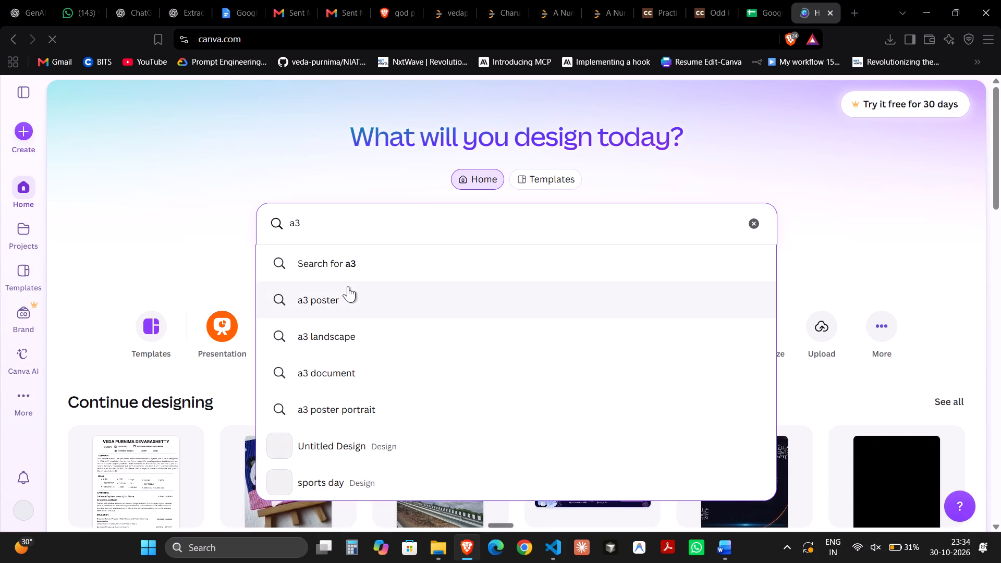
{"action": "left_click", "coordinate": [335, 369]}
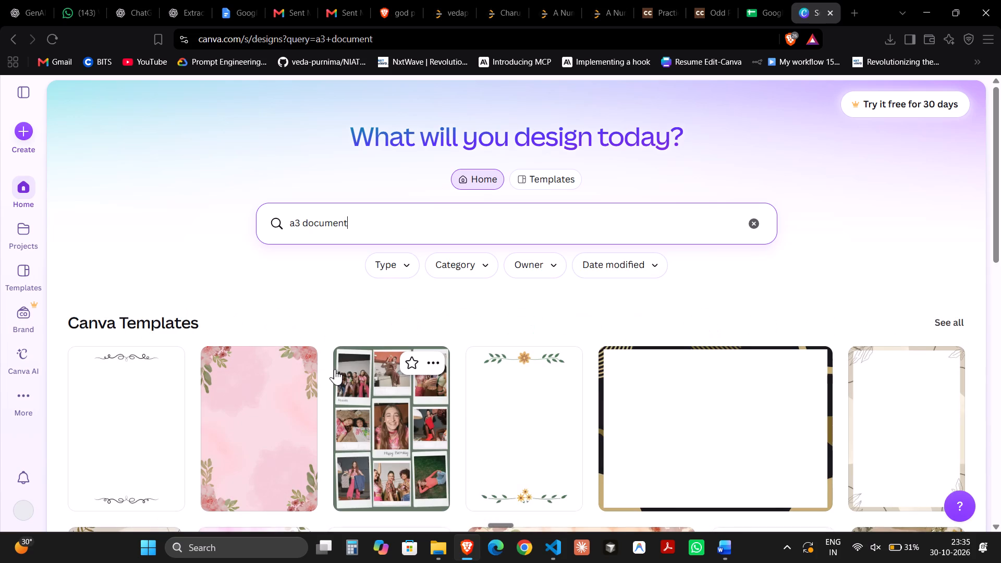
{"action": "scroll", "coordinate": [335, 369], "scroll_direction": "down", "scroll_amount": 2}
{"action": "scroll", "coordinate": [335, 369], "scroll_direction": "up", "scroll_amount": 2}
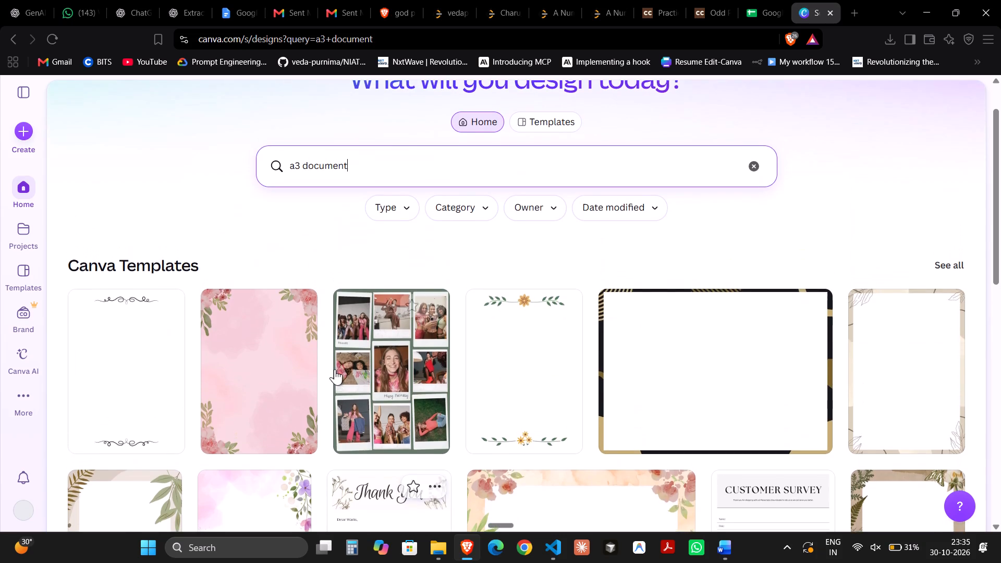
Search Canva for "a3 document landscape", preview the black and gold blank document template, and close the preview.
{"action": "scroll", "coordinate": [335, 369], "scroll_direction": "up", "scroll_amount": 1}
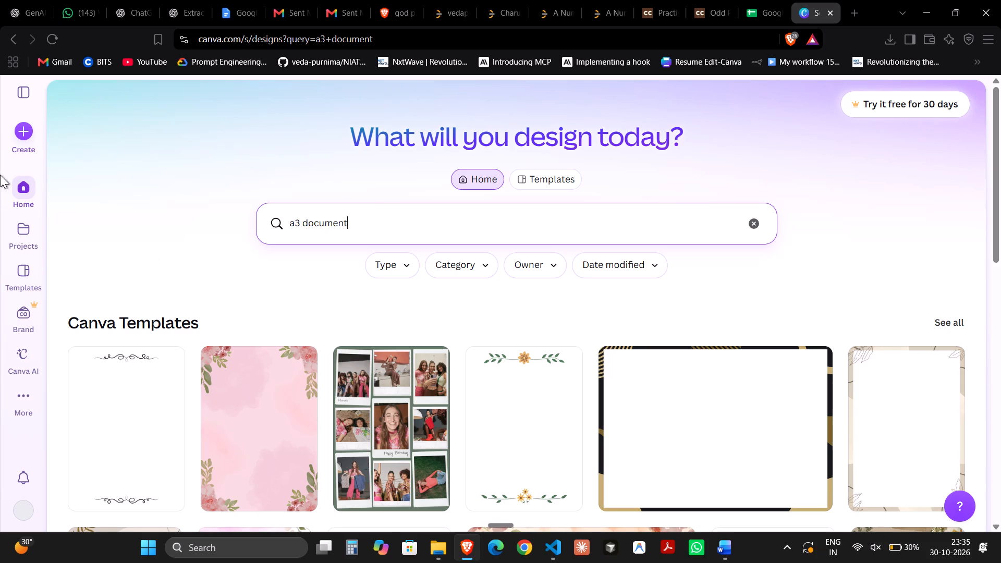
{"action": "left_click", "coordinate": [358, 216]}
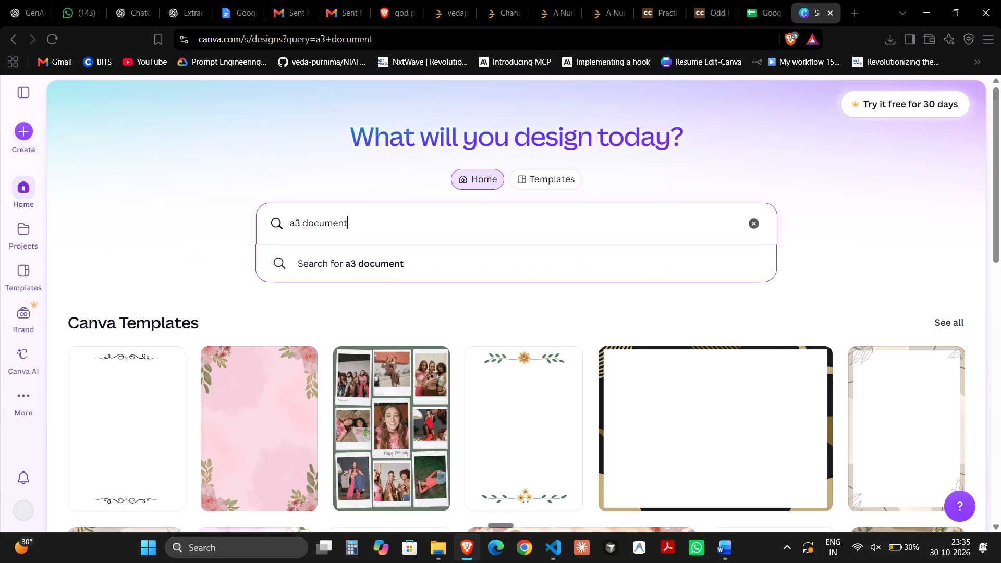
{"action": "key", "text": "space"}
{"action": "type", "text": "landscape"}
{"action": "key", "text": "Return"}
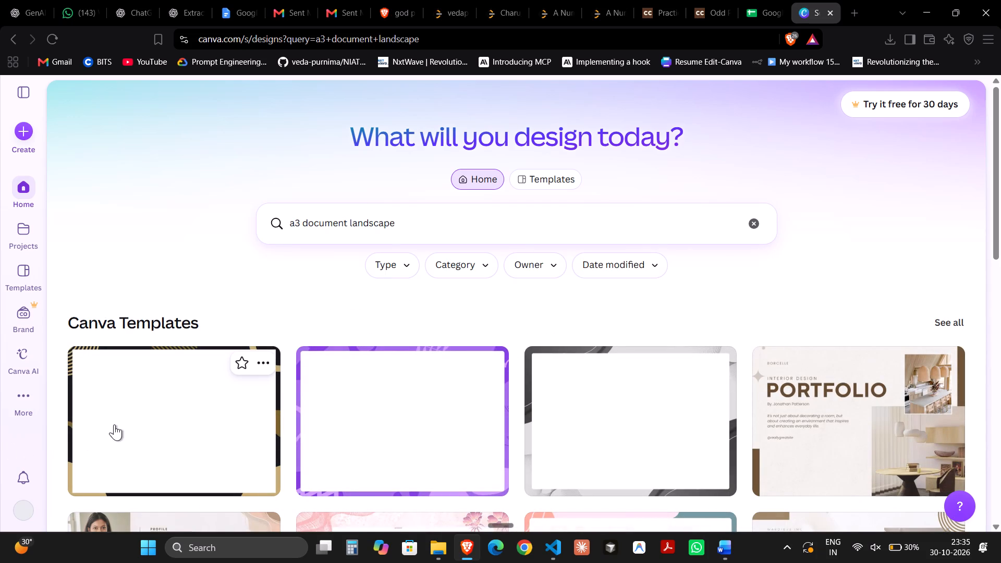
{"action": "scroll", "coordinate": [114, 424], "scroll_direction": "down", "scroll_amount": 3}
{"action": "scroll", "coordinate": [114, 424], "scroll_direction": "up", "scroll_amount": 2}
{"action": "double_click", "coordinate": [121, 386]}
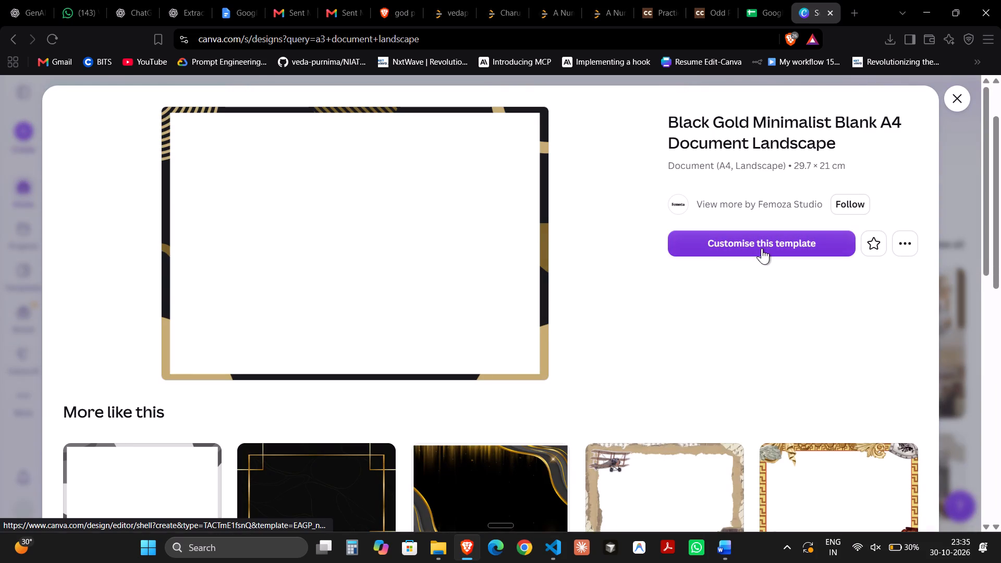
{"action": "left_click", "coordinate": [948, 106]}
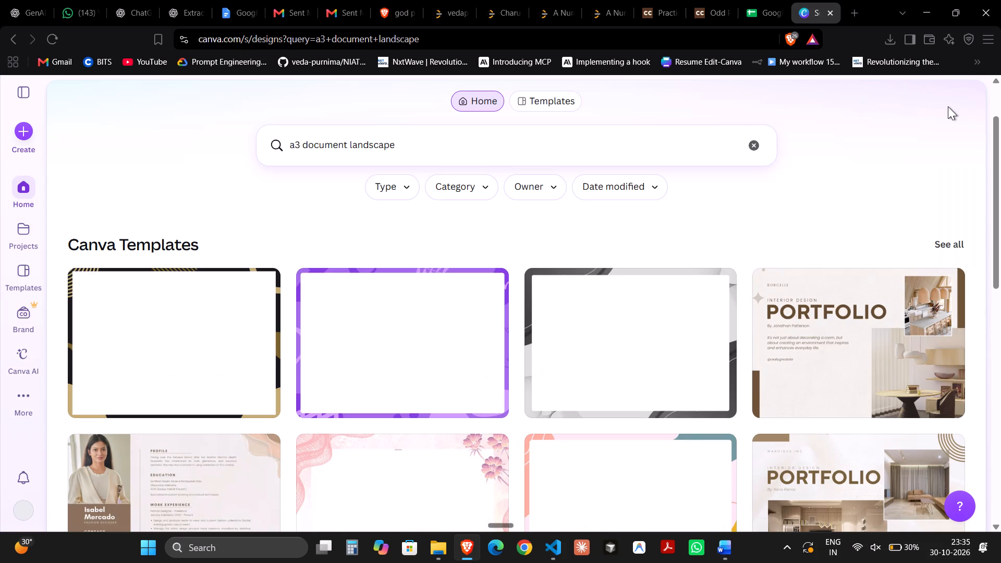
Start creating a new design in Canva with the custom size option.
{"action": "left_click", "coordinate": [28, 148]}
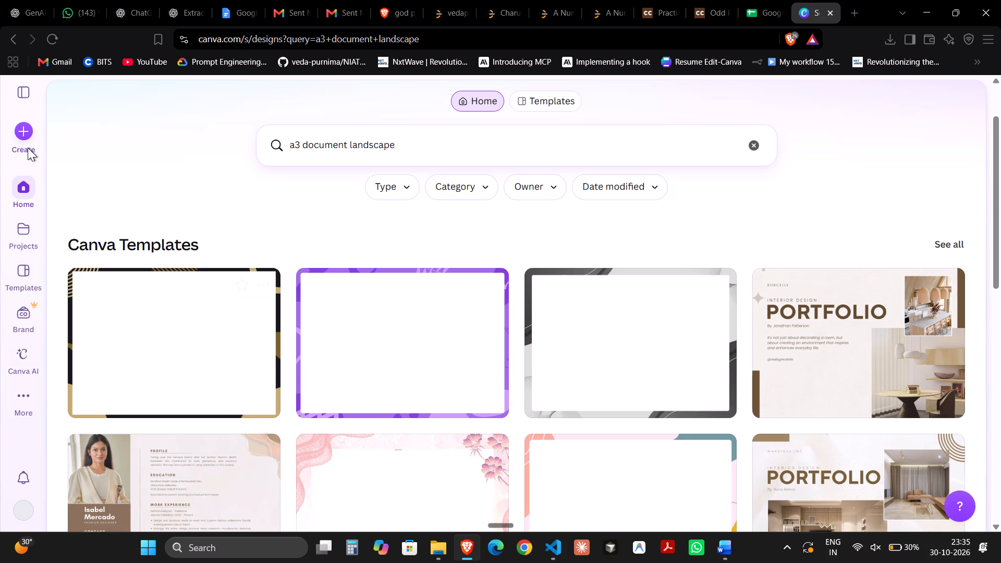
{"action": "double_click", "coordinate": [27, 140]}
{"action": "left_click", "coordinate": [22, 131]}
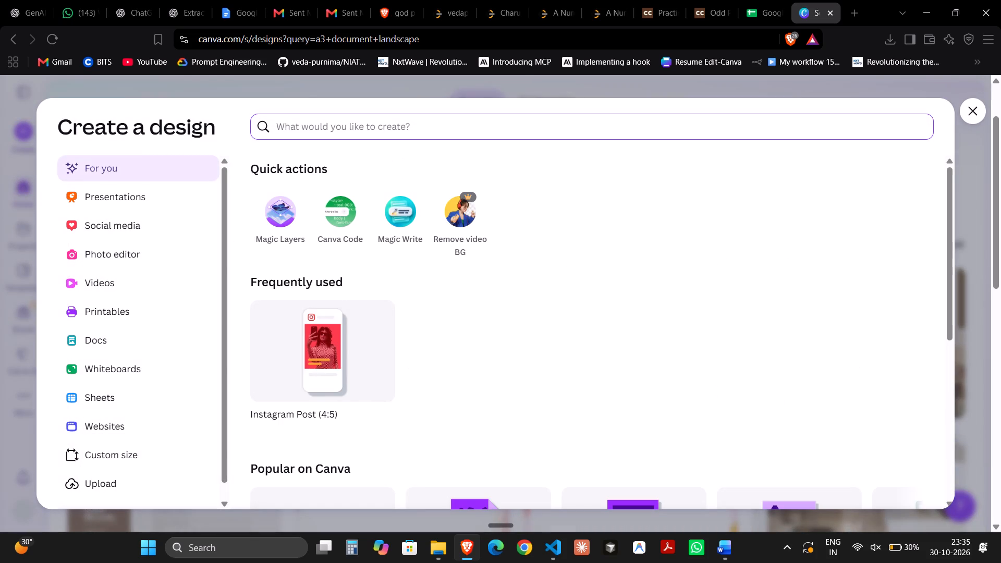
{"action": "left_click", "coordinate": [173, 458]}
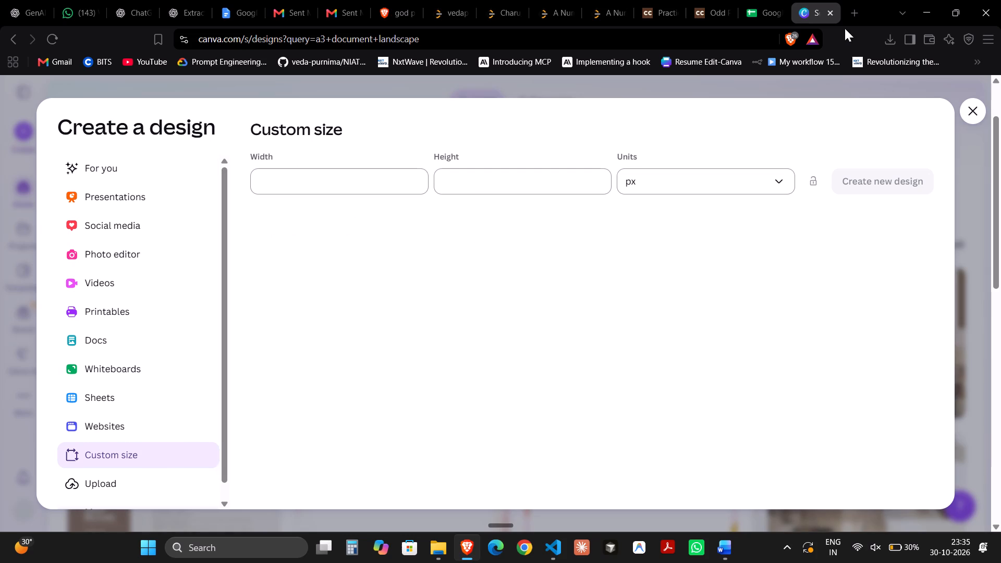
Search the web in a new tab for "a3 width and height" and expand the answer to read the pixel dimensions.
{"action": "left_click", "coordinate": [852, 13]}
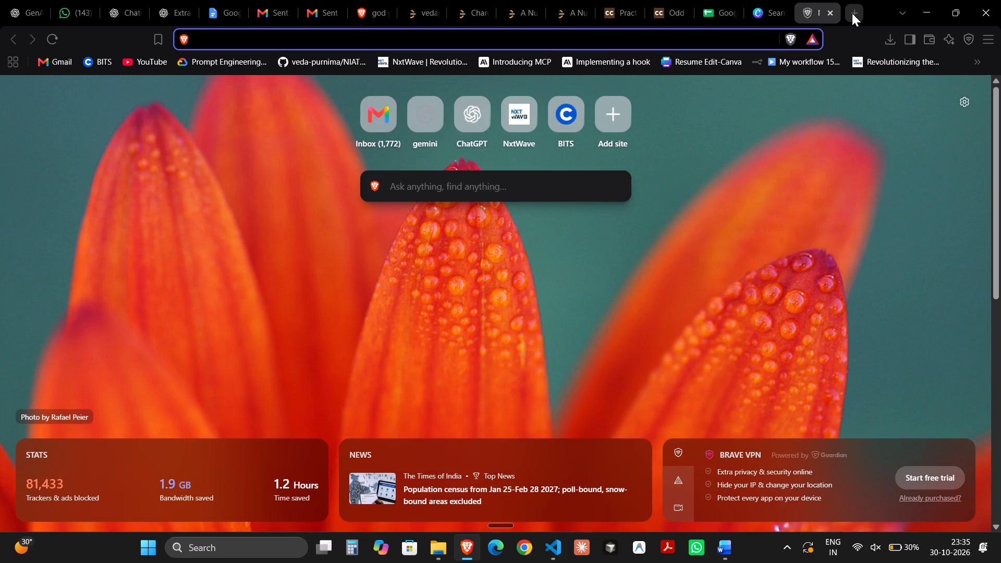
{"action": "type", "text": "a3 width"}
{"action": "key", "text": "space"}
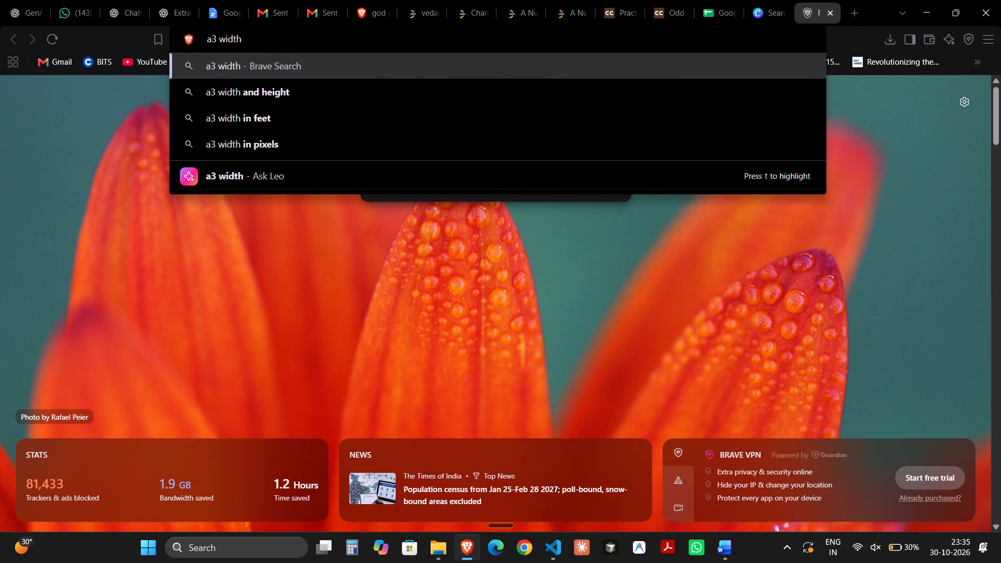
{"action": "left_click", "coordinate": [673, 89]}
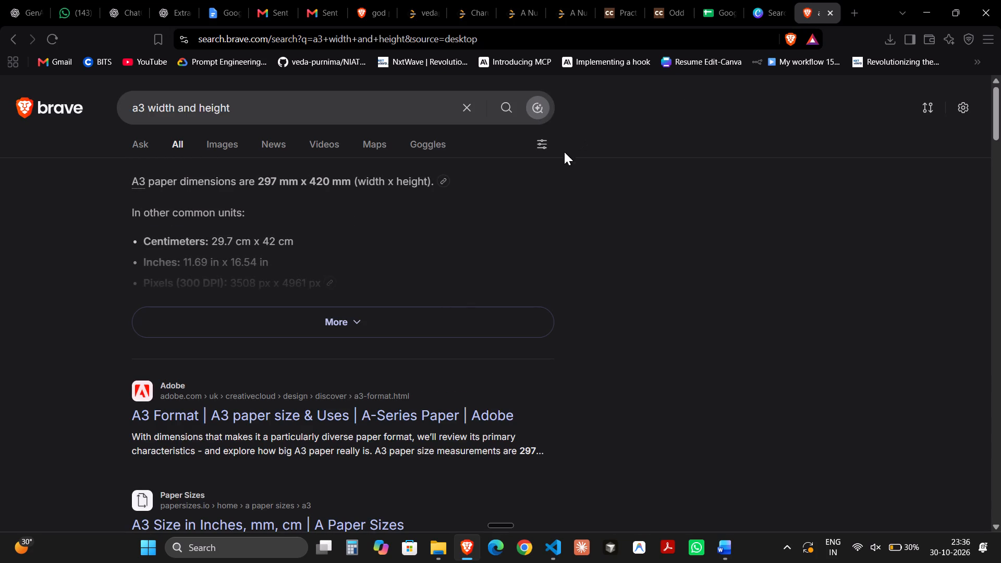
{"action": "left_click", "coordinate": [446, 312]}
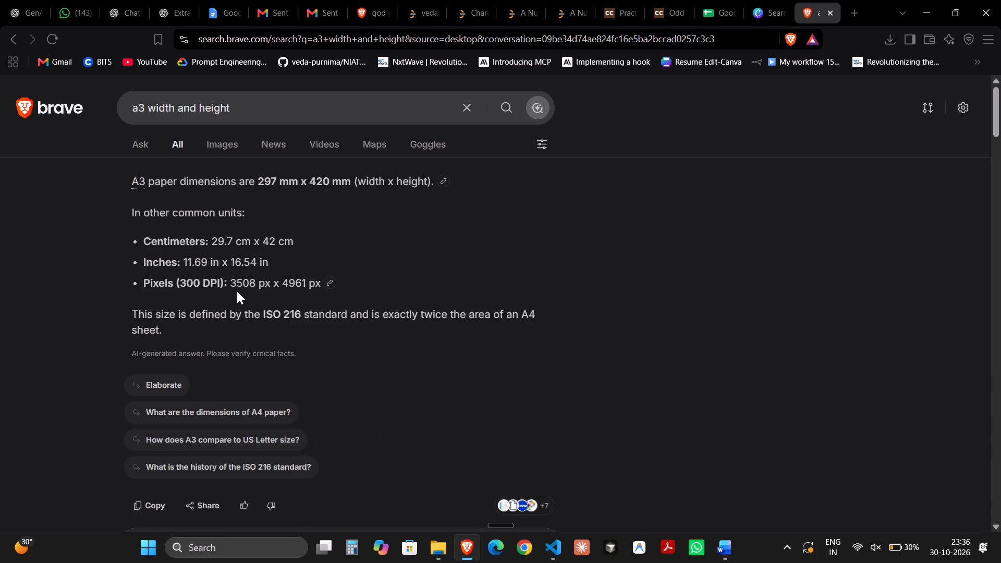
Create a custom-size Canva design with a width of 3508 px and a height of 4961 px.
{"action": "left_click", "coordinate": [756, 0]}
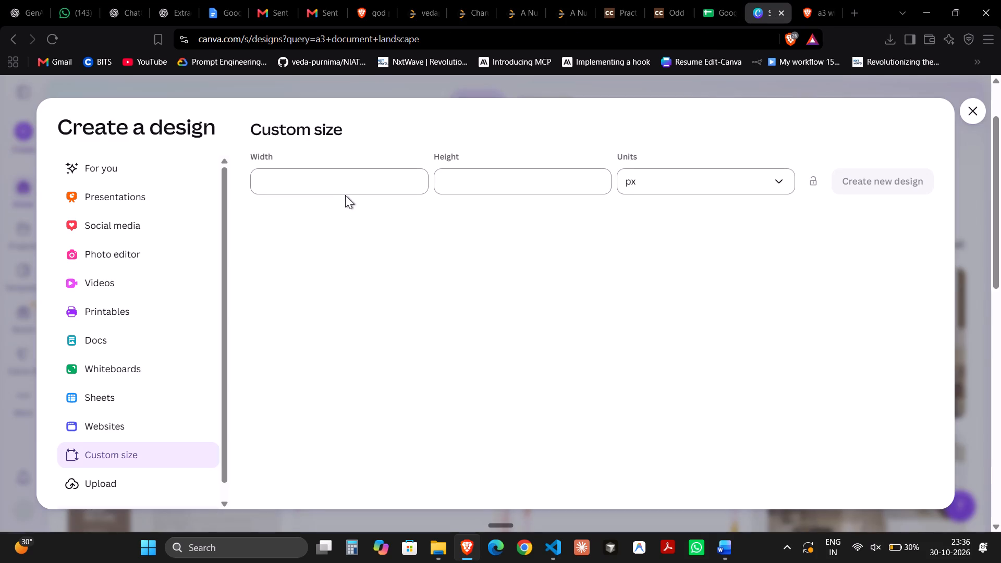
{"action": "left_click", "coordinate": [346, 192]}
{"action": "type", "text": "3508"}
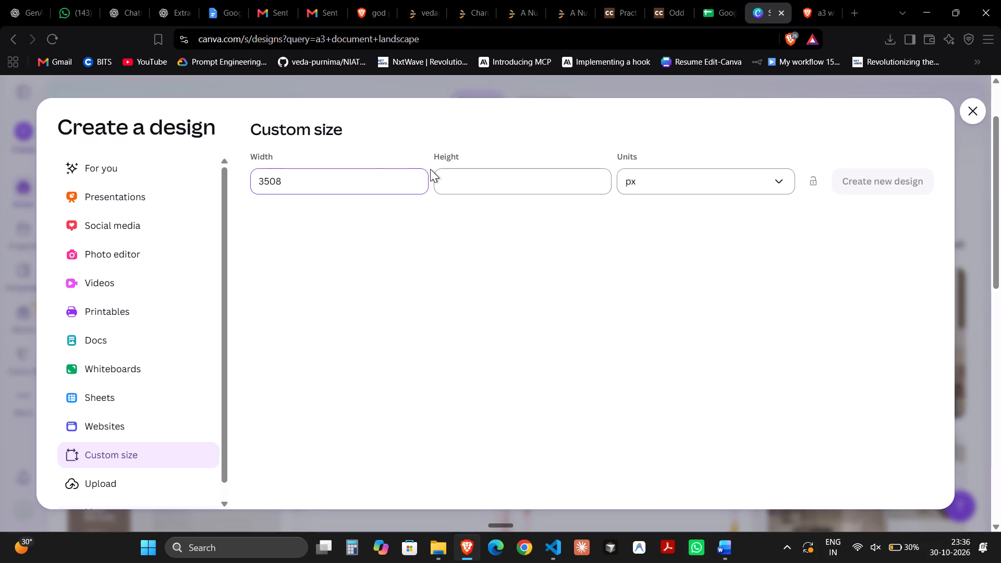
{"action": "left_click", "coordinate": [454, 181]}
{"action": "left_click", "coordinate": [835, 0]}
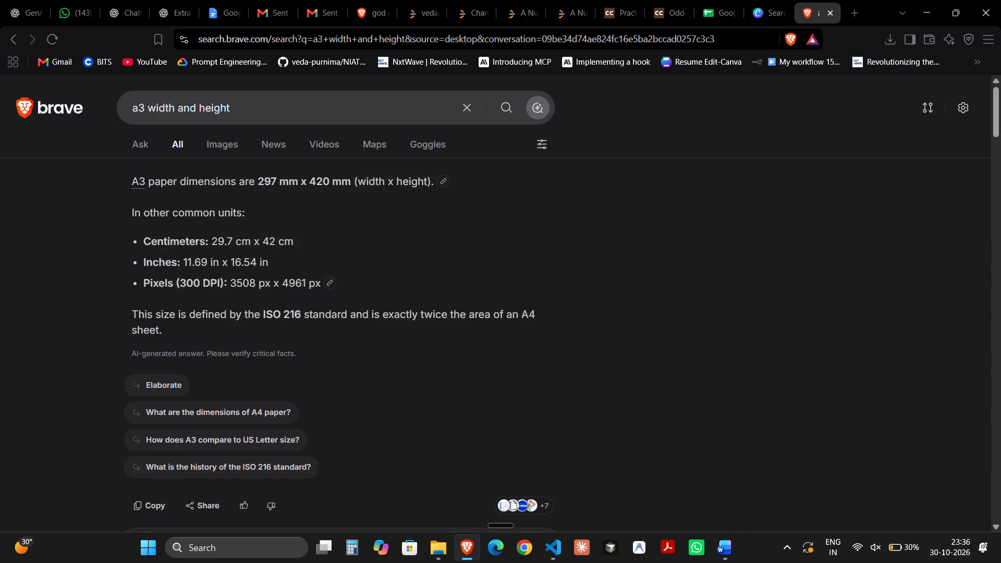
{"action": "left_click", "coordinate": [765, 5]}
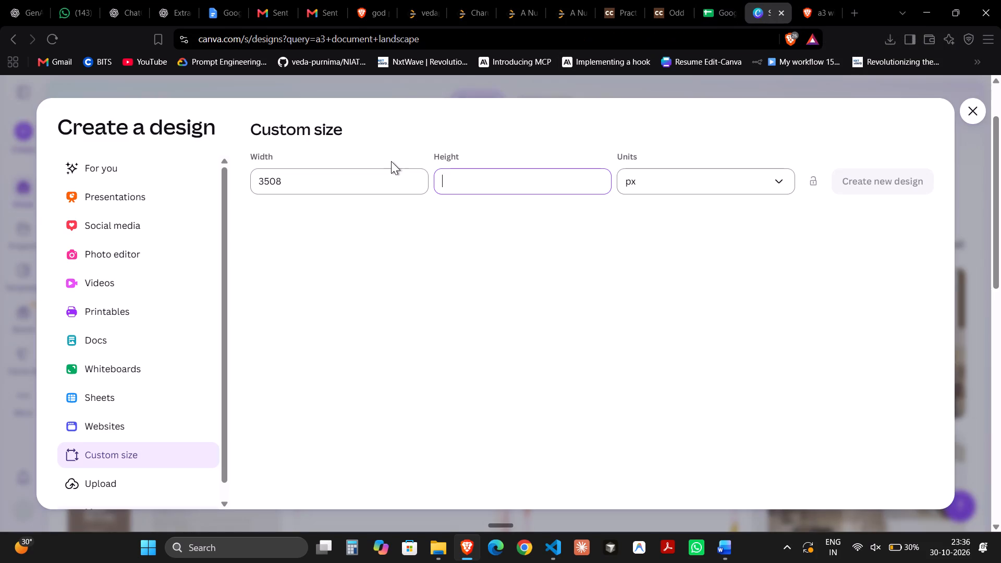
{"action": "type", "text": "4961"}
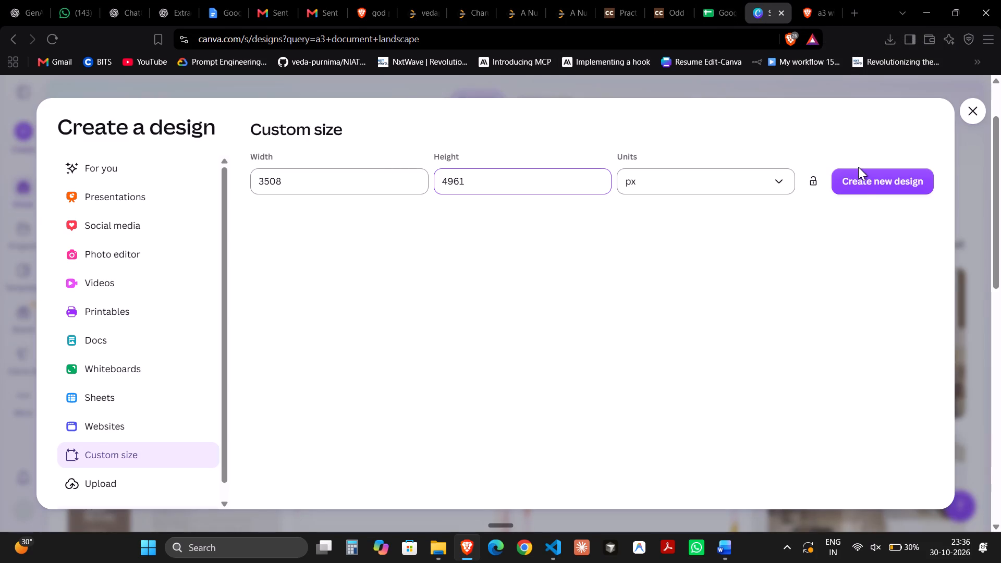
{"action": "left_click", "coordinate": [858, 182]}
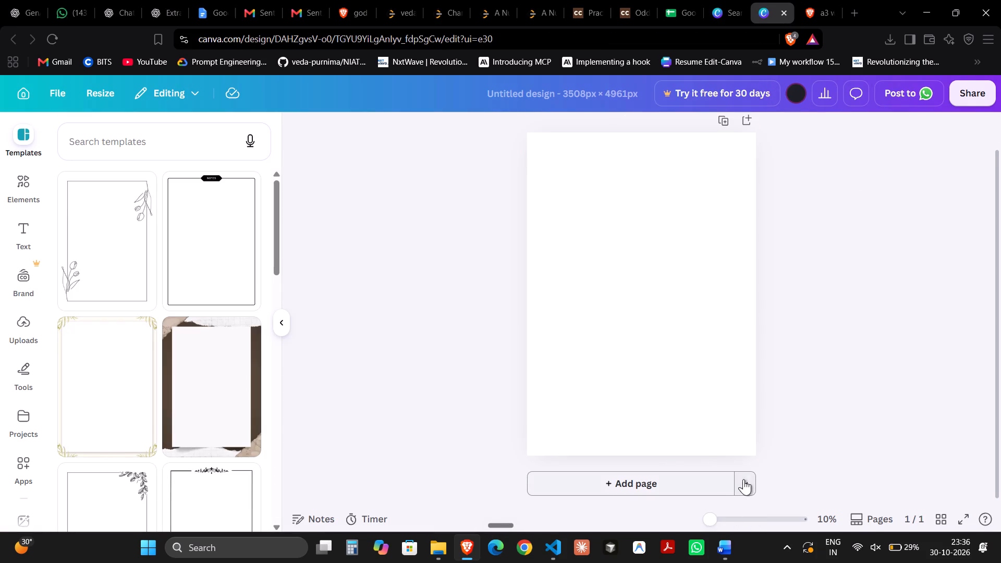
Duplicate the blank page in the new portrait design.
{"action": "left_click", "coordinate": [682, 375]}
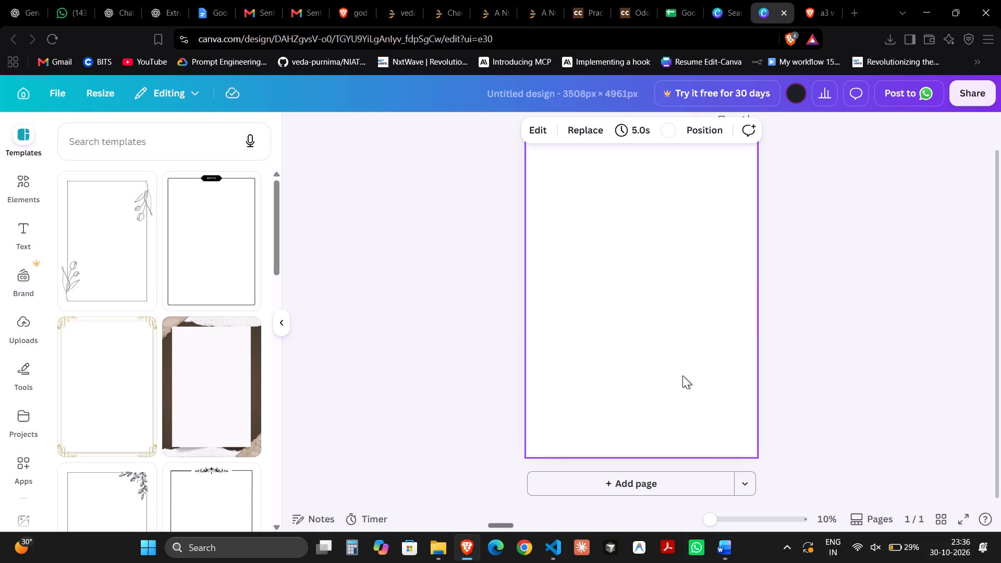
{"action": "key", "text": "ctrl+d"}
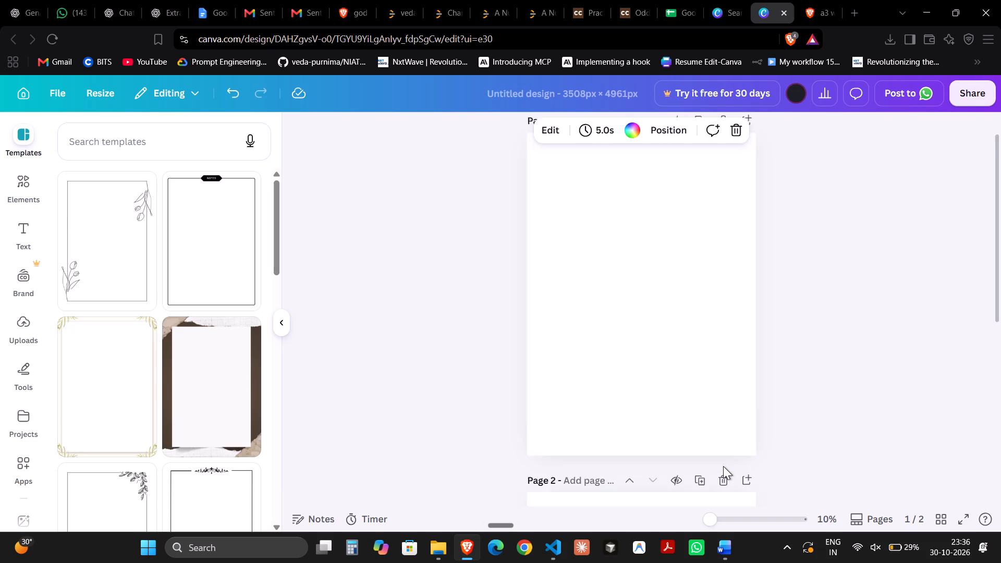
{"action": "right_click", "coordinate": [689, 392]}
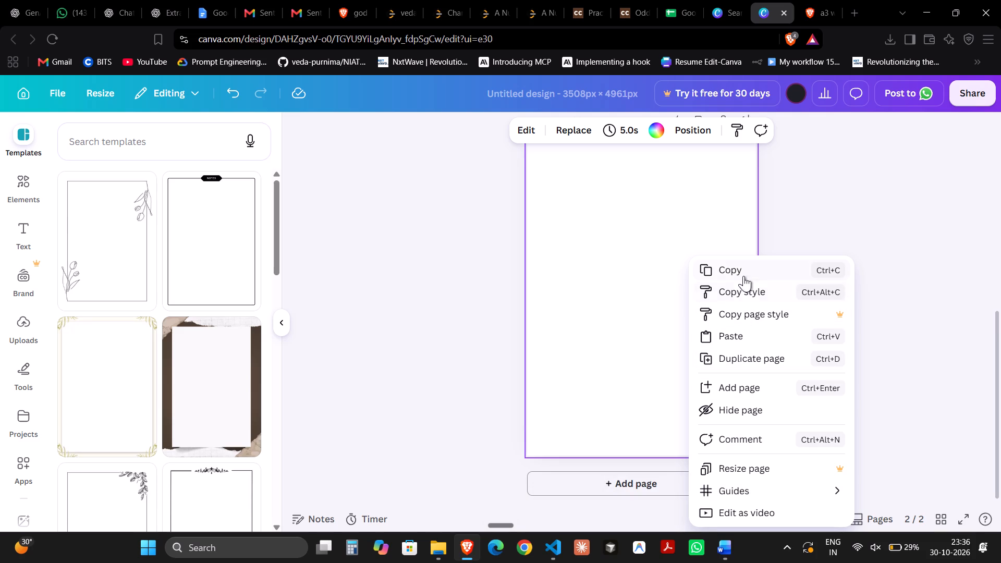
Swap the custom size values to a width of 4961 px and a height of 3508 px, and create the landscape design.
{"action": "left_click", "coordinate": [725, 0]}
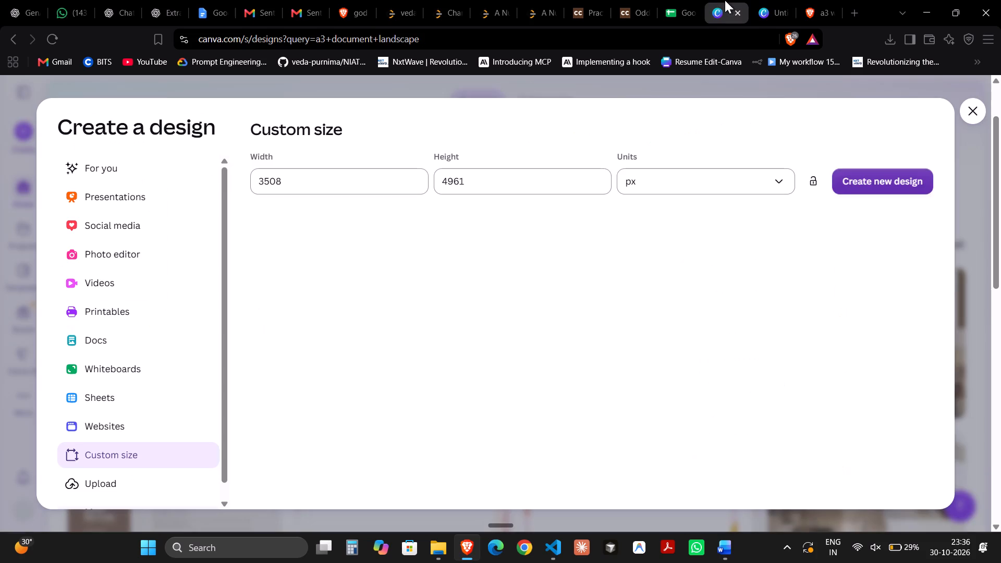
{"action": "double_click", "coordinate": [277, 183]}
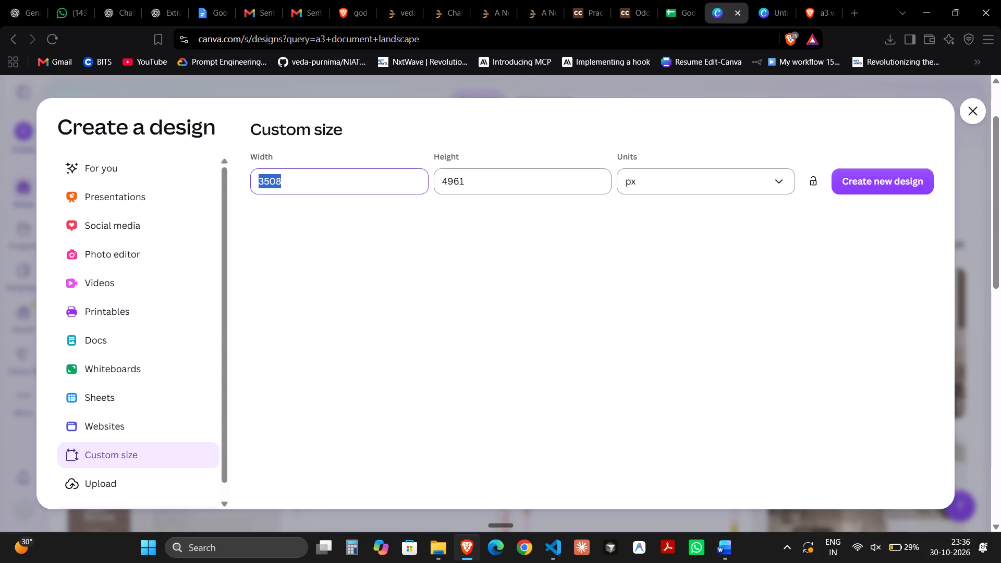
{"action": "key", "text": "ctrl+x"}
{"action": "left_click", "coordinate": [500, 180]}
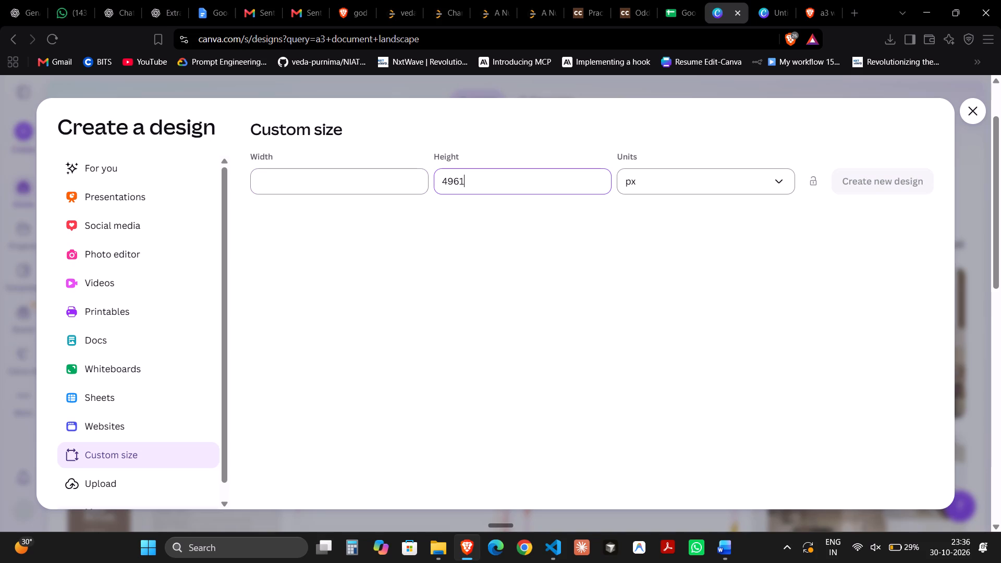
{"action": "key", "text": "space"}
{"action": "key", "text": "ctrl+v"}
{"action": "left_click_drag", "start_coordinate": [462, 180], "coordinate": [437, 180]}
{"action": "key", "text": "ctrl+x"}
{"action": "left_click", "coordinate": [386, 186]}
{"action": "key", "text": "ctrl+v"}
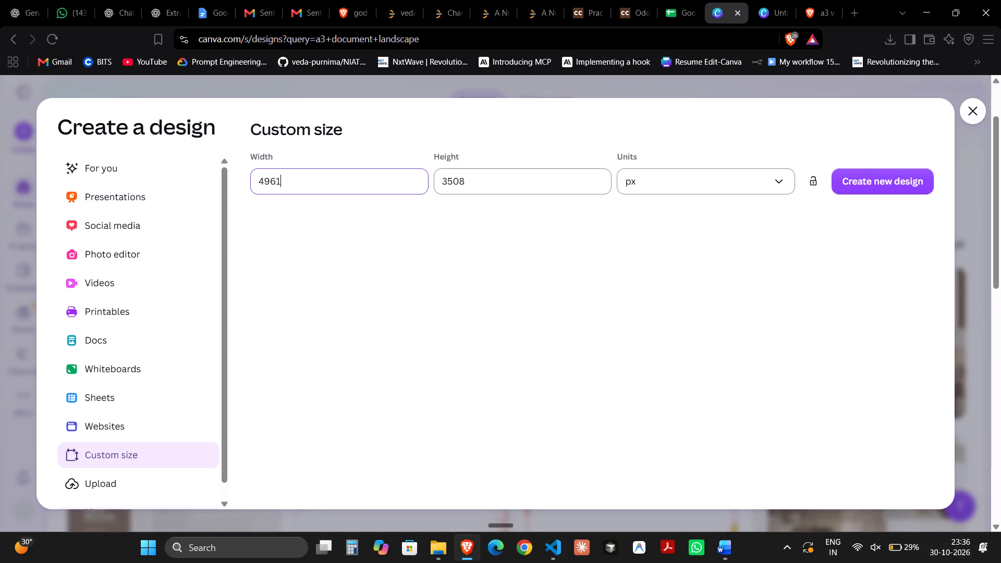
{"action": "left_click", "coordinate": [874, 186]}
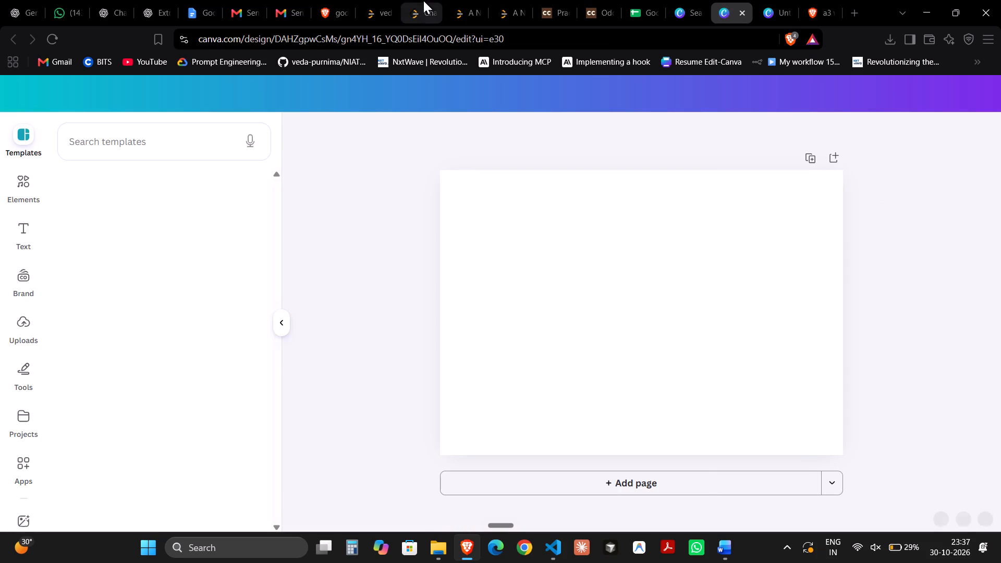
Open Telugu_Notice_Transcription in Google Docs and copy the entire content of Tab 3.
{"action": "left_click", "coordinate": [199, 1]}
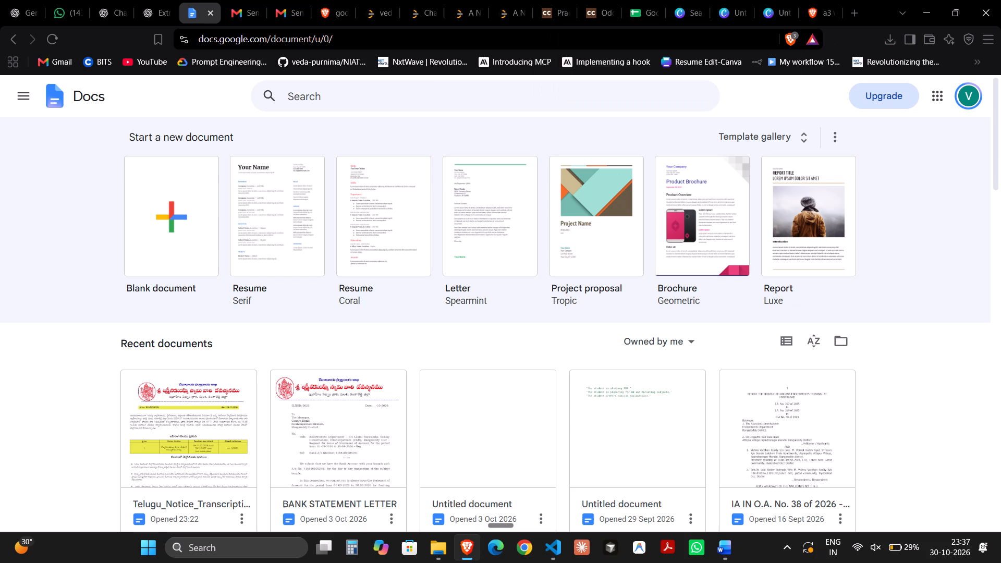
{"action": "double_click", "coordinate": [181, 443]}
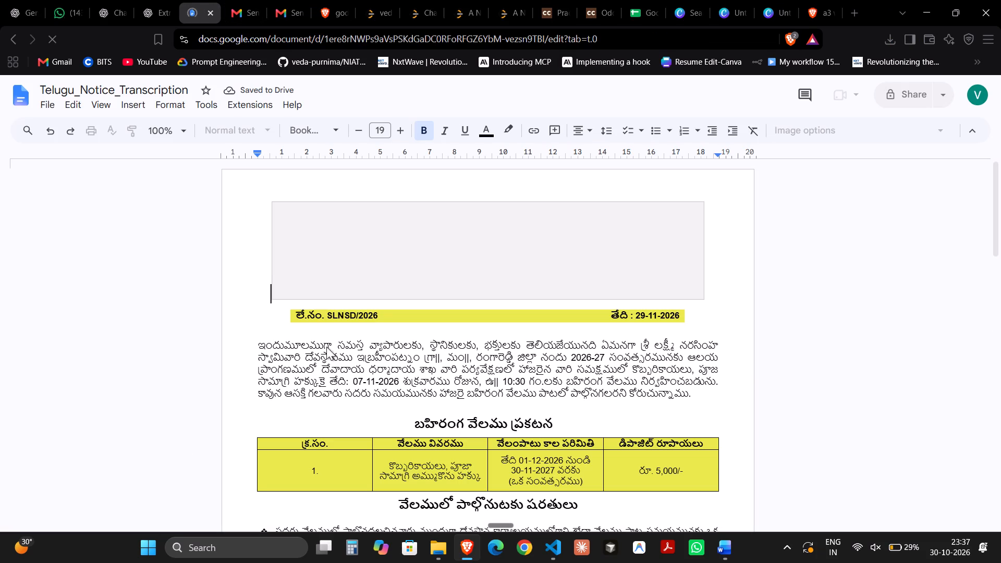
{"action": "left_click", "coordinate": [44, 293]}
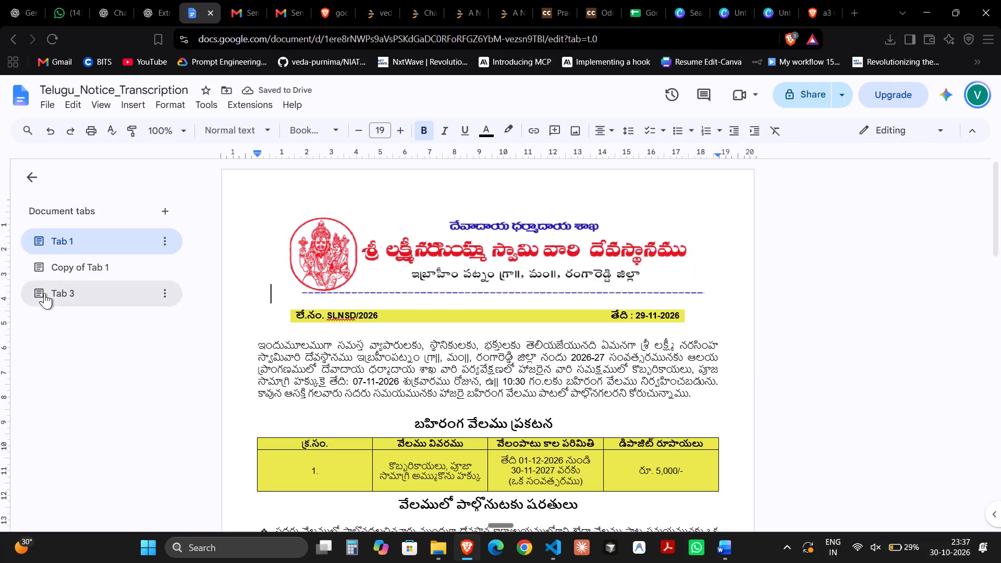
{"action": "left_click", "coordinate": [488, 308]}
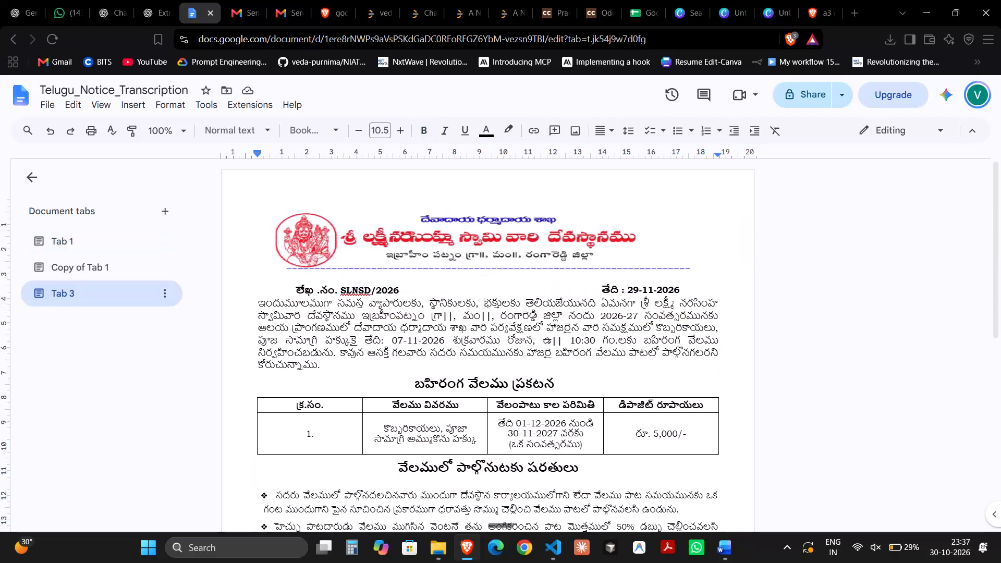
{"action": "key", "text": "ctrl+a"}
{"action": "key", "text": "ctrl+c"}
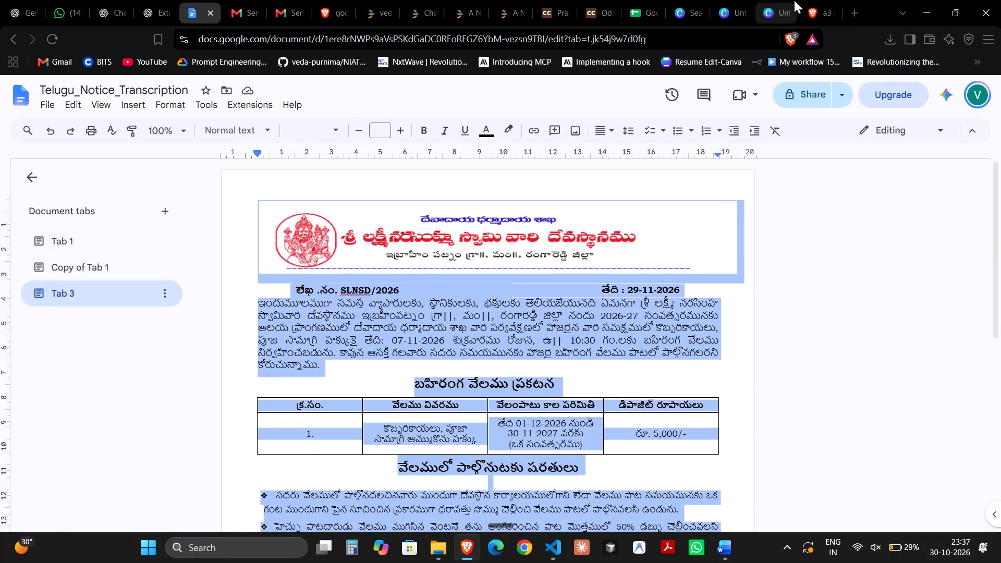
Switch to the 4961 × 3508 px Canva design and paste the copied notice content onto its blank page.
{"action": "left_click", "coordinate": [794, 0]}
{"action": "left_click", "coordinate": [715, 0]}
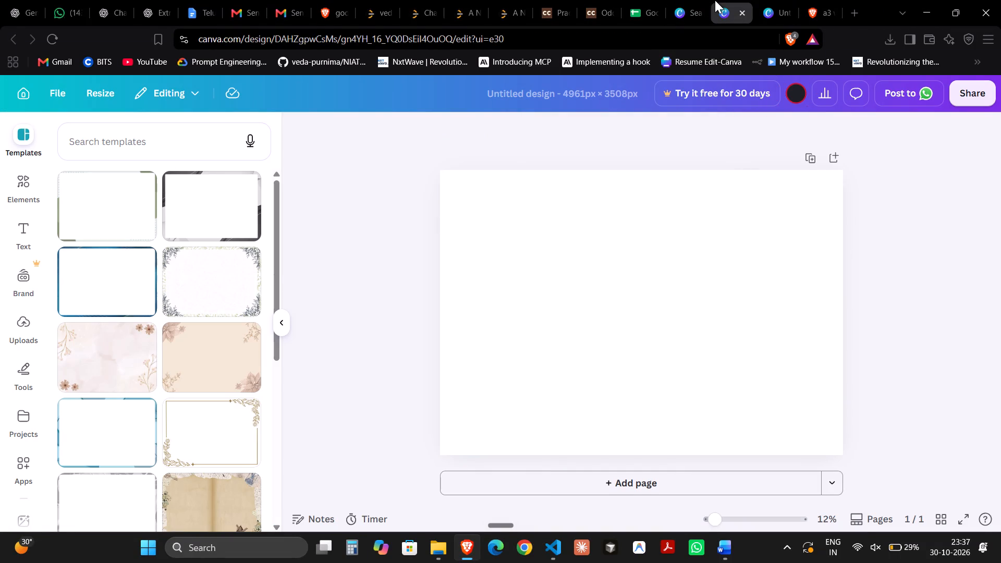
{"action": "left_click", "coordinate": [536, 262]}
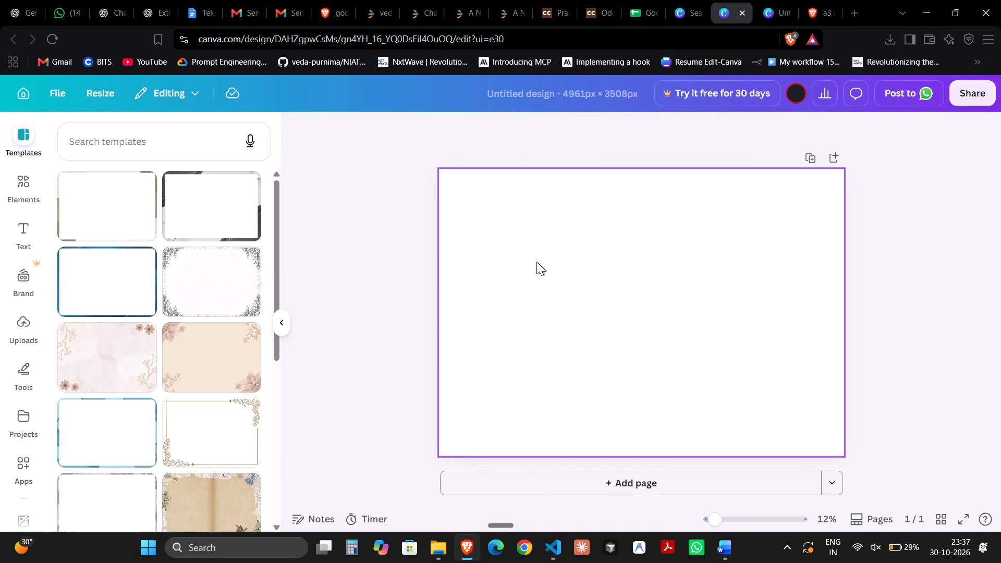
{"action": "scroll", "coordinate": [536, 262], "scroll_direction": "left", "scroll_amount": 9}
{"action": "left_click", "coordinate": [521, 261]}
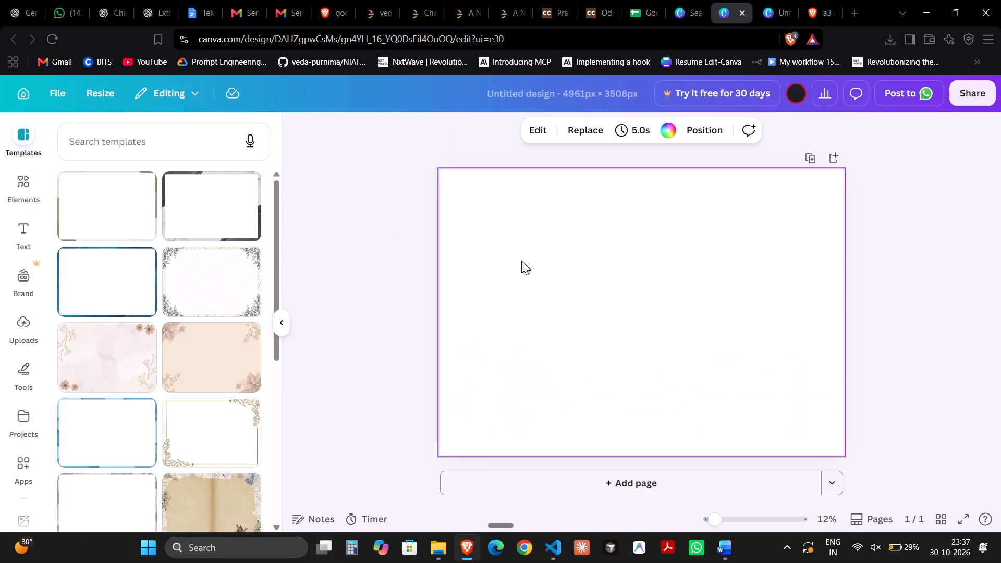
{"action": "key", "text": "ctrl+v"}
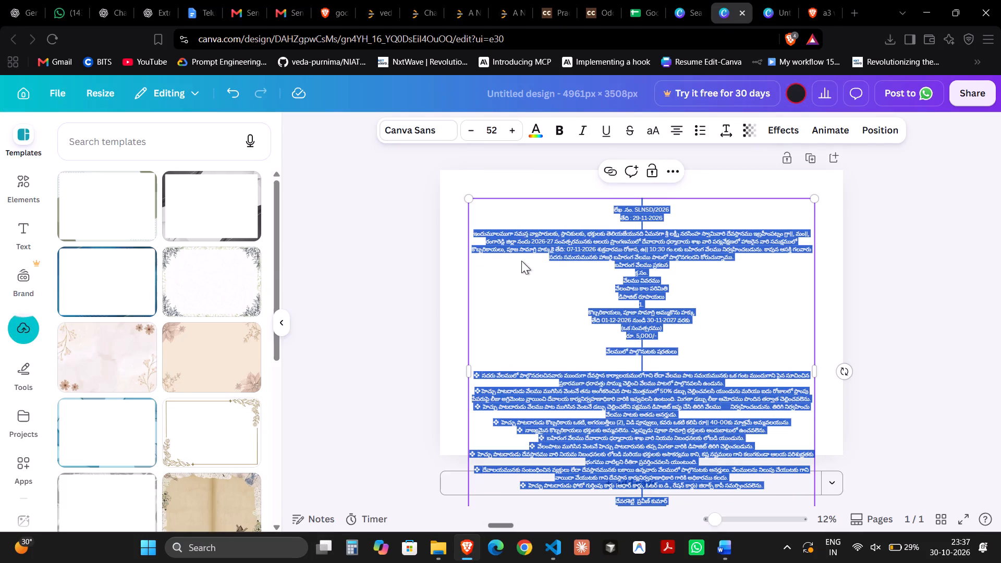
{"action": "scroll", "coordinate": [521, 261], "scroll_direction": "up", "scroll_amount": 1}
{"action": "scroll", "coordinate": [521, 261], "scroll_direction": "down", "scroll_amount": 2}
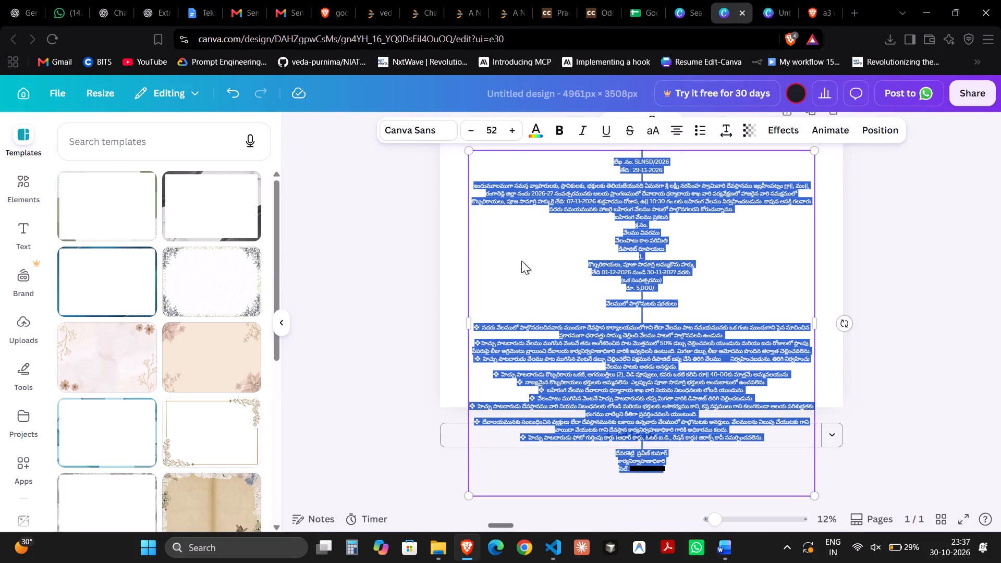
{"action": "scroll", "coordinate": [521, 261], "scroll_direction": "down", "scroll_amount": 1}
Widen the pasted notice text box on both sides so it spans the full page width.
{"action": "left_click", "coordinate": [584, 318]}
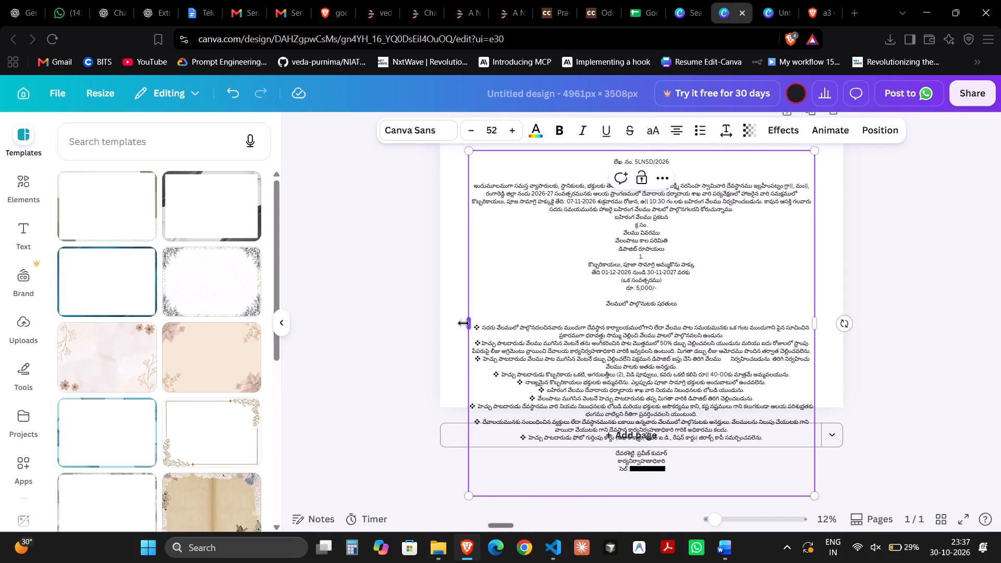
{"action": "left_click_drag", "start_coordinate": [463, 323], "coordinate": [434, 317]}
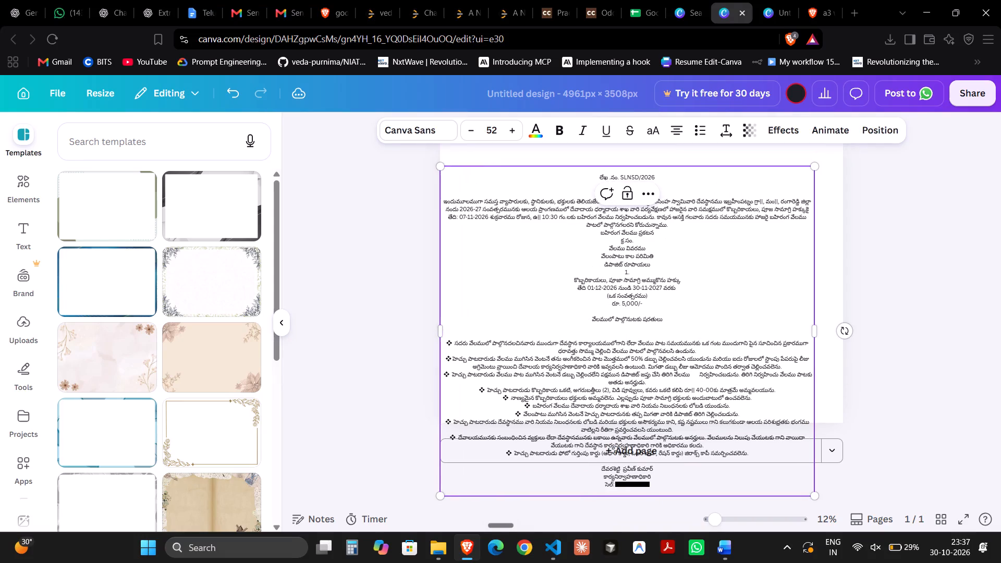
{"action": "left_click_drag", "start_coordinate": [816, 329], "coordinate": [841, 328]}
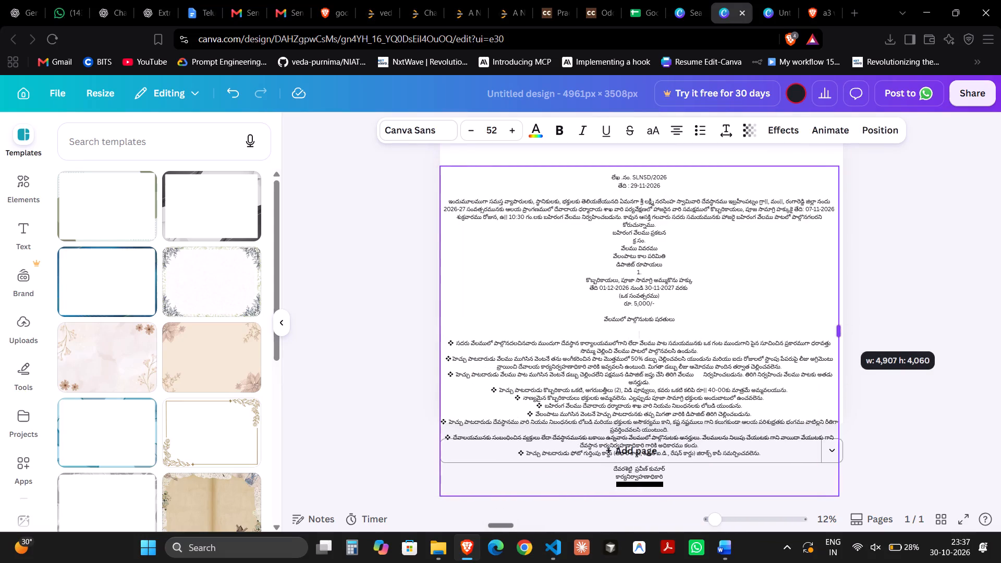
{"action": "left_click_drag", "start_coordinate": [841, 328], "coordinate": [842, 328]}
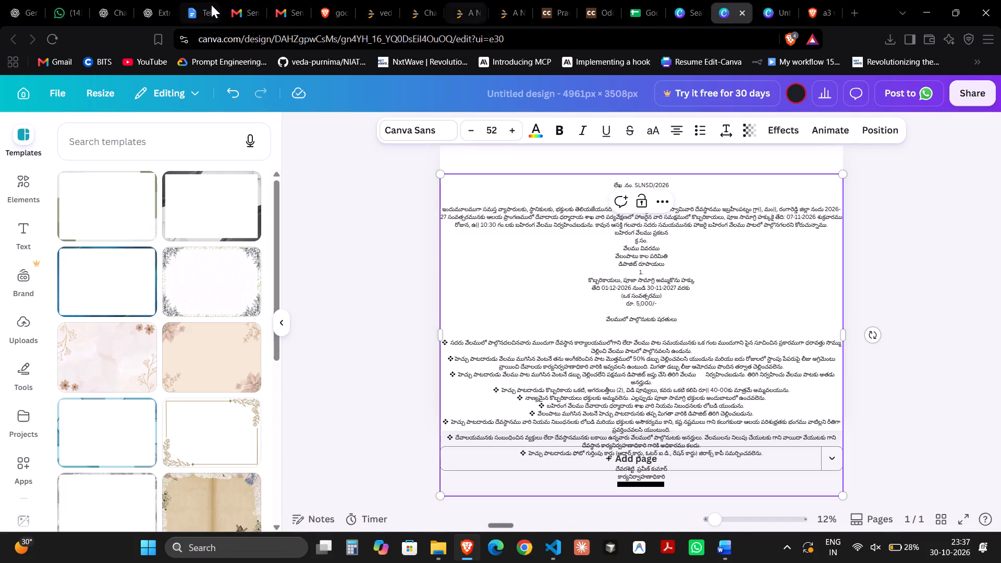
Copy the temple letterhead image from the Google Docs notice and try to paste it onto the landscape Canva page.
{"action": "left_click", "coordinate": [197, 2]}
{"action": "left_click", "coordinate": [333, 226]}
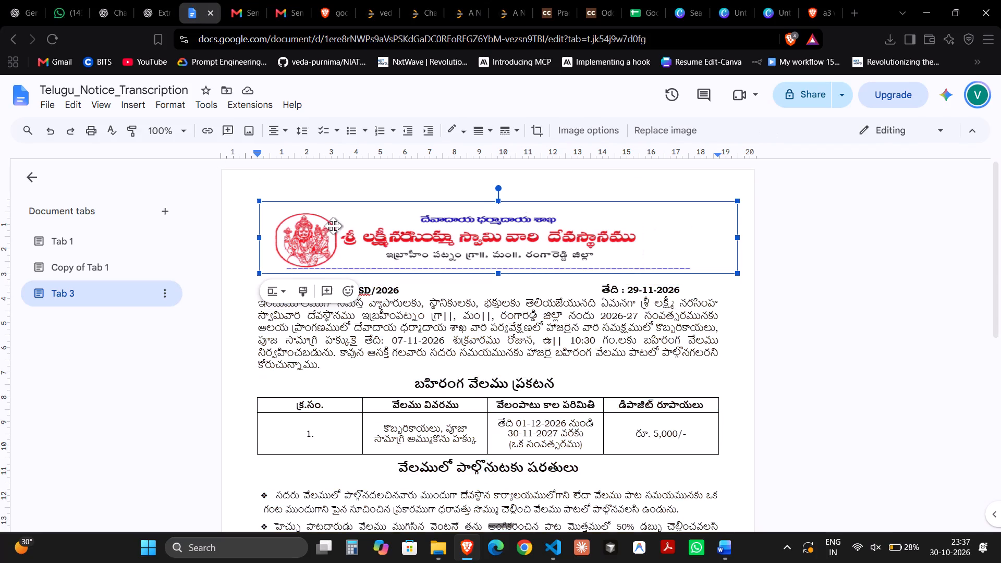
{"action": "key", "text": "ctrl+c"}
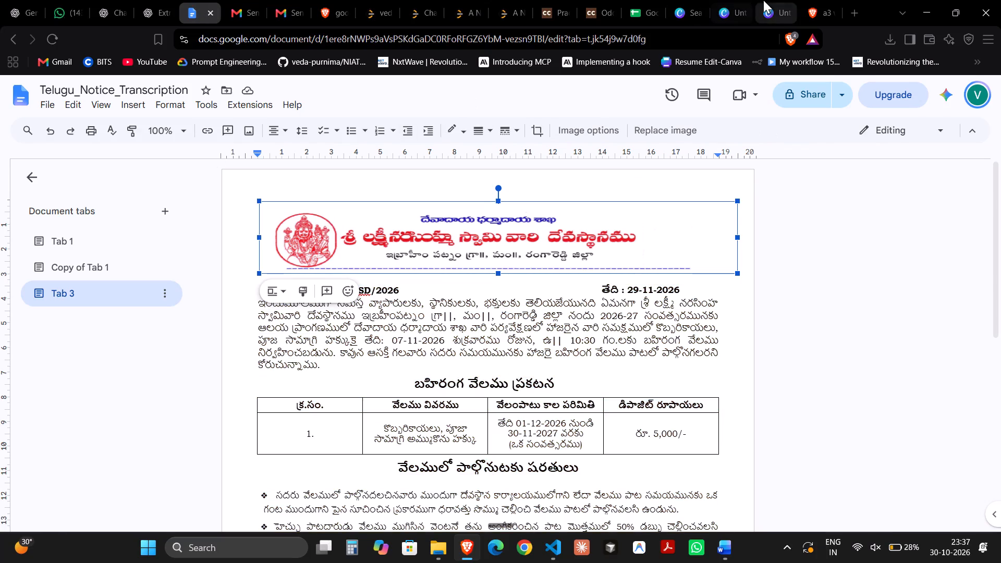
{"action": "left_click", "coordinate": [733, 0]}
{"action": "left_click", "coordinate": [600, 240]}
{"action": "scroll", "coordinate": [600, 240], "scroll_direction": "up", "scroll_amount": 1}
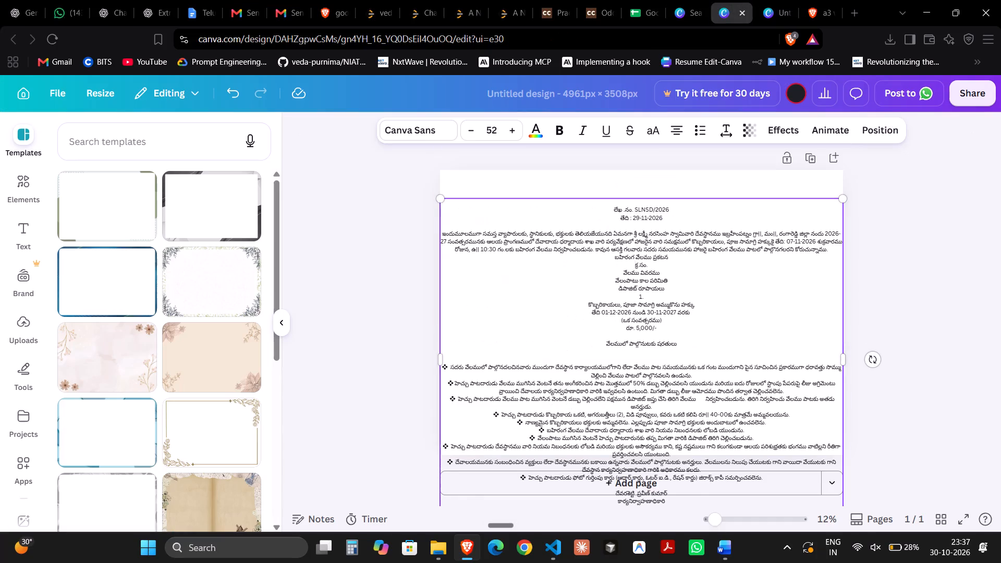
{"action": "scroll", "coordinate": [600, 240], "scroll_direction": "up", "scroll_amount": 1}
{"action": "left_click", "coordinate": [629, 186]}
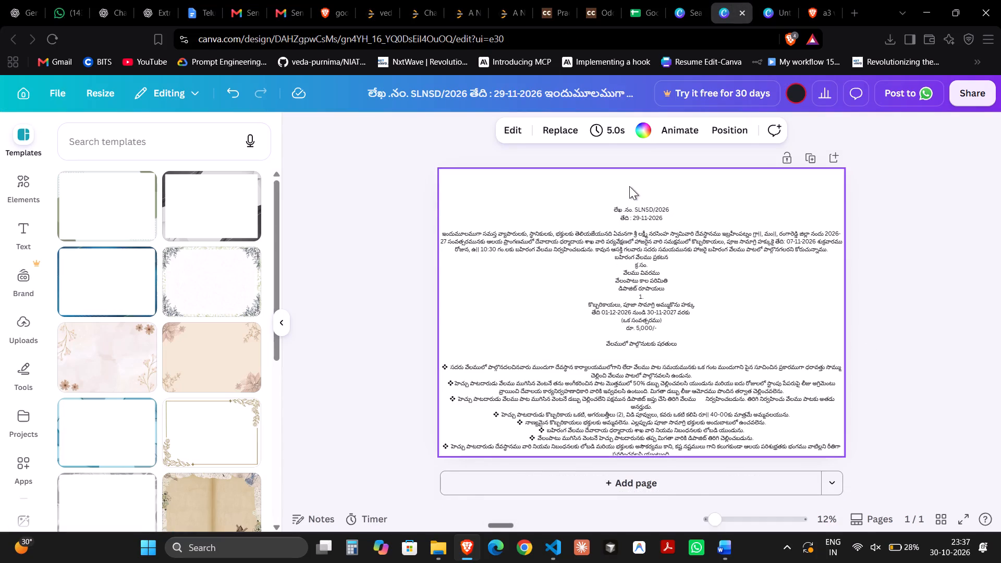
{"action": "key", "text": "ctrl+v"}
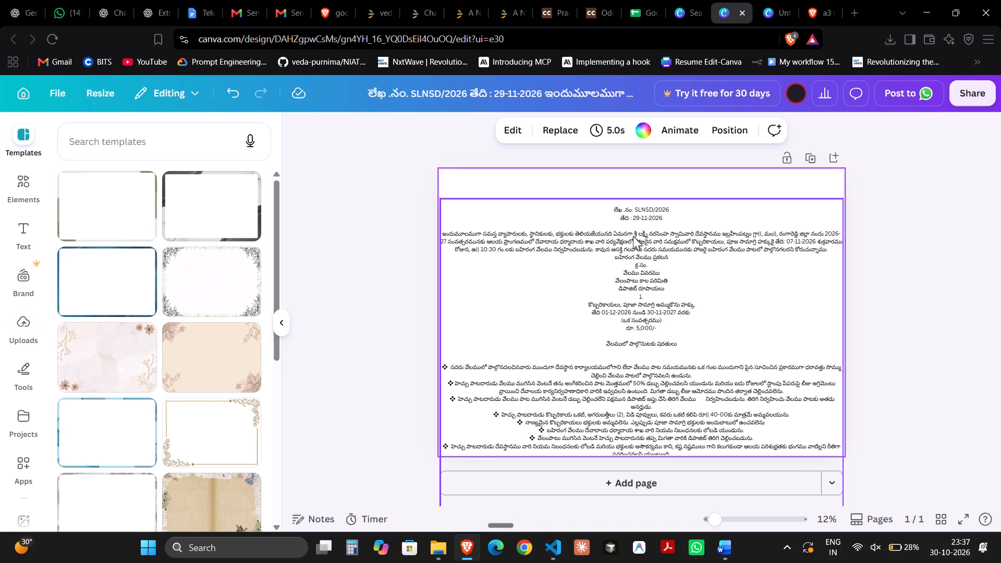
Left-align all of the text in the notice text box.
{"action": "left_click", "coordinate": [616, 211]}
{"action": "double_click", "coordinate": [616, 211]}
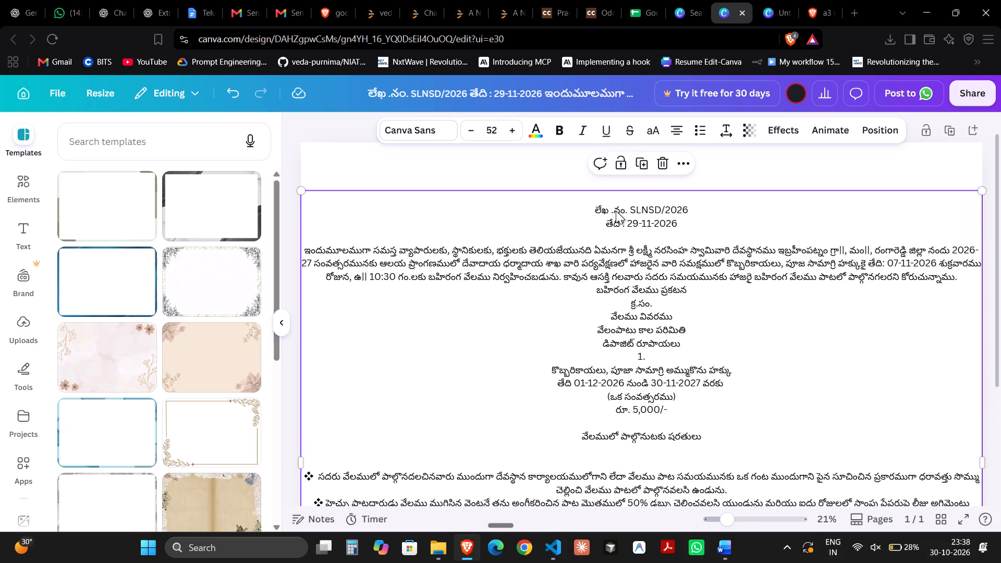
{"action": "left_click", "coordinate": [594, 211]}
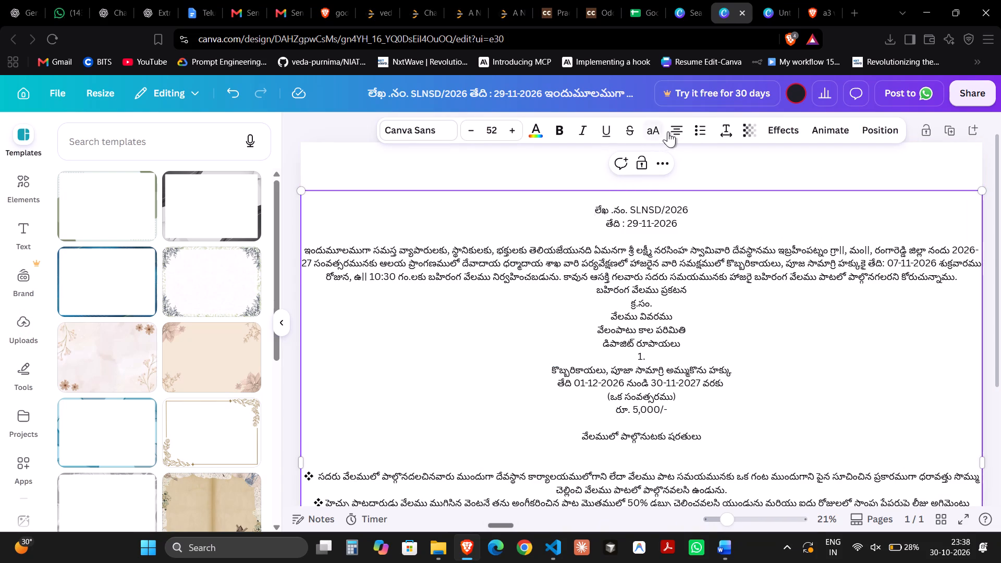
{"action": "left_click", "coordinate": [670, 131]}
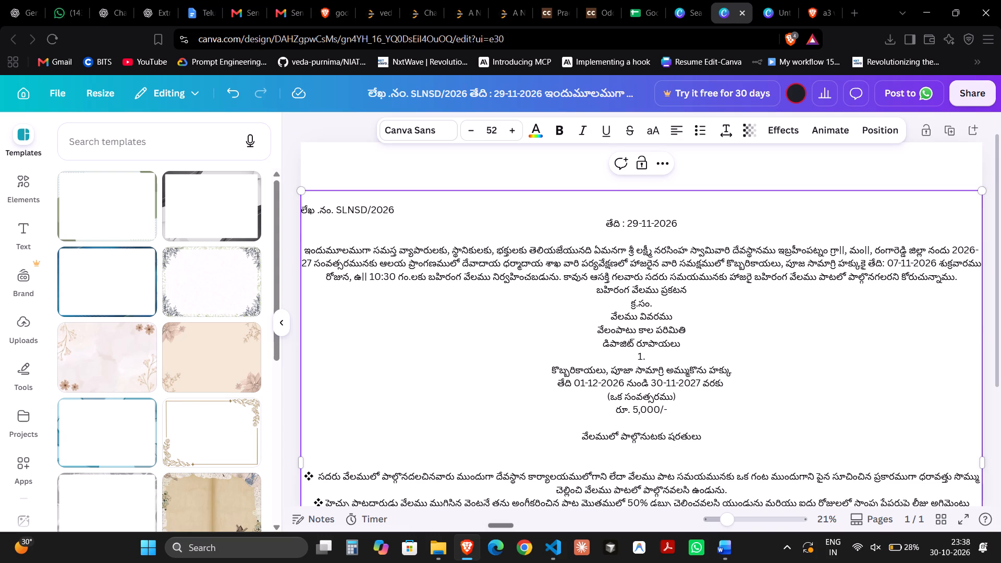
{"action": "key", "text": "ctrl+a"}
{"action": "left_click", "coordinate": [678, 133]}
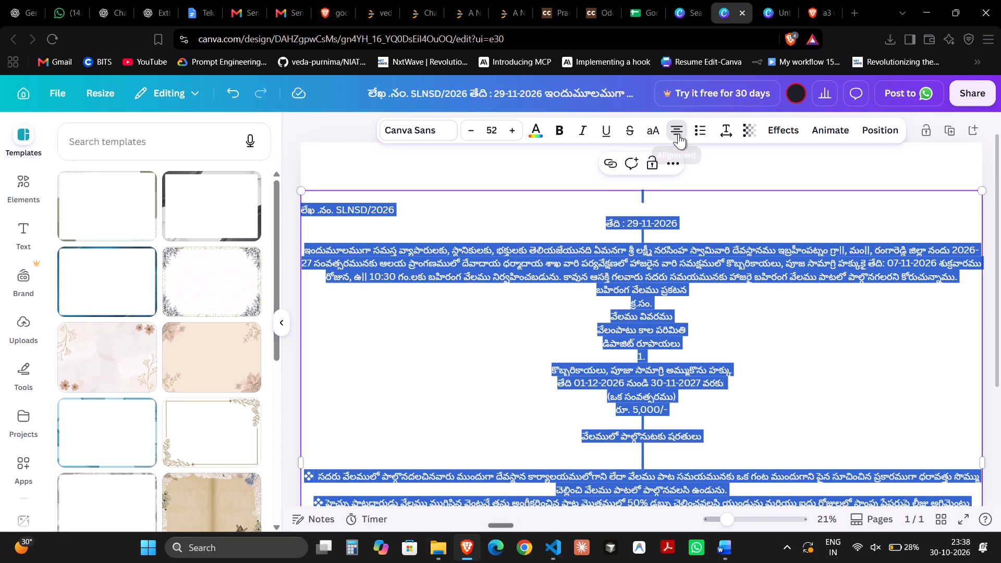
{"action": "left_click", "coordinate": [675, 127]}
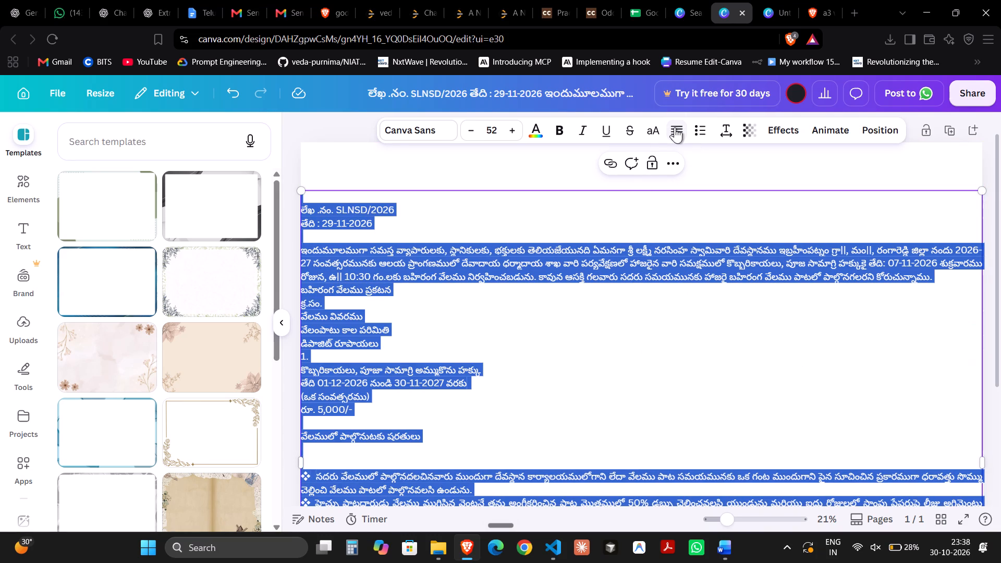
{"action": "left_click", "coordinate": [675, 127]}
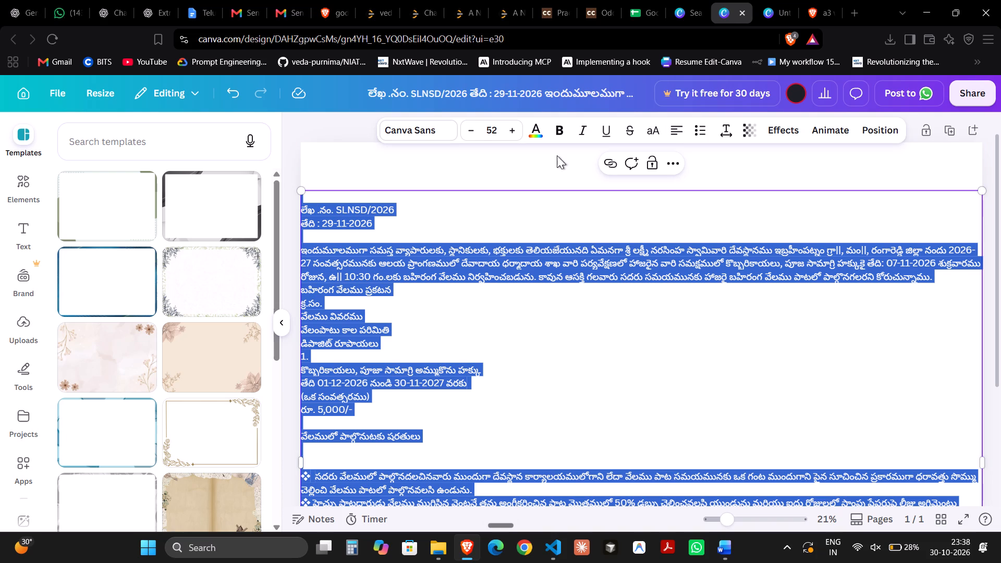
{"action": "left_click", "coordinate": [528, 222]}
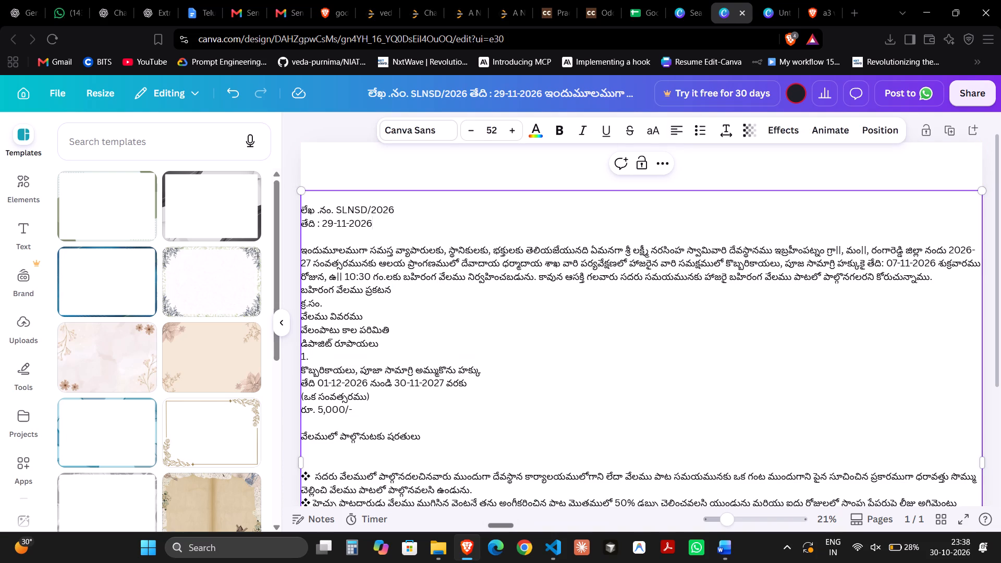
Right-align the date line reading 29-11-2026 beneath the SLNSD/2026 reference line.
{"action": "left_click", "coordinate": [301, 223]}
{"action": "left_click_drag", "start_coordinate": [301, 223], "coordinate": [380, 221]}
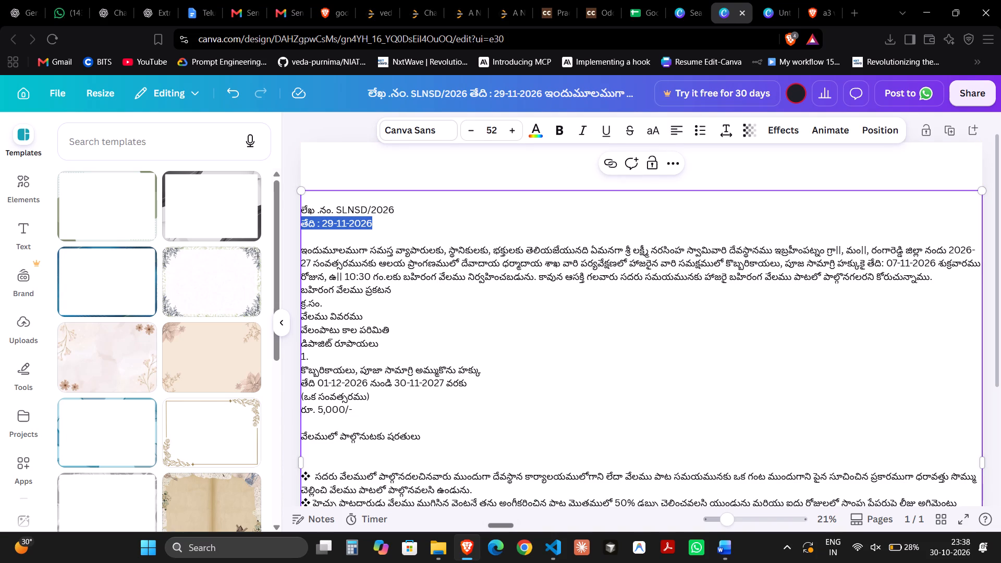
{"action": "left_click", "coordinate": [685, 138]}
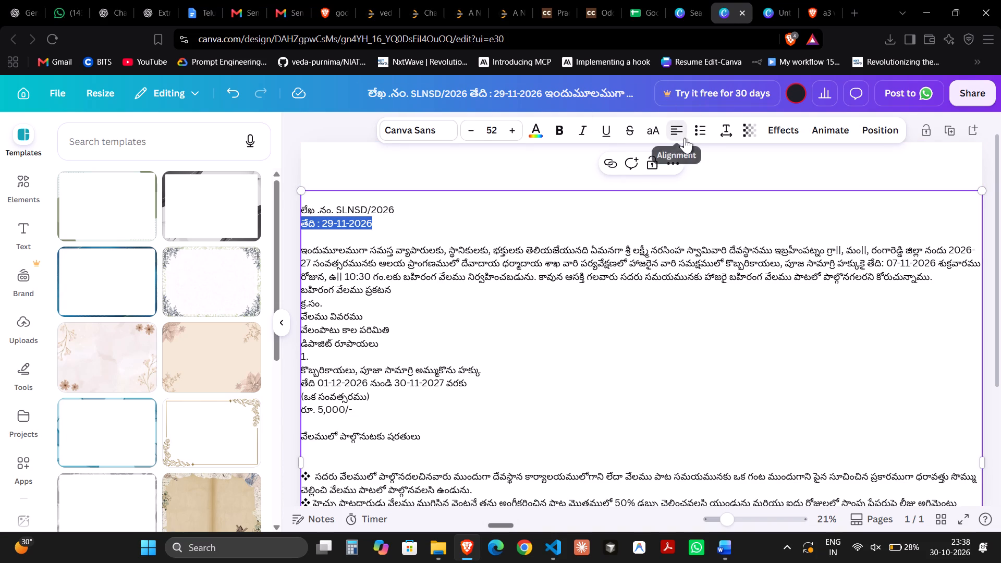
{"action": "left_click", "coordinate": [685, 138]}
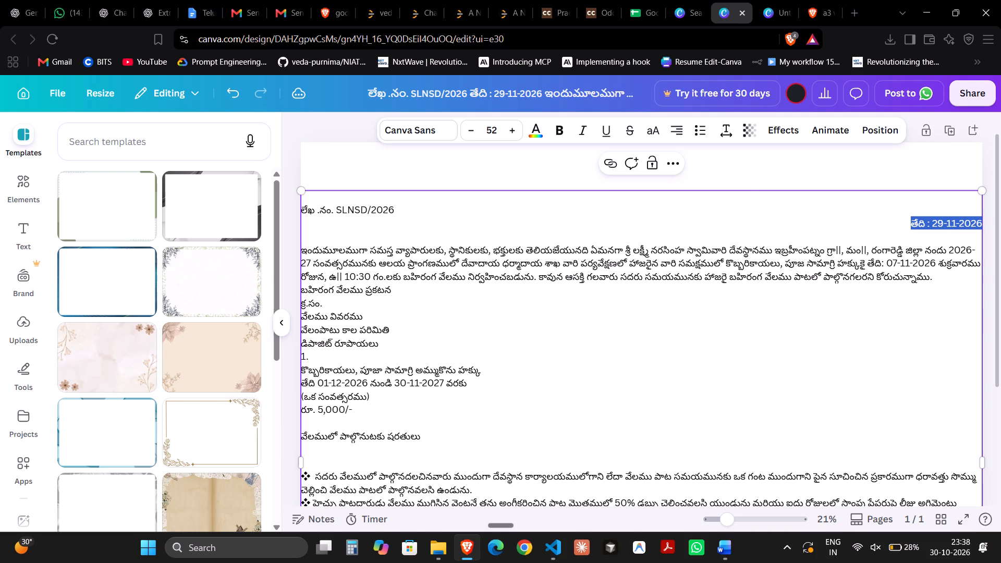
Move the date 29-11-2026 up onto the SLNSD/2026 reference line, with a space between the two.
{"action": "left_click", "coordinate": [912, 224]}
{"action": "left_click_drag", "start_coordinate": [912, 224], "coordinate": [914, 203]}
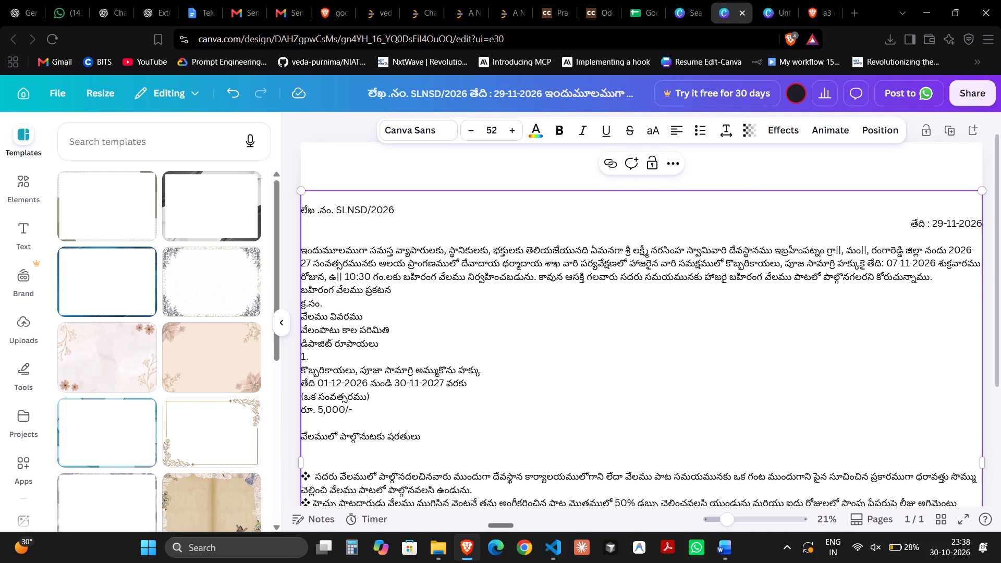
{"action": "left_click", "coordinate": [914, 203]}
{"action": "left_click_drag", "start_coordinate": [912, 226], "coordinate": [981, 218]}
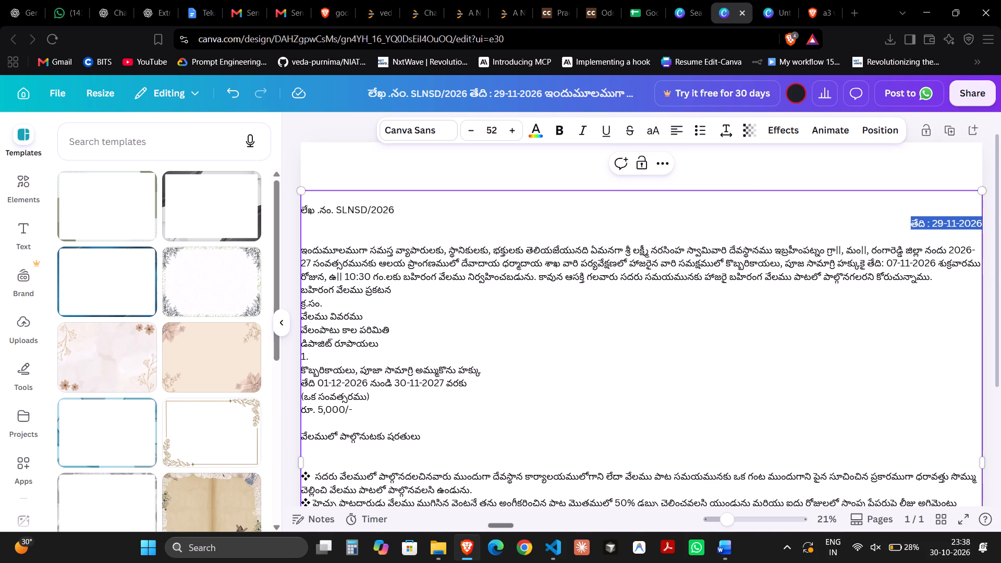
{"action": "left_click_drag", "start_coordinate": [981, 218], "coordinate": [981, 219]}
{"action": "key", "text": "ctrl+x"}
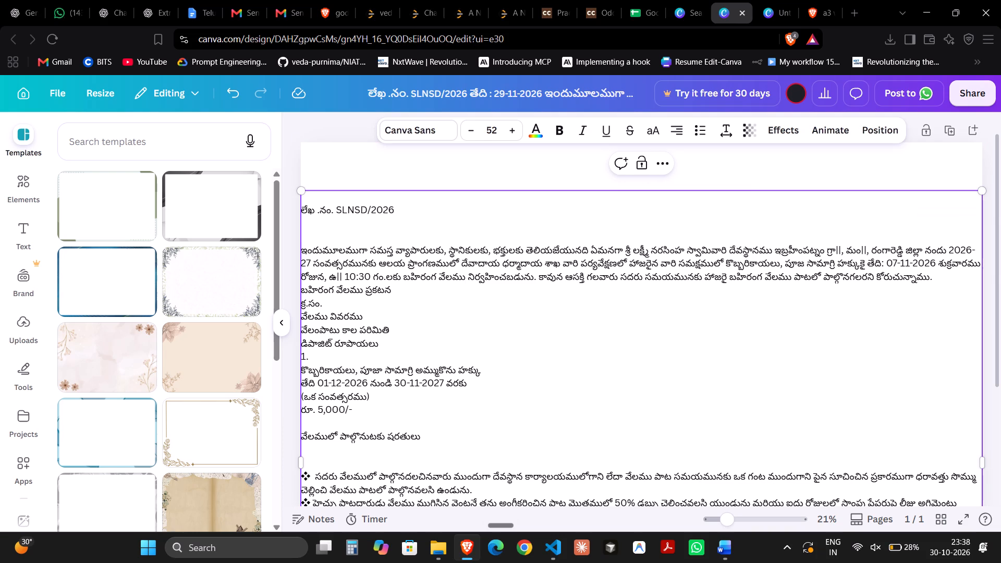
{"action": "left_click", "coordinate": [429, 215]}
{"action": "key", "text": "ctrl+v"}
{"action": "left_click", "coordinate": [393, 205]}
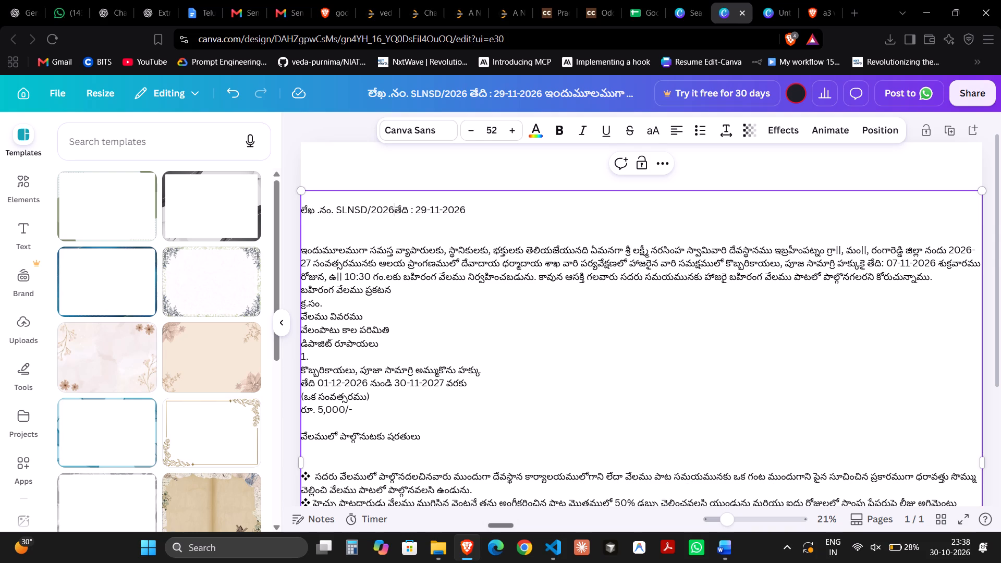
{"action": "key", "text": "space"}
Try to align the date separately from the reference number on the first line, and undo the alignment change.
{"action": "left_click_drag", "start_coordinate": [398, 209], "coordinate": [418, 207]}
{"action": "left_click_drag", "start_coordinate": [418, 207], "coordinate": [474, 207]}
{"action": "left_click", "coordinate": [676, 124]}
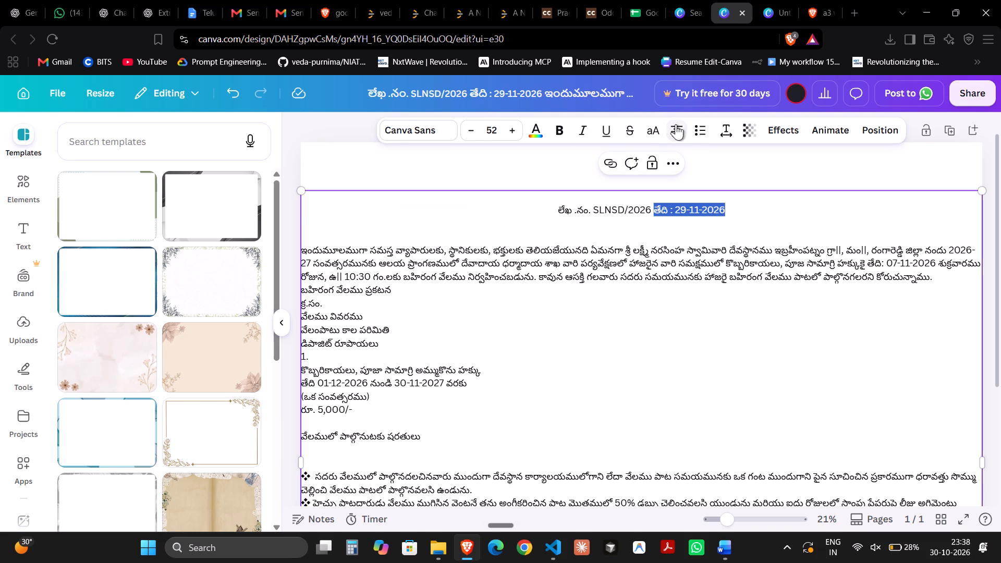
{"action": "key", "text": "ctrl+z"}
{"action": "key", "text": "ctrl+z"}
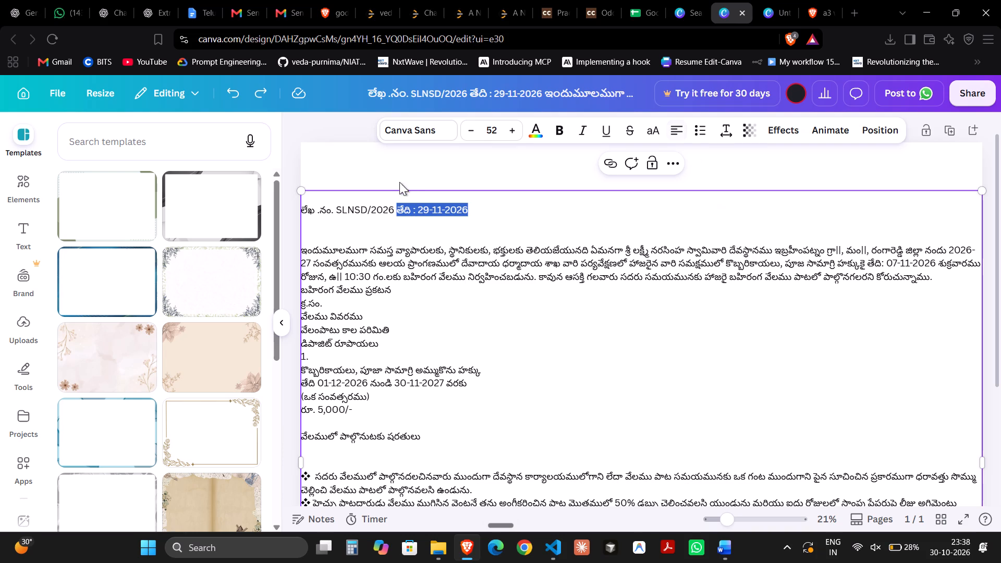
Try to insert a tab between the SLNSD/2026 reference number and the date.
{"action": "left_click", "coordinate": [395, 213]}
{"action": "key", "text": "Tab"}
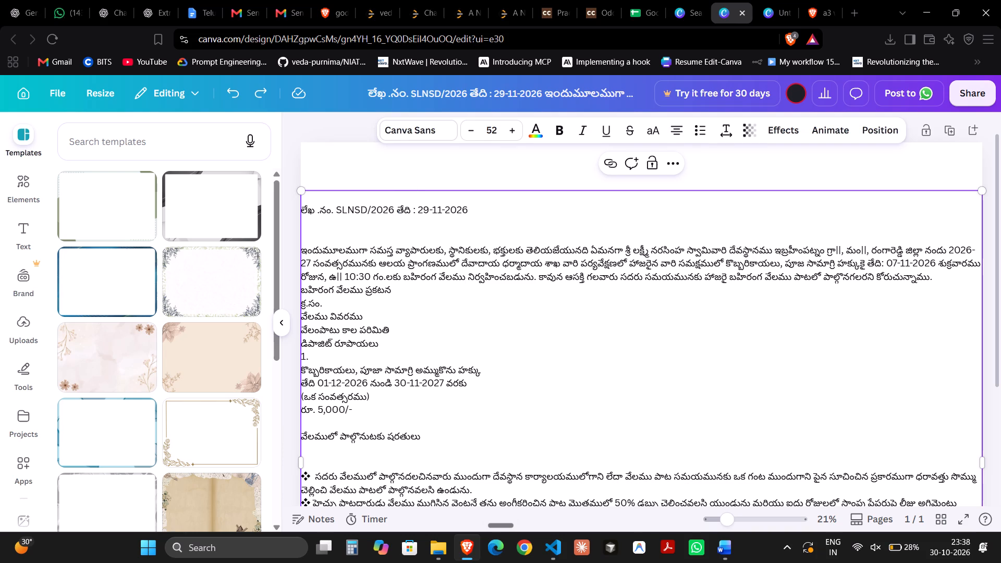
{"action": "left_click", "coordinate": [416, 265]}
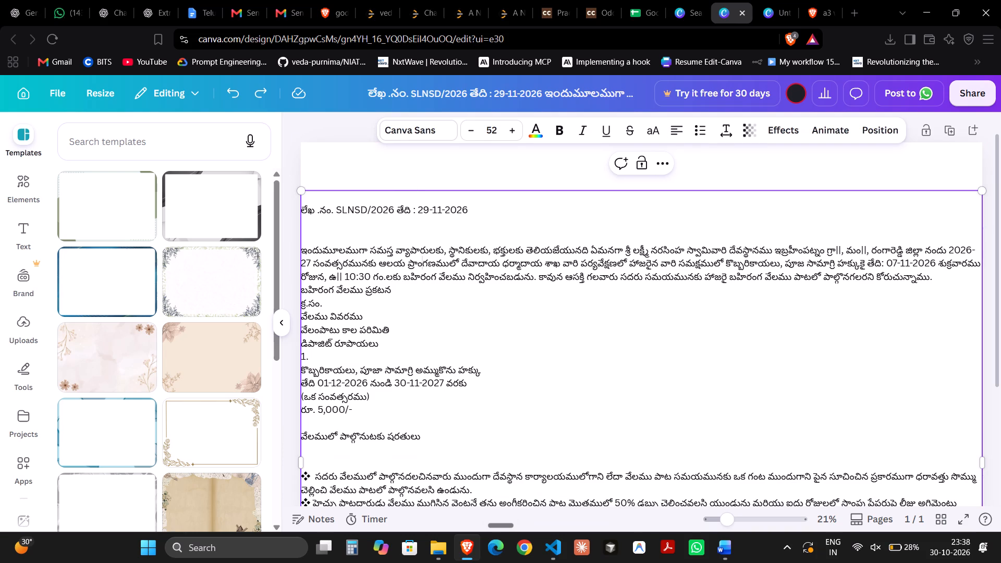
Insert spaces between SLNSD/2026 and the date on the first line to push the date to the line's far end.
{"action": "left_click", "coordinate": [398, 214]}
{"action": "key", "text": "Tab"}
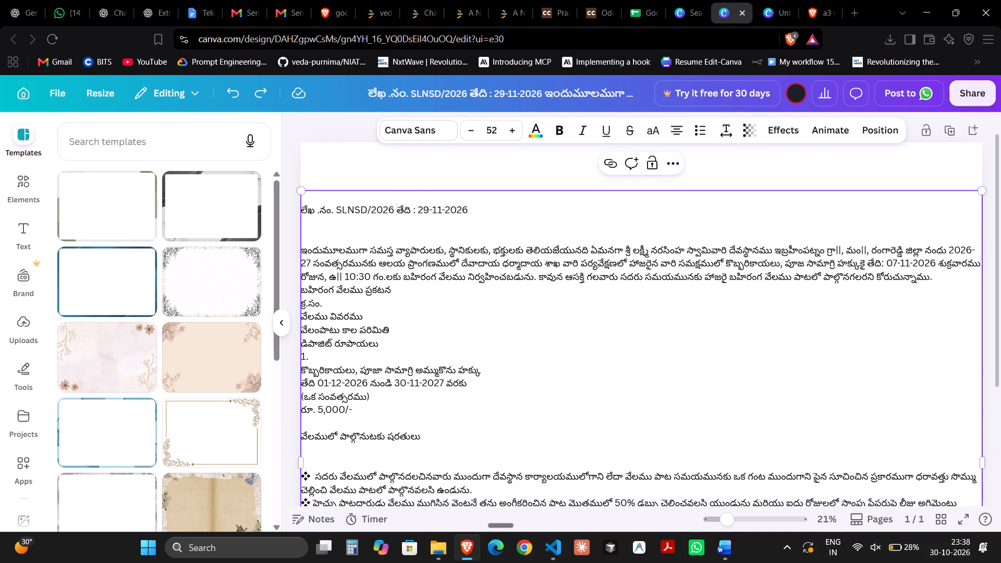
{"action": "double_click", "coordinate": [398, 214]}
{"action": "left_click", "coordinate": [398, 214]}
{"action": "key", "text": "space"}
{"action": "key", "text": "space"}
{"action": "key", "text": "space"}
{"action": "key", "text": "space"}
{"action": "key", "text": "space"}
{"action": "key", "text": "space"}
{"action": "key", "text": "space"}
{"action": "key", "text": "space"}
{"action": "key", "text": "space"}
{"action": "key", "text": "space"}
{"action": "key", "text": "space"}
{"action": "key", "text": "space"}
{"action": "key", "text": "space"}
{"action": "key", "text": "space"}
{"action": "key", "text": "space"}
{"action": "key", "text": "space"}
{"action": "key", "text": "space"}
{"action": "key", "text": "space"}
{"action": "key", "text": "space"}
{"action": "key", "text": "space"}
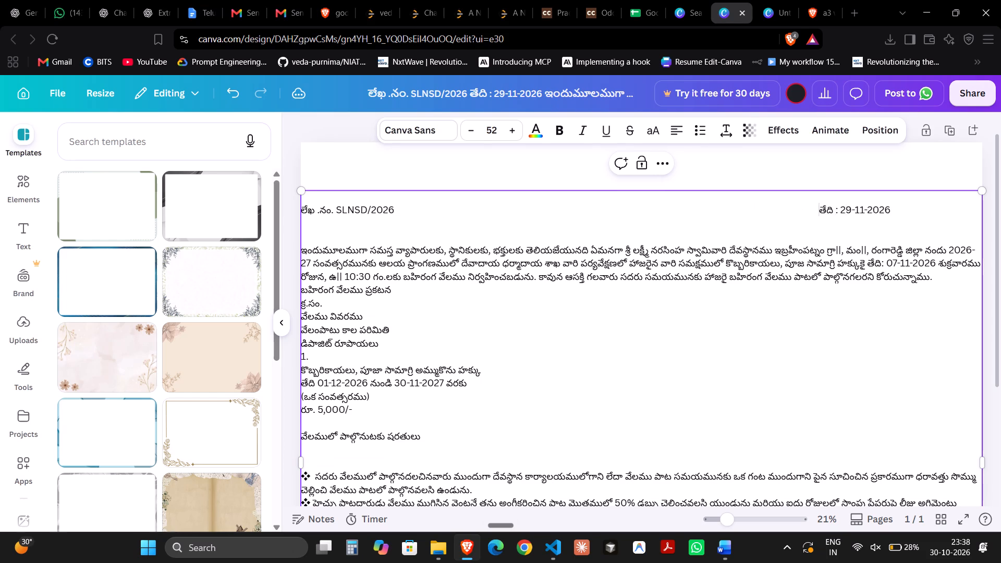
{"action": "key", "text": "space"}
{"action": "key", "text": "space"}
{"action": "key", "text": "space"}
{"action": "key", "text": "space"}
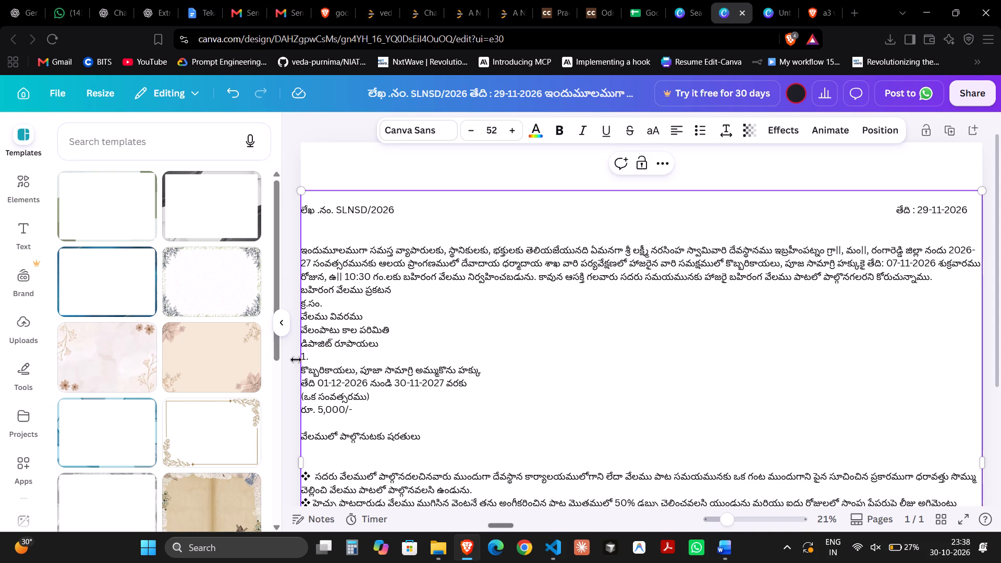
Narrow the notice text box slightly from its left edge to leave a small margin beside the page border.
{"action": "left_click_drag", "start_coordinate": [299, 465], "coordinate": [312, 464]}
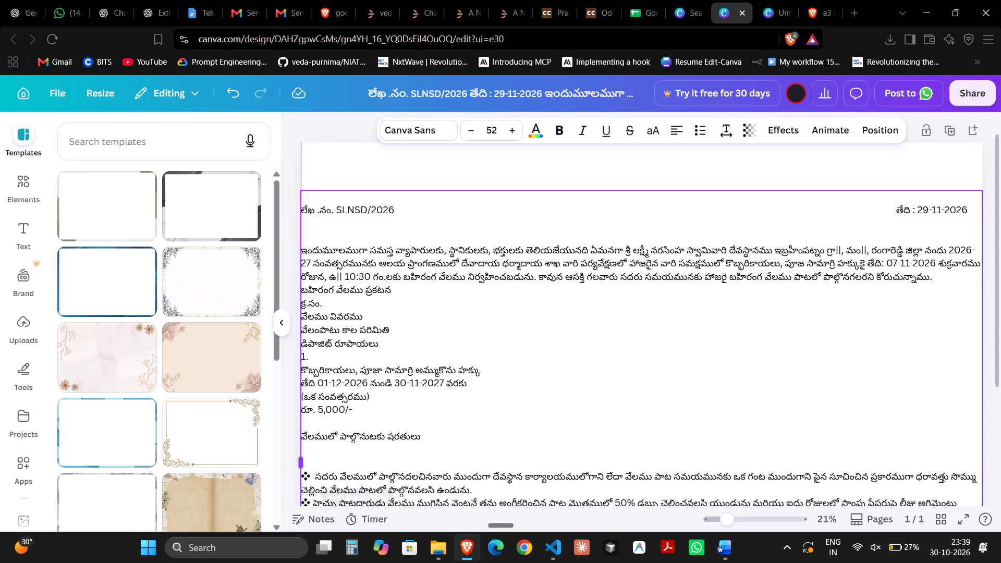
{"action": "left_click_drag", "start_coordinate": [312, 464], "coordinate": [307, 463]}
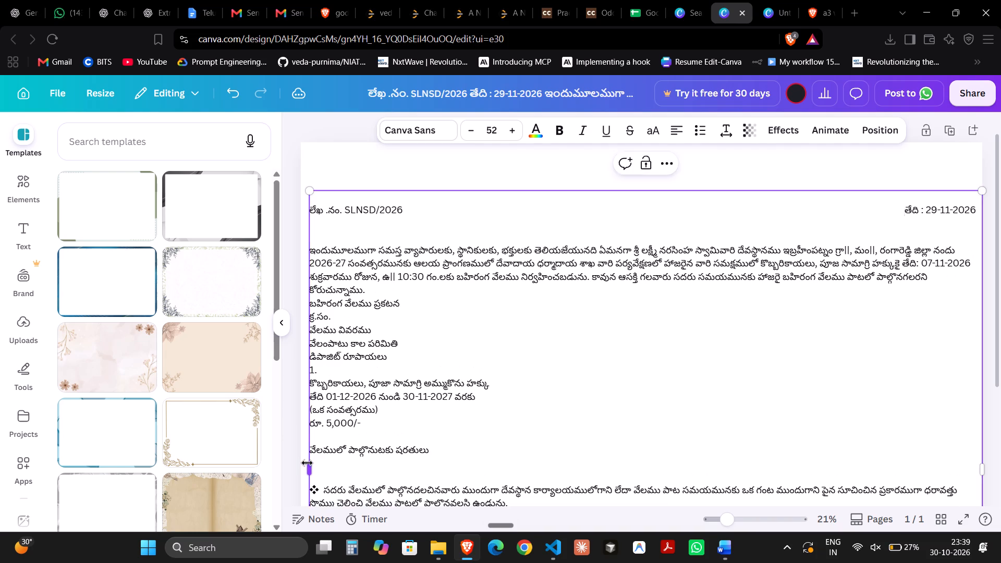
Insert the uploaded temple letterhead image and place it at the top of the page.
{"action": "scroll", "coordinate": [307, 463], "scroll_direction": "down", "scroll_amount": 2}
{"action": "left_click", "coordinate": [361, 384]}
{"action": "scroll", "coordinate": [361, 384], "scroll_direction": "up", "scroll_amount": 1}
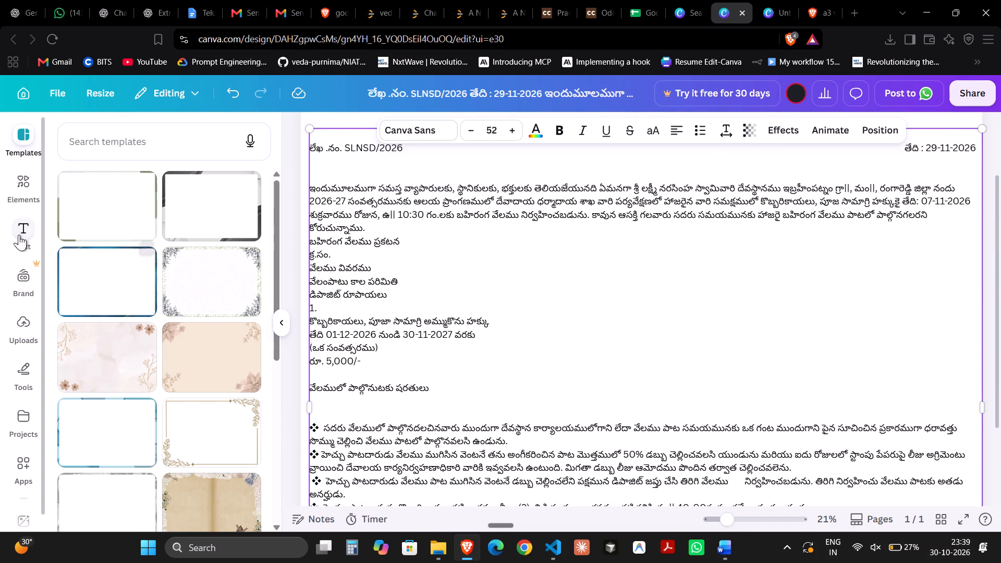
{"action": "left_click", "coordinate": [29, 331]}
{"action": "scroll", "coordinate": [399, 223], "scroll_direction": "up", "scroll_amount": 4}
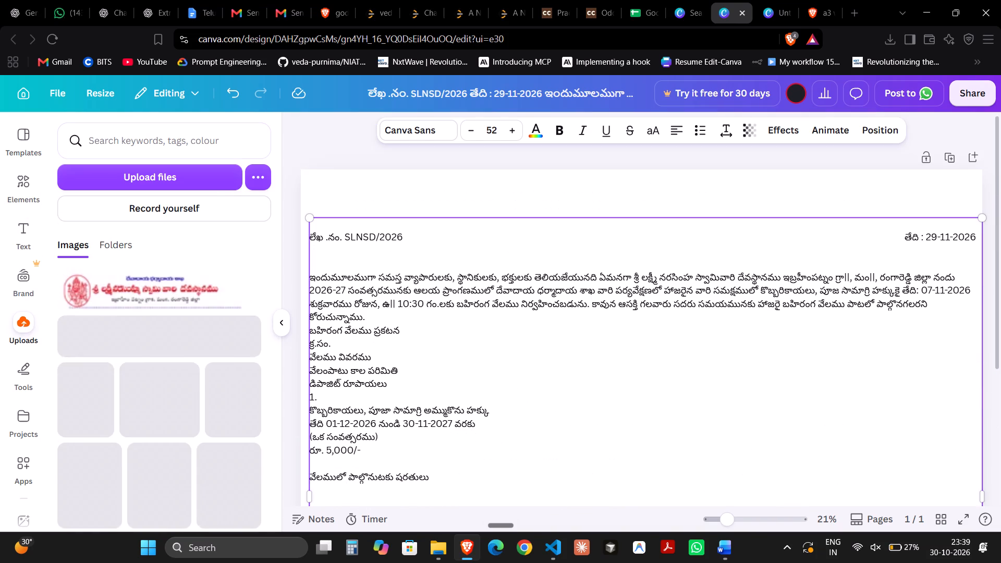
{"action": "left_click", "coordinate": [427, 181]}
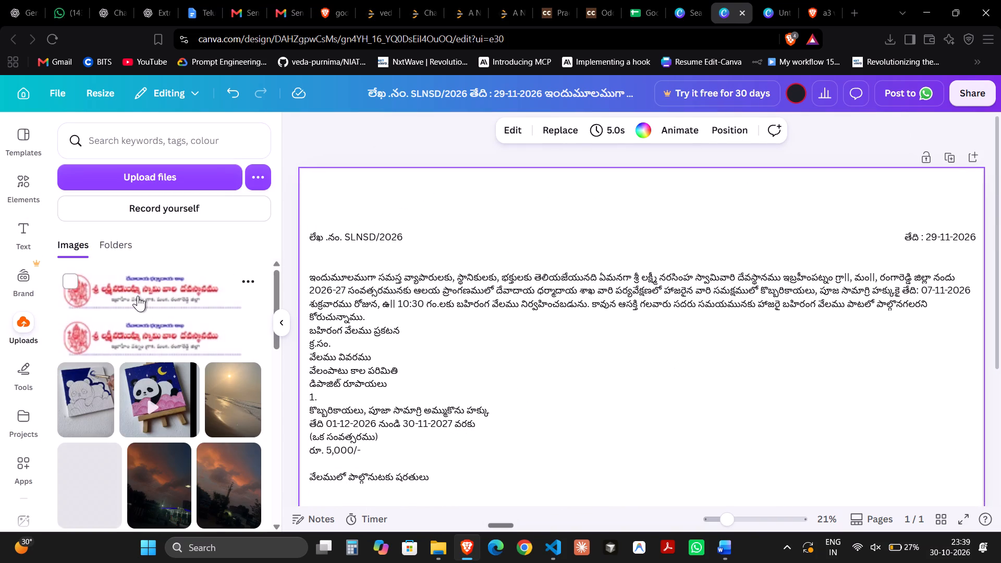
{"action": "left_click", "coordinate": [138, 296]}
{"action": "left_click_drag", "start_coordinate": [613, 422], "coordinate": [612, 399]}
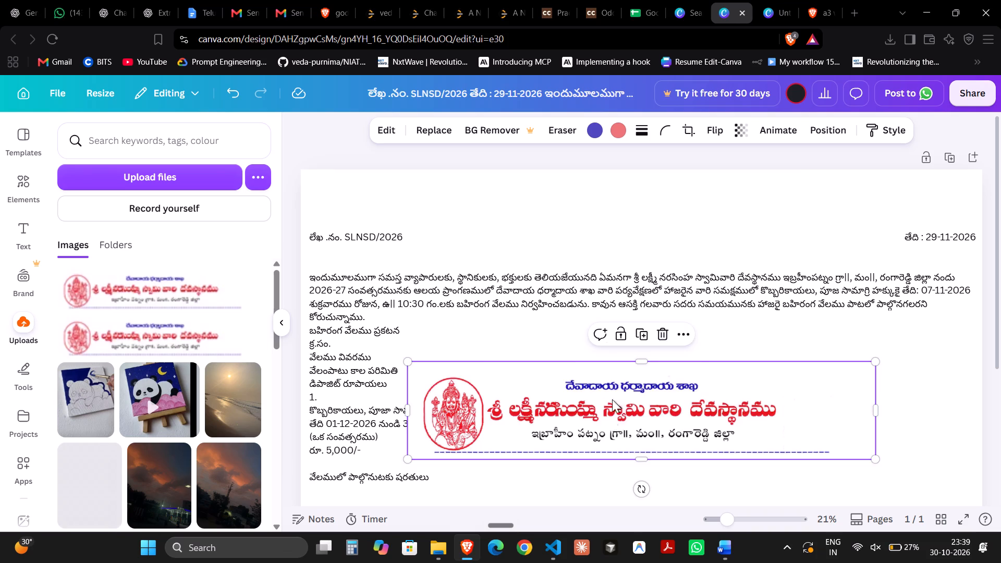
{"action": "left_click_drag", "start_coordinate": [612, 399], "coordinate": [594, 222]}
{"action": "left_click_drag", "start_coordinate": [594, 222], "coordinate": [593, 214]}
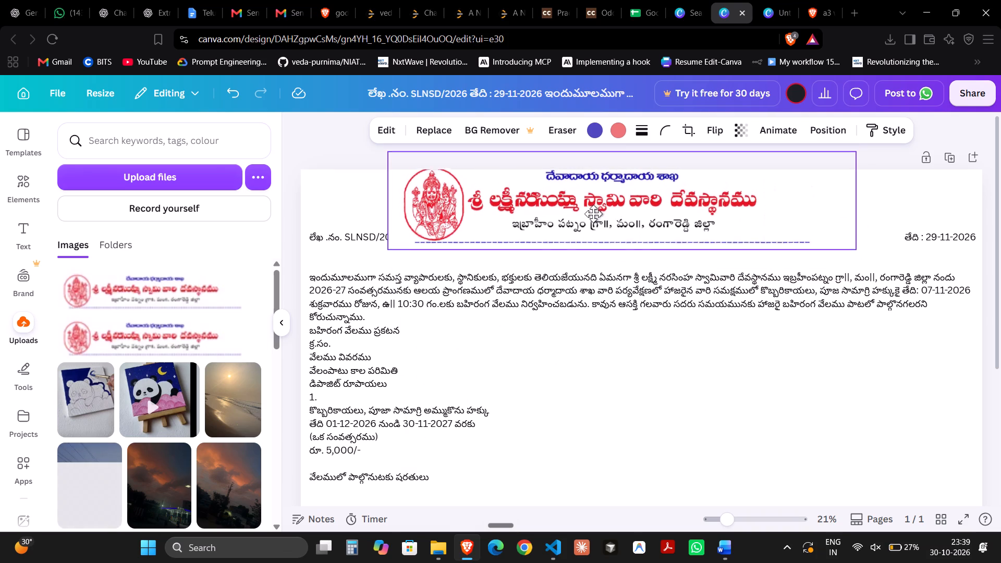
{"action": "left_click_drag", "start_coordinate": [593, 214], "coordinate": [593, 214]}
Crop the letterhead image's top to the page edge and its bottom just below the dashed line.
{"action": "left_click_drag", "start_coordinate": [622, 255], "coordinate": [622, 245]}
{"action": "left_click_drag", "start_coordinate": [625, 242], "coordinate": [625, 244]}
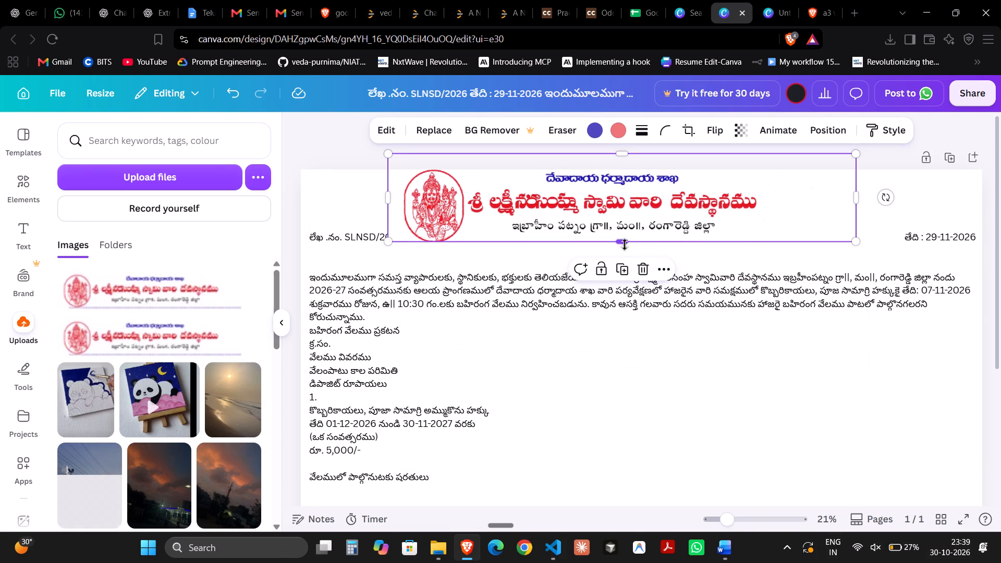
{"action": "left_click_drag", "start_coordinate": [625, 244], "coordinate": [625, 248]}
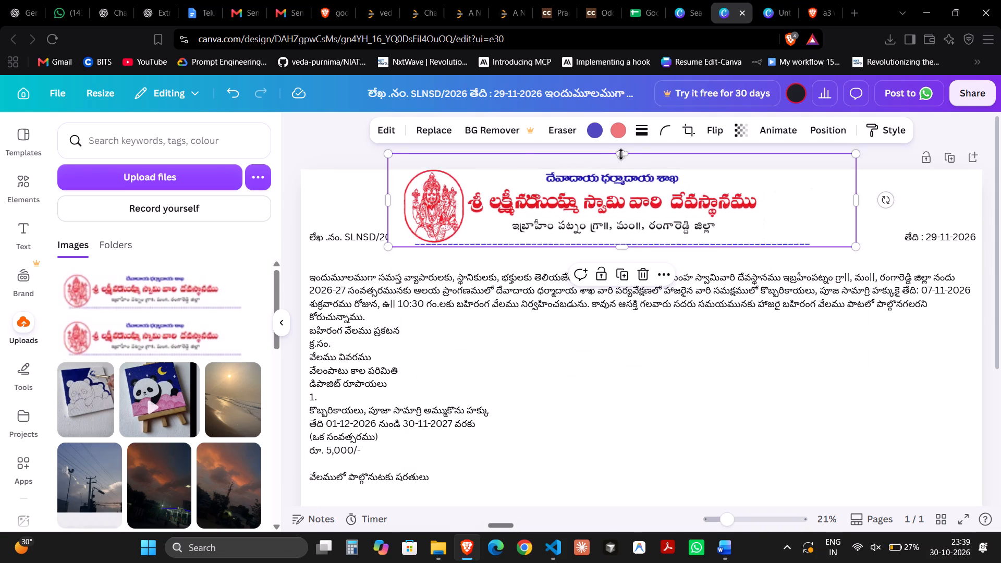
{"action": "left_click_drag", "start_coordinate": [625, 153], "coordinate": [625, 167]}
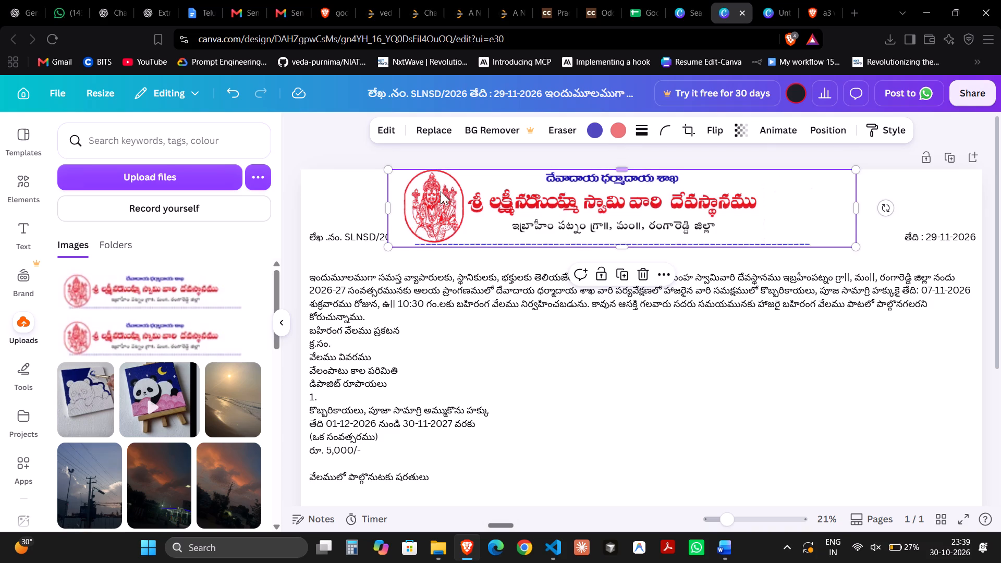
Extend the letterhead image leftward to the page's left edge, about 4,044 wide.
{"action": "left_click_drag", "start_coordinate": [384, 207], "coordinate": [274, 202]}
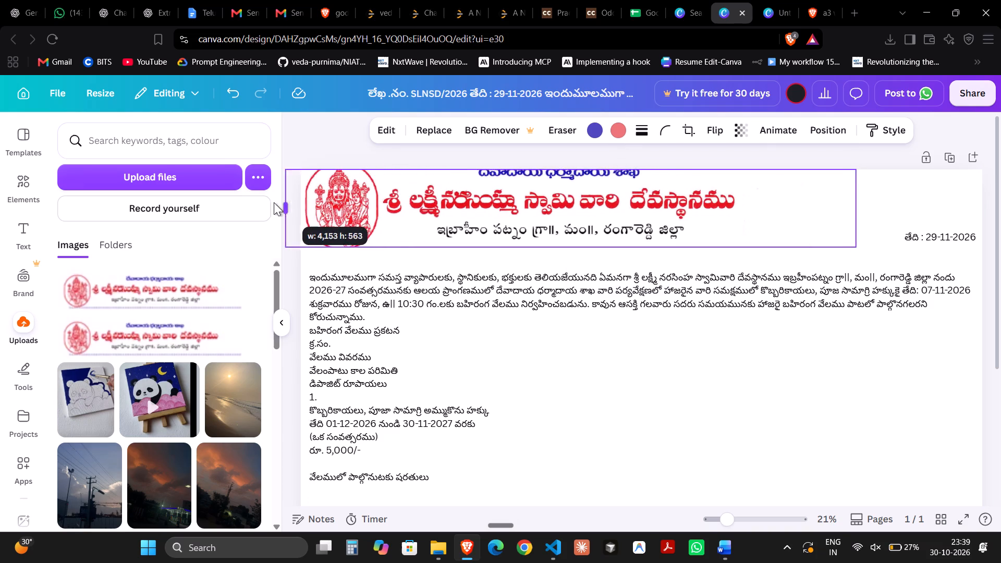
{"action": "left_click_drag", "start_coordinate": [274, 202], "coordinate": [350, 222]}
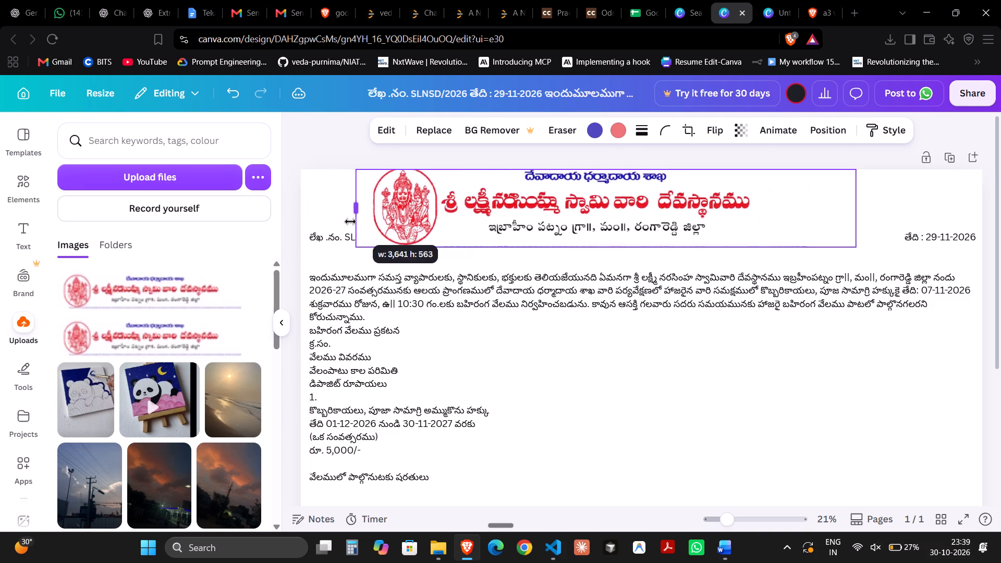
{"action": "left_click_drag", "start_coordinate": [350, 222], "coordinate": [297, 219]}
Lower the letterhead slightly, uncover its cropped top up to the page edge, and widen it rightward to about 4,139.
{"action": "scroll", "coordinate": [297, 219], "scroll_direction": "down", "scroll_amount": 5}
{"action": "scroll", "coordinate": [470, 290], "scroll_direction": "down", "scroll_amount": 2}
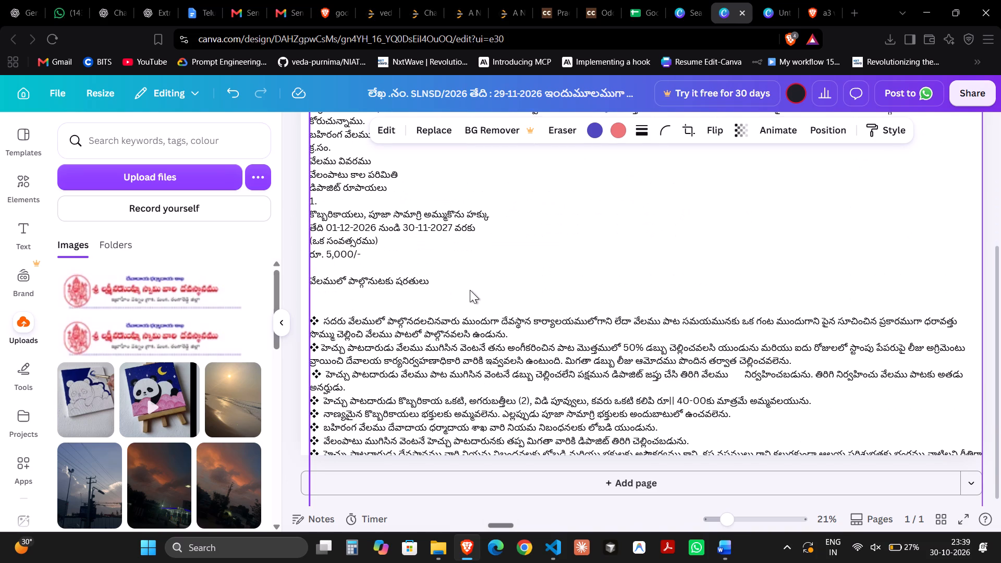
{"action": "scroll", "coordinate": [470, 290], "scroll_direction": "up", "scroll_amount": 8}
{"action": "left_click", "coordinate": [808, 203]}
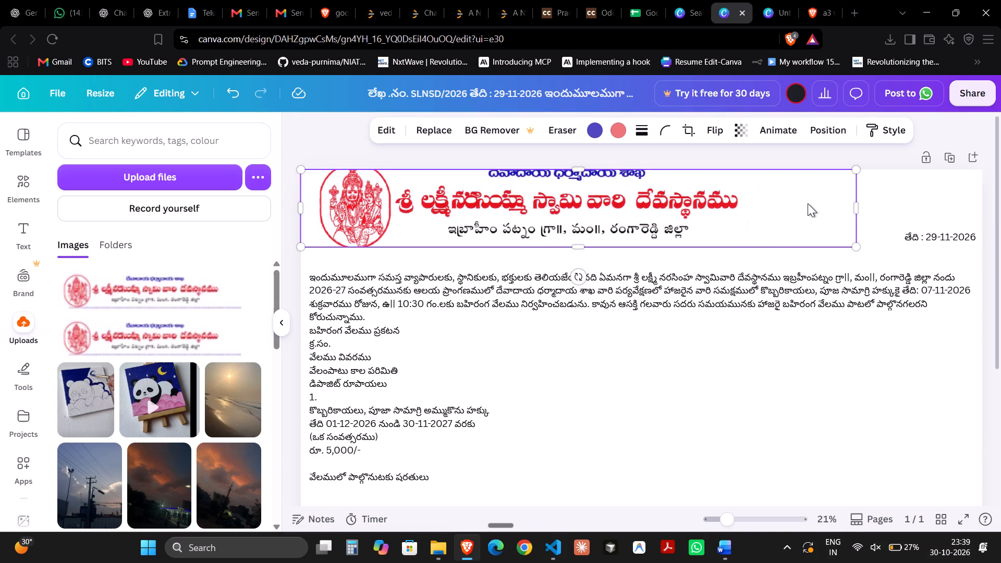
{"action": "left_click_drag", "start_coordinate": [808, 203], "coordinate": [808, 217]}
{"action": "left_click_drag", "start_coordinate": [808, 217], "coordinate": [809, 225]}
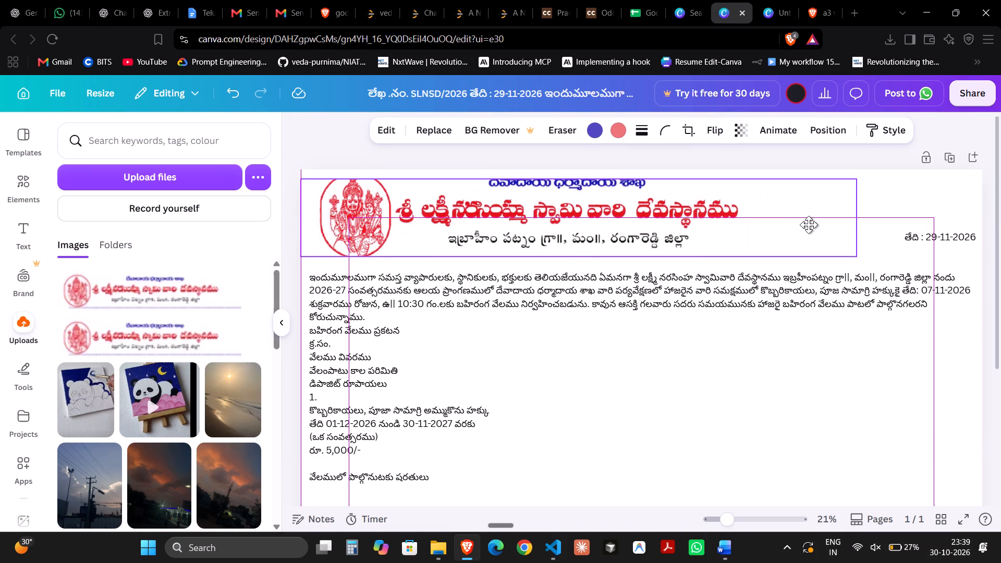
{"action": "left_click_drag", "start_coordinate": [809, 225], "coordinate": [809, 224]}
{"action": "left_click_drag", "start_coordinate": [576, 182], "coordinate": [576, 174]}
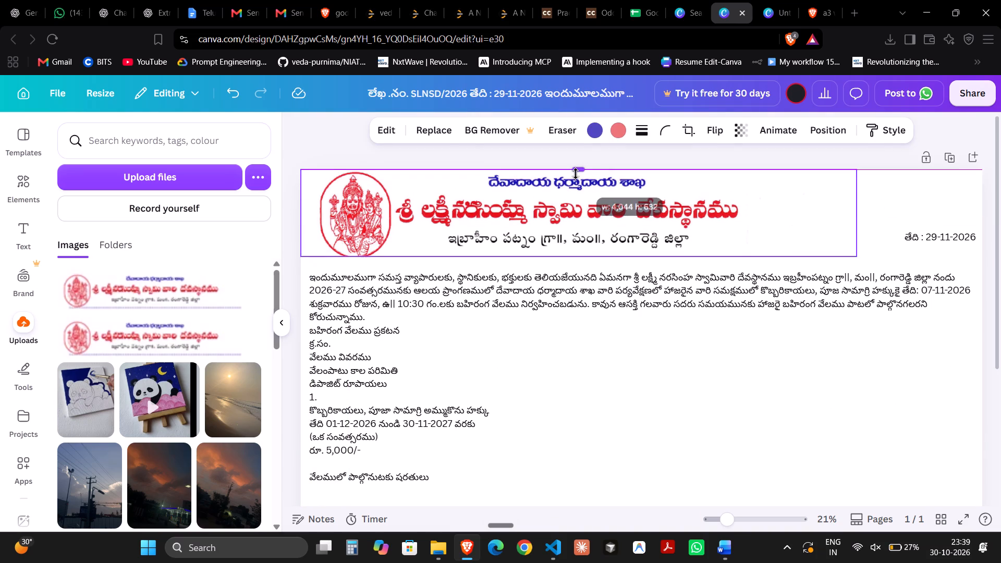
{"action": "left_click_drag", "start_coordinate": [576, 174], "coordinate": [576, 173]}
{"action": "left_click_drag", "start_coordinate": [856, 214], "coordinate": [868, 215]}
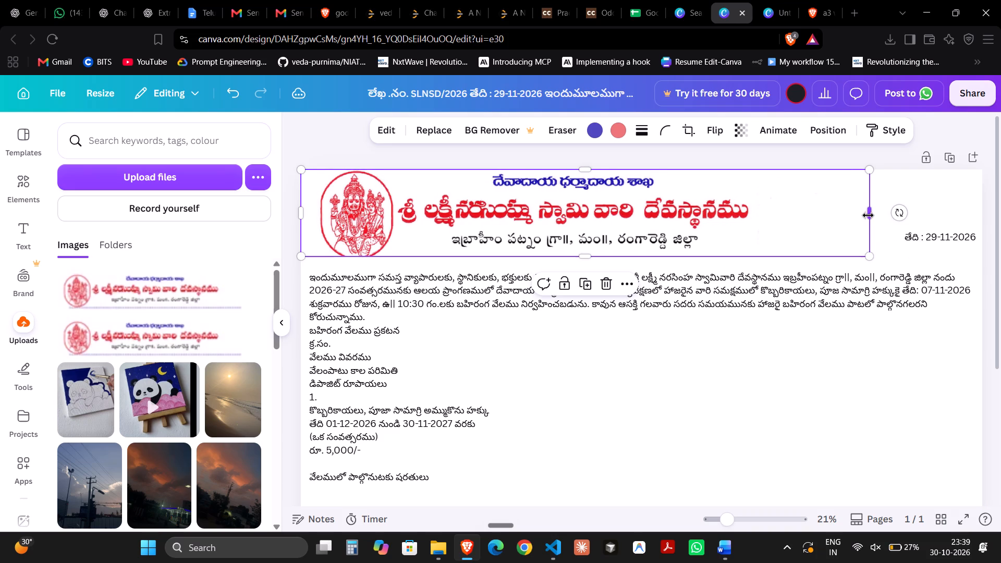
Move the notice text block down so that its reference and date line sits clear below the letterhead.
{"action": "left_click", "coordinate": [930, 239]}
{"action": "left_click_drag", "start_coordinate": [911, 234], "coordinate": [912, 266]}
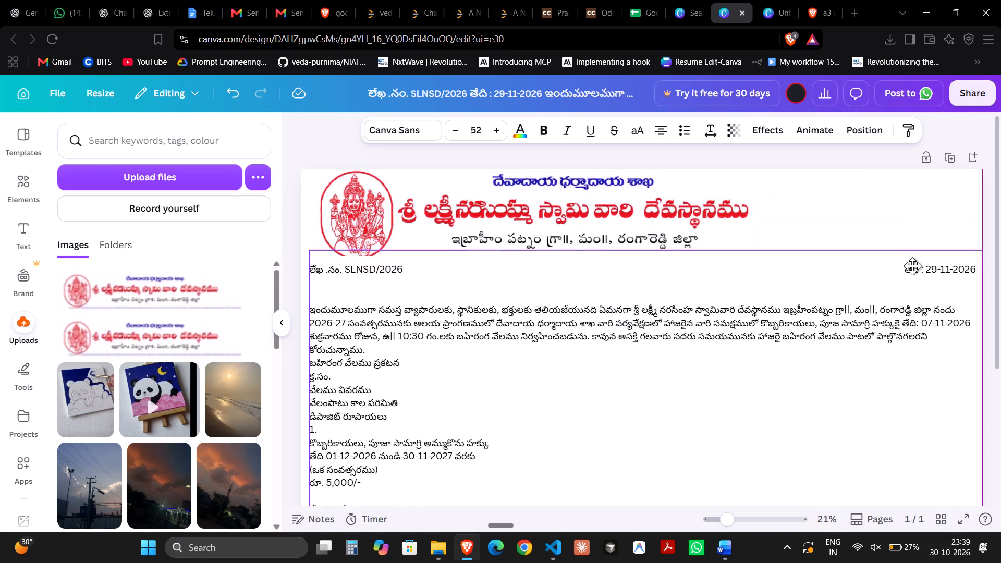
{"action": "left_click_drag", "start_coordinate": [912, 266], "coordinate": [909, 297]}
{"action": "left_click_drag", "start_coordinate": [884, 303], "coordinate": [883, 314]}
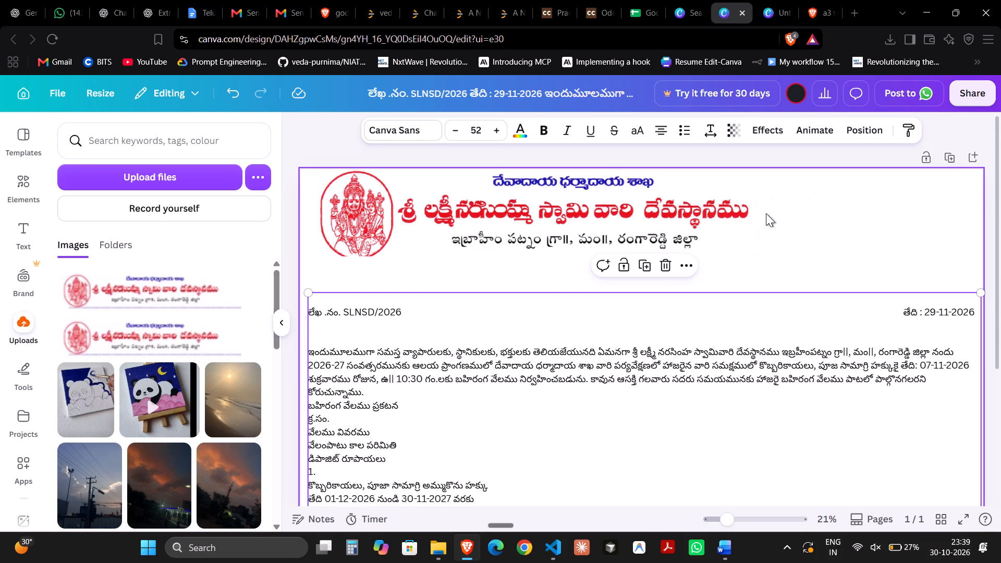
Extend the letterhead image's bottom edge to uncover its dashed line.
{"action": "left_click", "coordinate": [766, 213]}
{"action": "left_click_drag", "start_coordinate": [581, 256], "coordinate": [581, 260]}
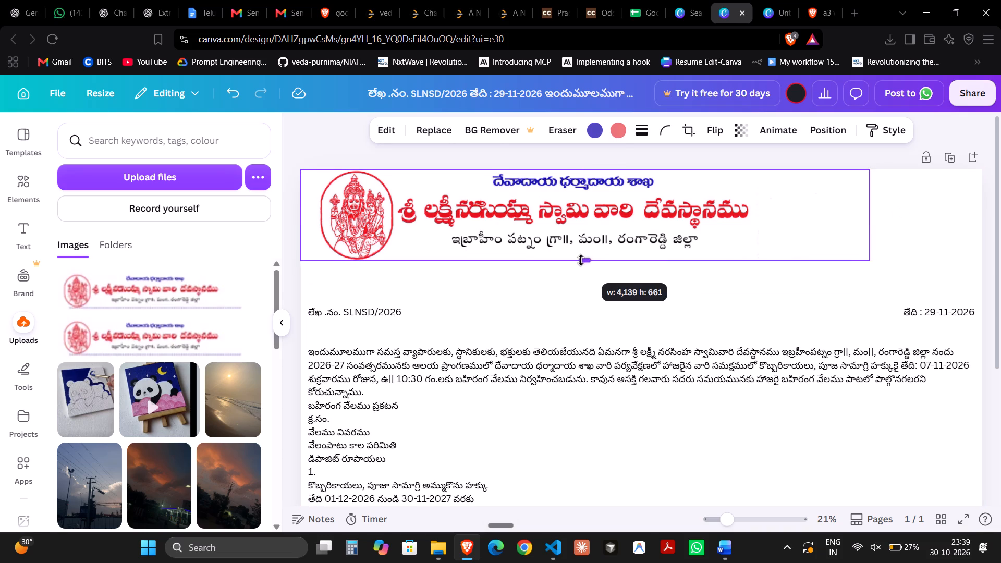
{"action": "left_click_drag", "start_coordinate": [581, 260], "coordinate": [580, 263]}
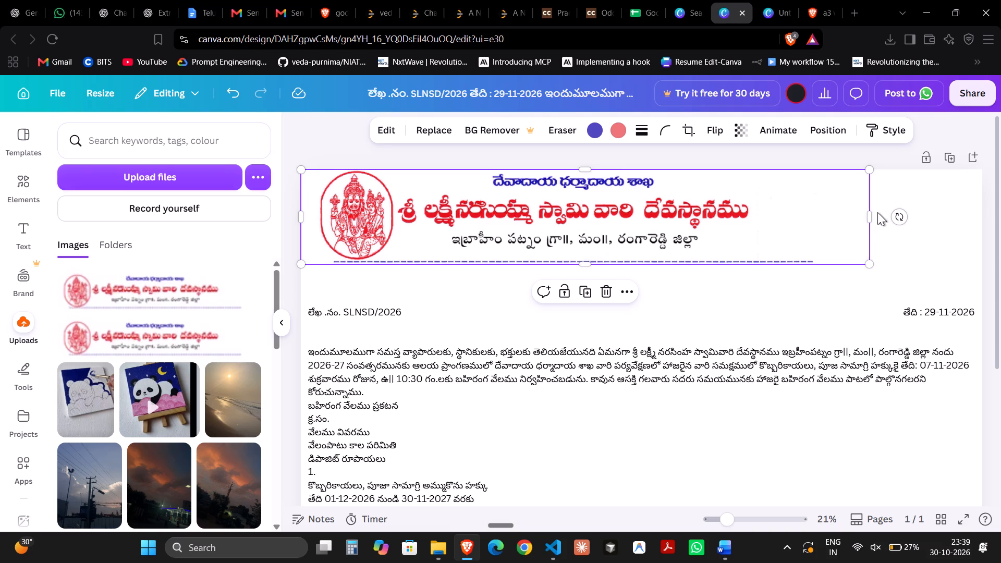
Move the letterhead image rightward so that its artwork sits roughly centred at the top of the page.
{"action": "left_click_drag", "start_coordinate": [785, 224], "coordinate": [833, 228]}
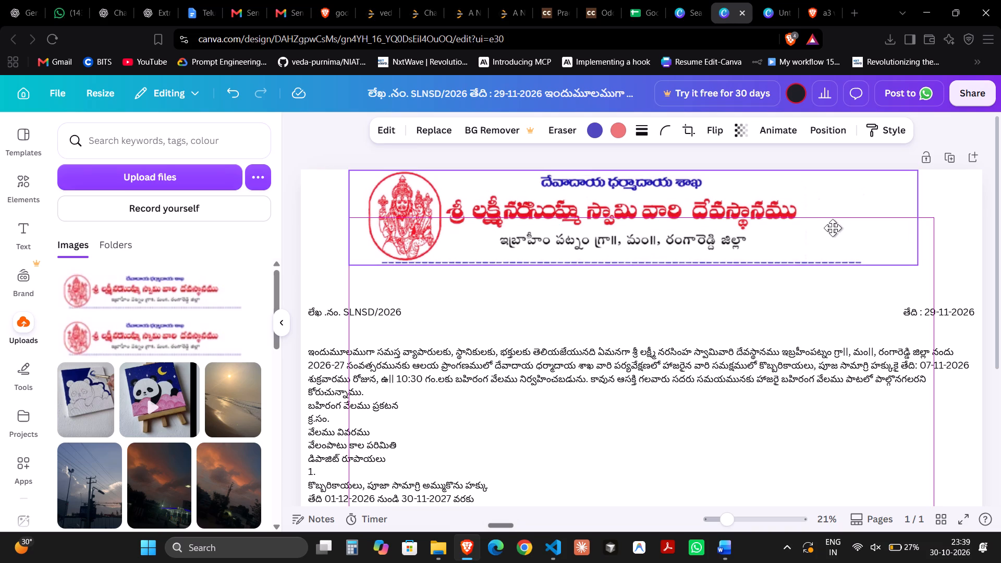
{"action": "left_click_drag", "start_coordinate": [833, 228], "coordinate": [842, 229]}
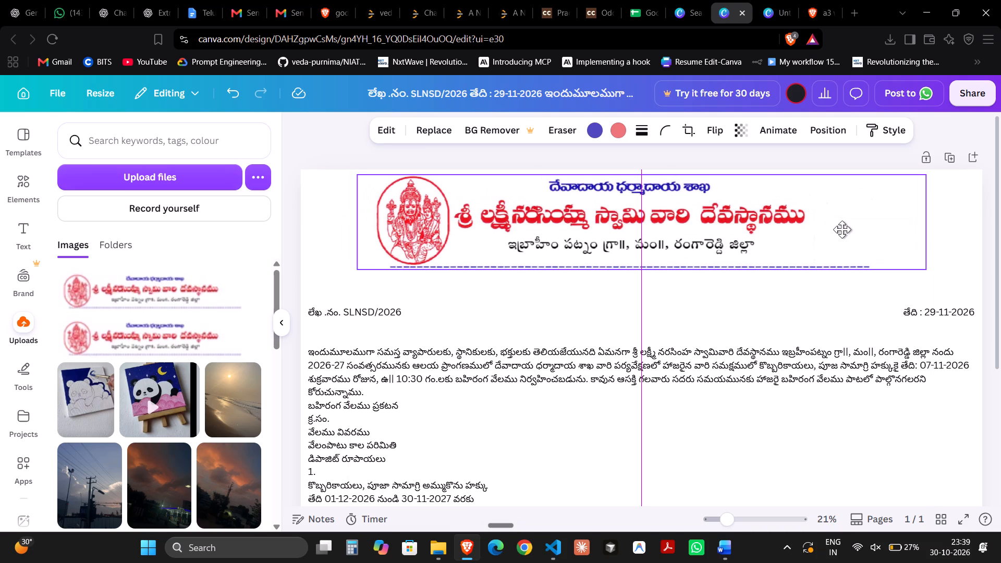
{"action": "left_click_drag", "start_coordinate": [842, 229], "coordinate": [848, 229]}
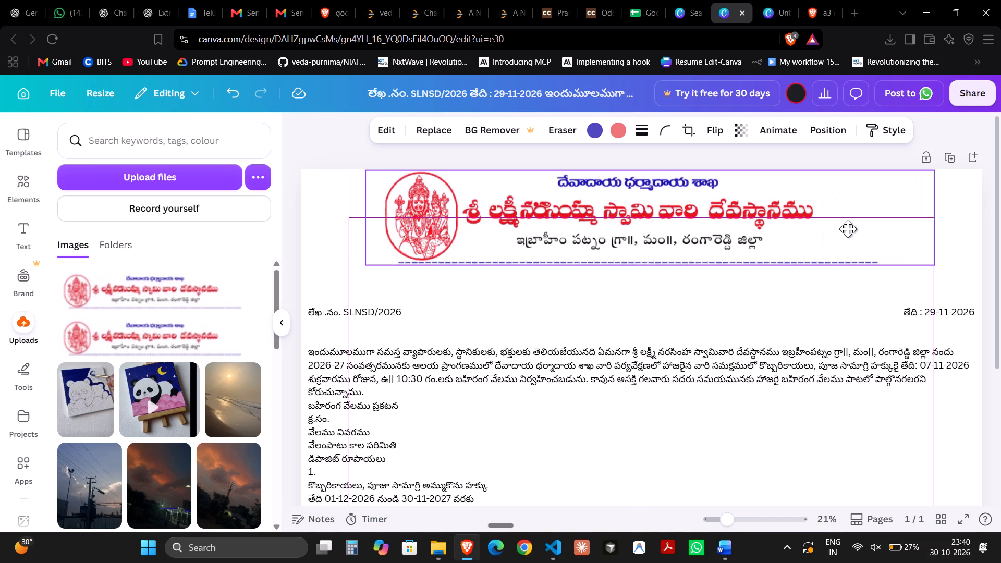
{"action": "left_click_drag", "start_coordinate": [848, 229], "coordinate": [848, 228]}
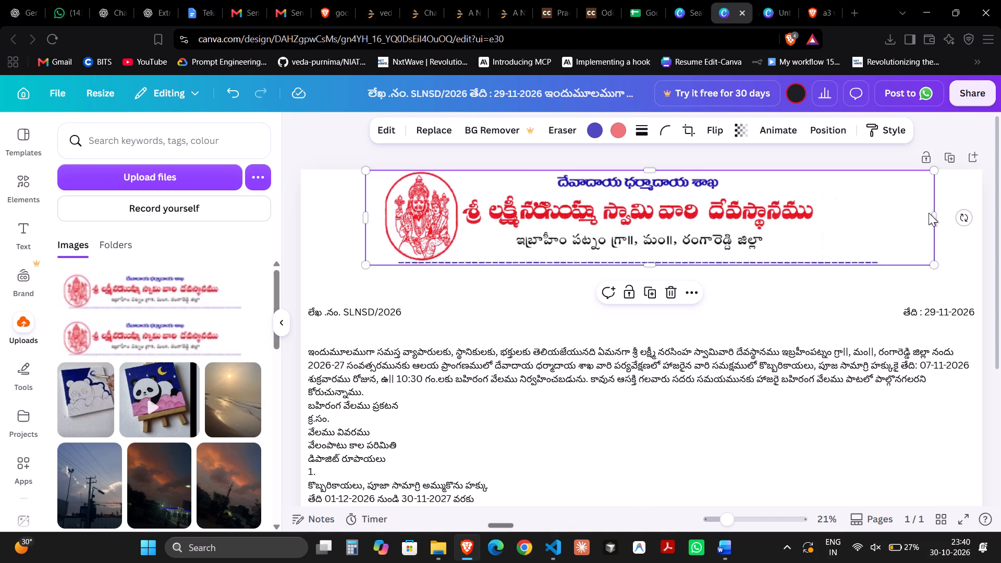
{"action": "left_click", "coordinate": [984, 225]}
{"action": "scroll", "coordinate": [984, 225], "scroll_direction": "left", "scroll_amount": 1}
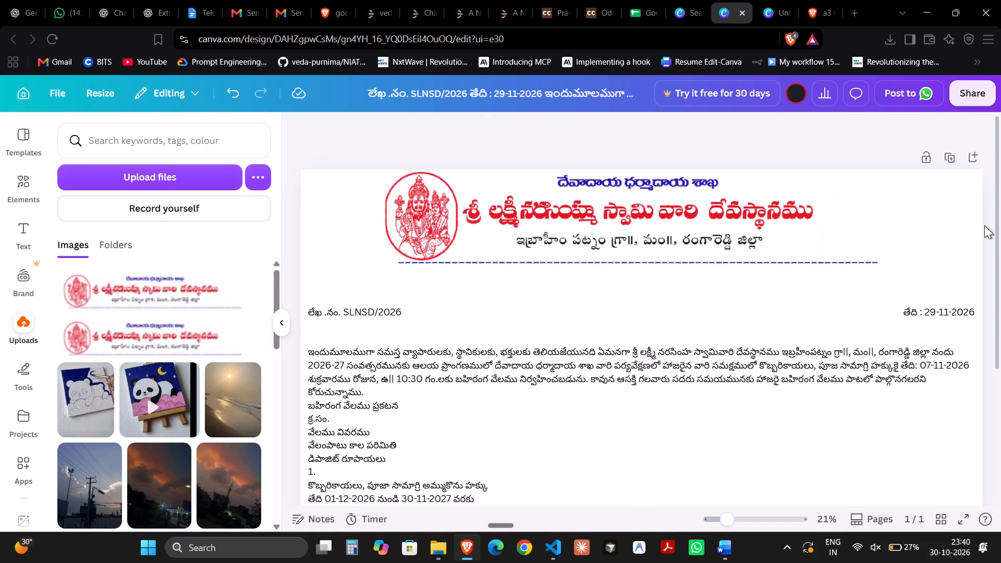
{"action": "scroll", "coordinate": [693, 346], "scroll_direction": "down", "scroll_amount": 1}
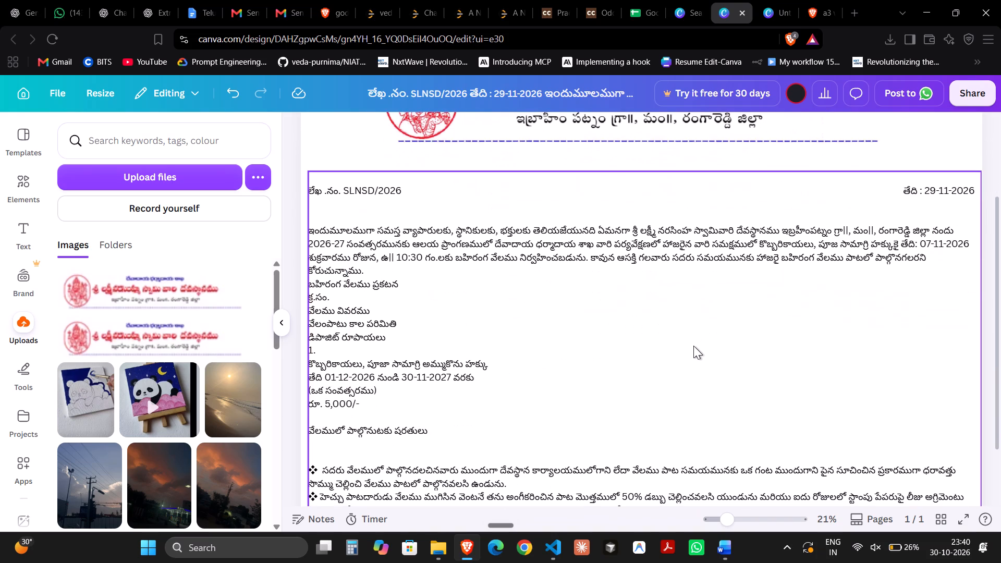
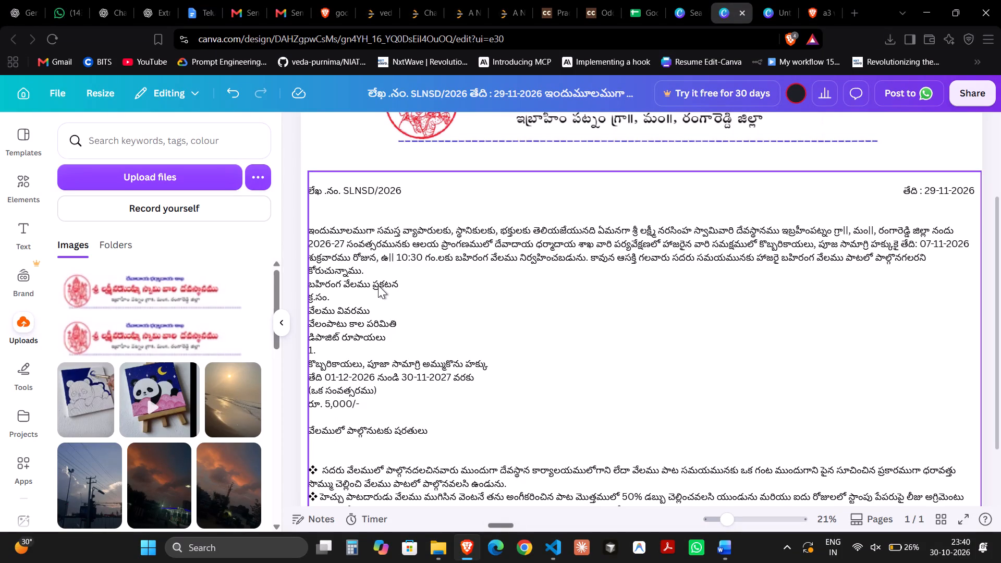
Indent the heading line "బహిరంగ వేలము ప్రకటన" with leading spaces until it sits roughly centred in the notice.
{"action": "left_click", "coordinate": [374, 285]}
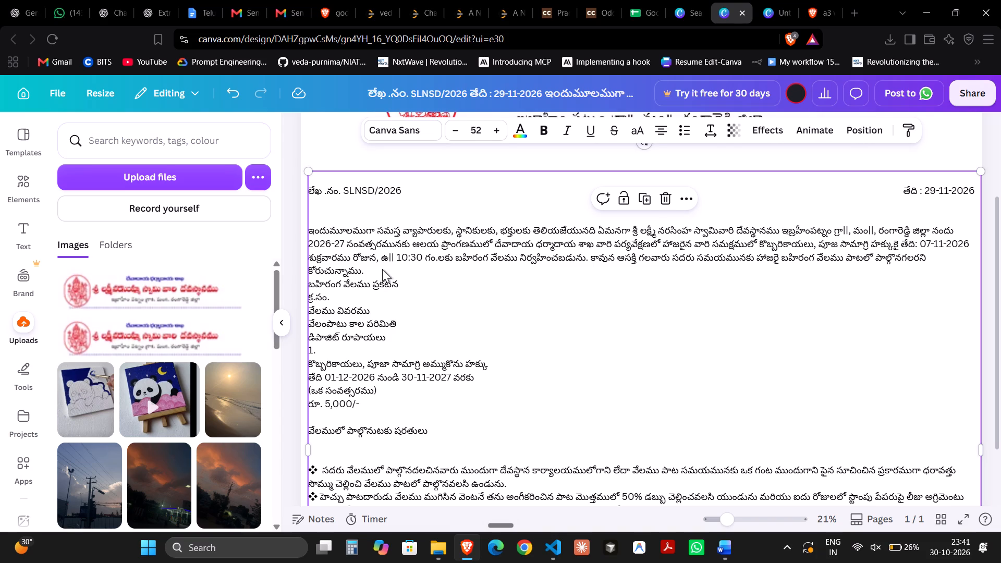
{"action": "left_click", "coordinate": [382, 269]}
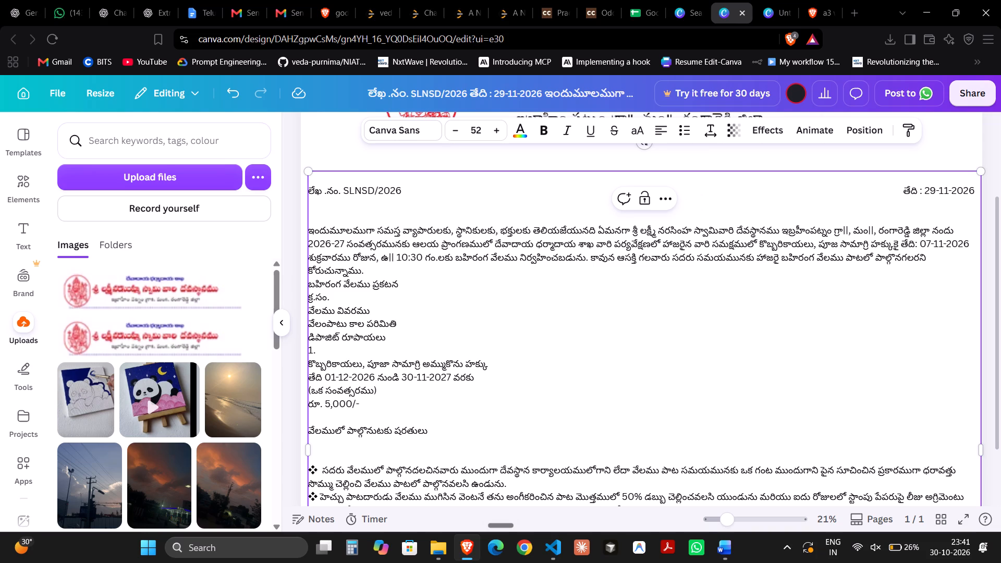
{"action": "double_click", "coordinate": [308, 288]}
{"action": "left_click", "coordinate": [308, 288]}
{"action": "key", "text": "space"}
{"action": "key", "text": "space"}
{"action": "key", "text": "space"}
{"action": "key", "text": "space"}
{"action": "key", "text": "space"}
{"action": "key", "text": "space"}
{"action": "key", "text": "space"}
{"action": "key", "text": "space"}
{"action": "key", "text": "space"}
{"action": "key", "text": "space"}
{"action": "key", "text": "space"}
{"action": "key", "text": "space"}
{"action": "key", "text": "space"}
{"action": "key", "text": "space"}
{"action": "key", "text": "space"}
{"action": "key", "text": "space"}
{"action": "key", "text": "space"}
{"action": "key", "text": "space"}
{"action": "key", "text": "space"}
{"action": "key", "text": "space"}
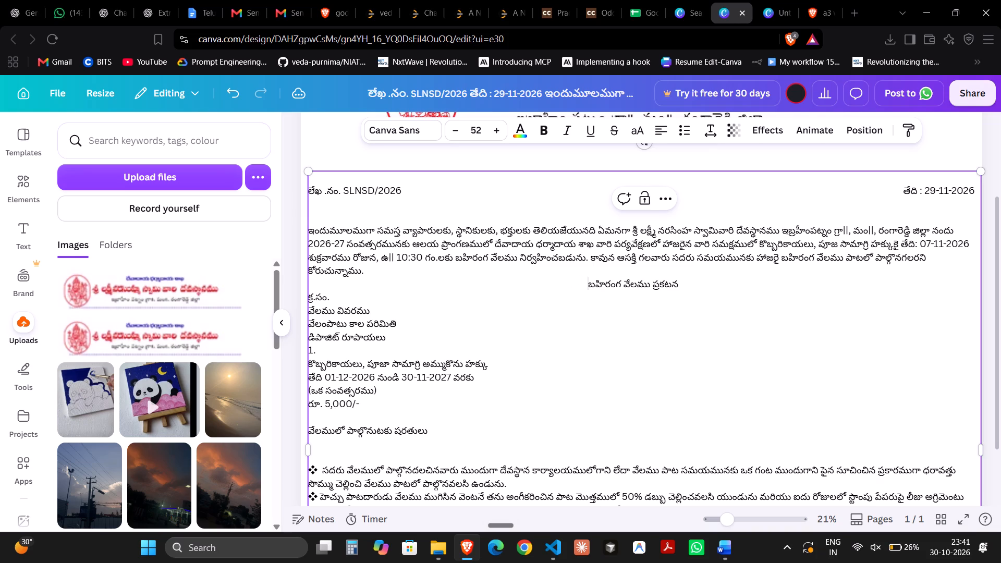
{"action": "scroll", "coordinate": [308, 288], "scroll_direction": "left", "scroll_amount": 1}
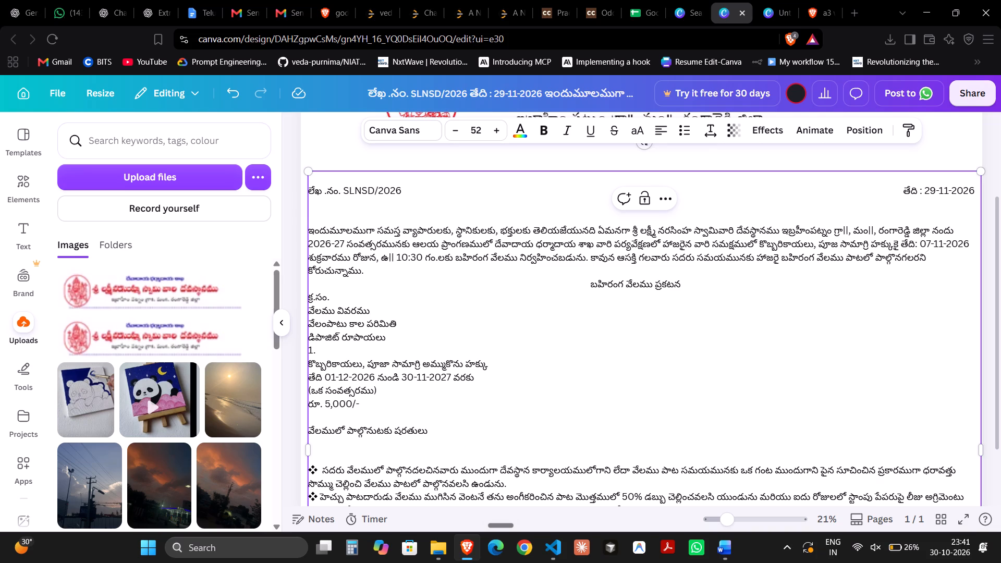
Set the heading "బహిరంగ వేలము ప్రకటన" to font size 65 and make it bold.
{"action": "left_click_drag", "start_coordinate": [590, 283], "coordinate": [682, 287]}
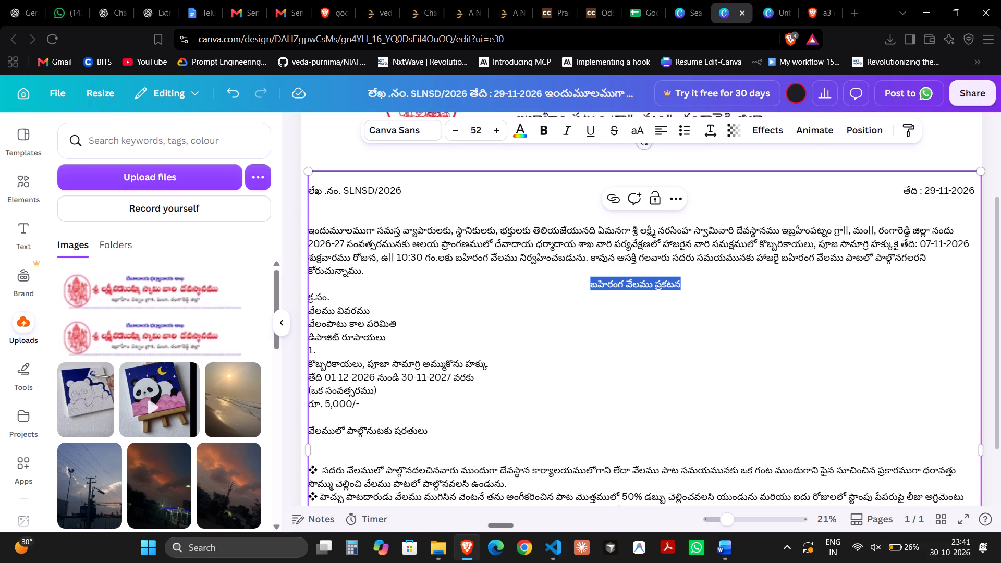
{"action": "double_click", "coordinate": [502, 128]}
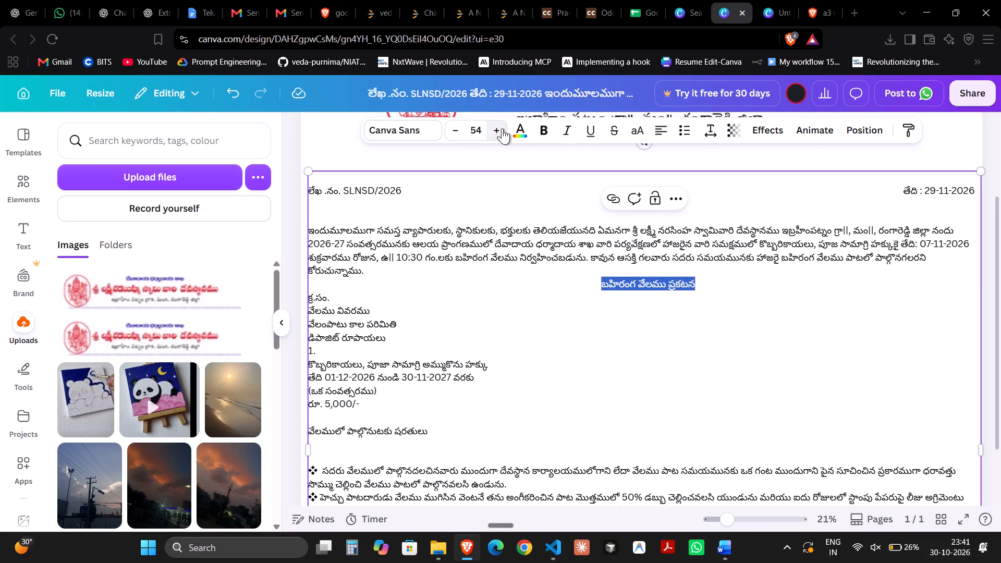
{"action": "triple_click", "coordinate": [502, 128]}
{"action": "triple_click", "coordinate": [502, 128]}
{"action": "triple_click", "coordinate": [502, 128]}
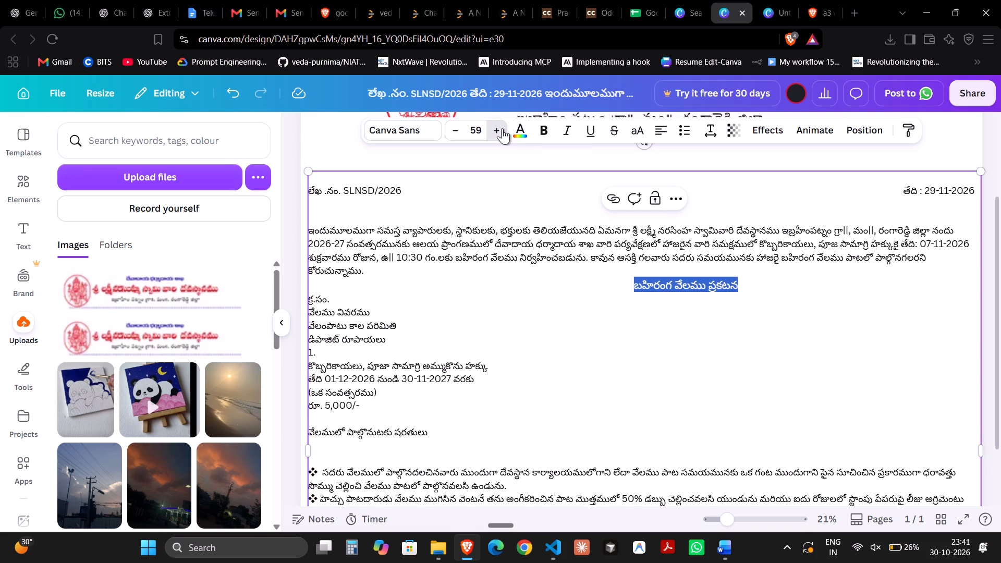
{"action": "left_click", "coordinate": [502, 128]}
{"action": "left_click", "coordinate": [502, 128]}
{"action": "left_click", "coordinate": [547, 129]}
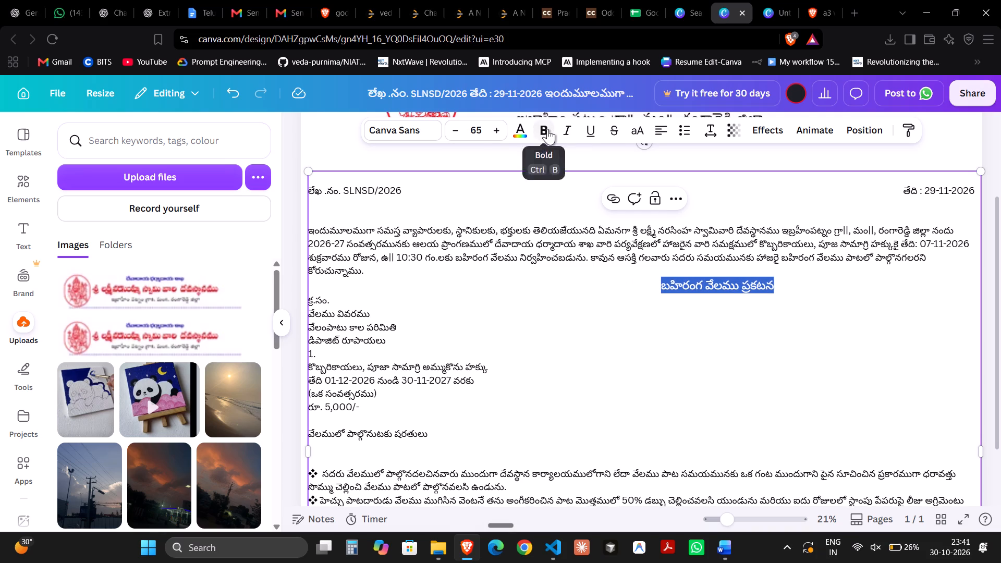
{"action": "left_click", "coordinate": [680, 360]}
Reduce the leading spaces before the enlarged heading so that it sits centred across the page again.
{"action": "left_click", "coordinate": [658, 291]}
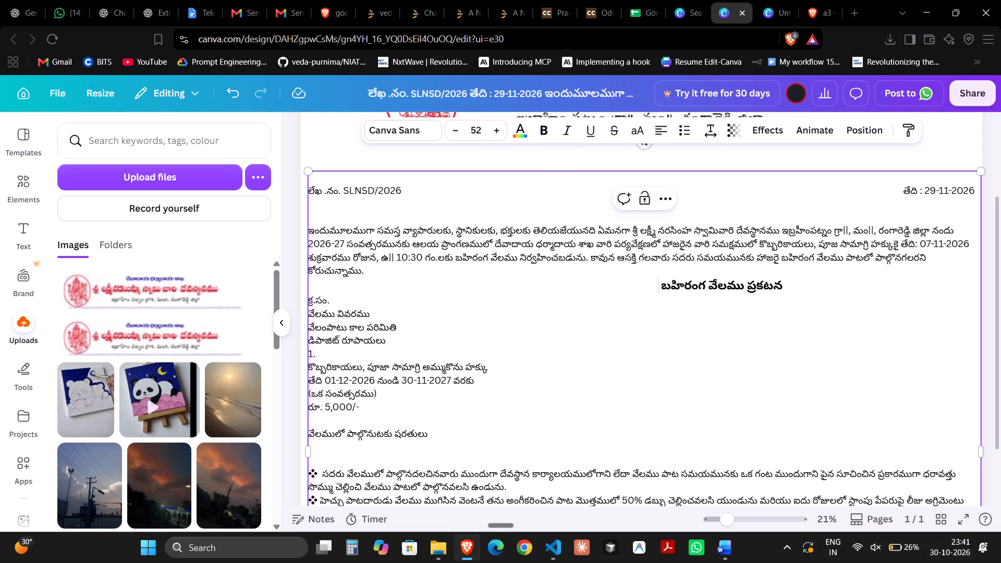
{"action": "key", "text": "BackSpace"}
{"action": "key", "text": "BackSpace"}
{"action": "key", "text": "BackSpace"}
{"action": "key", "text": "BackSpace"}
{"action": "key", "text": "BackSpace"}
{"action": "key", "text": "BackSpace"}
{"action": "key", "text": "BackSpace"}
{"action": "key", "text": "BackSpace"}
{"action": "key", "text": "BackSpace"}
{"action": "key", "text": "BackSpace"}
{"action": "key", "text": "BackSpace"}
{"action": "key", "text": "BackSpace"}
{"action": "key", "text": "BackSpace"}
{"action": "key", "text": "BackSpace"}
{"action": "key", "text": "BackSpace"}
{"action": "key", "text": "BackSpace"}
{"action": "key", "text": "BackSpace"}
{"action": "key", "text": "BackSpace"}
{"action": "key", "text": "BackSpace"}
{"action": "key", "text": "BackSpace"}
{"action": "key", "text": "BackSpace"}
{"action": "key", "text": "BackSpace"}
{"action": "key", "text": "BackSpace"}
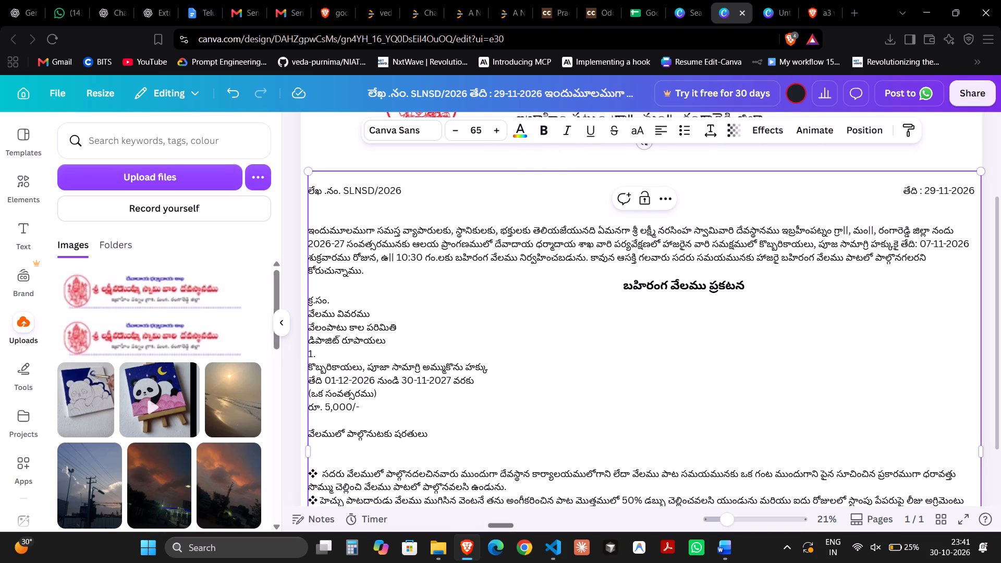
{"action": "key", "text": "space"}
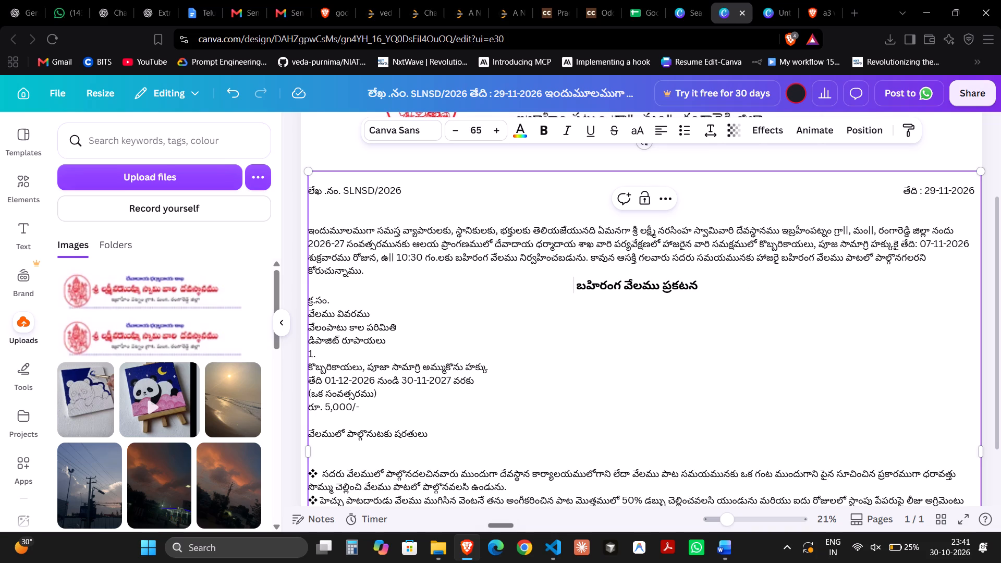
{"action": "key", "text": "space"}
{"action": "key", "text": "space"}
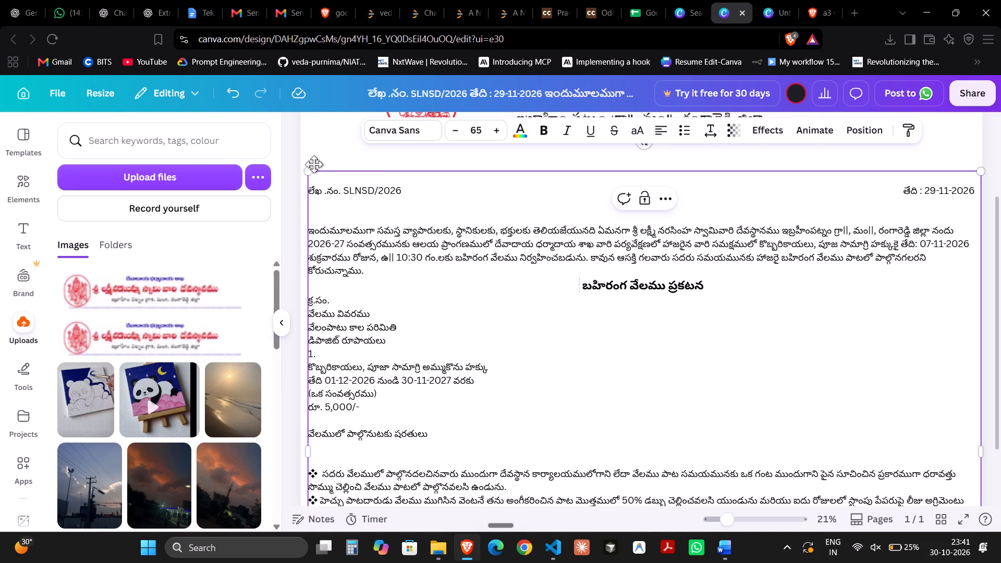
{"action": "left_click", "coordinate": [294, 134]}
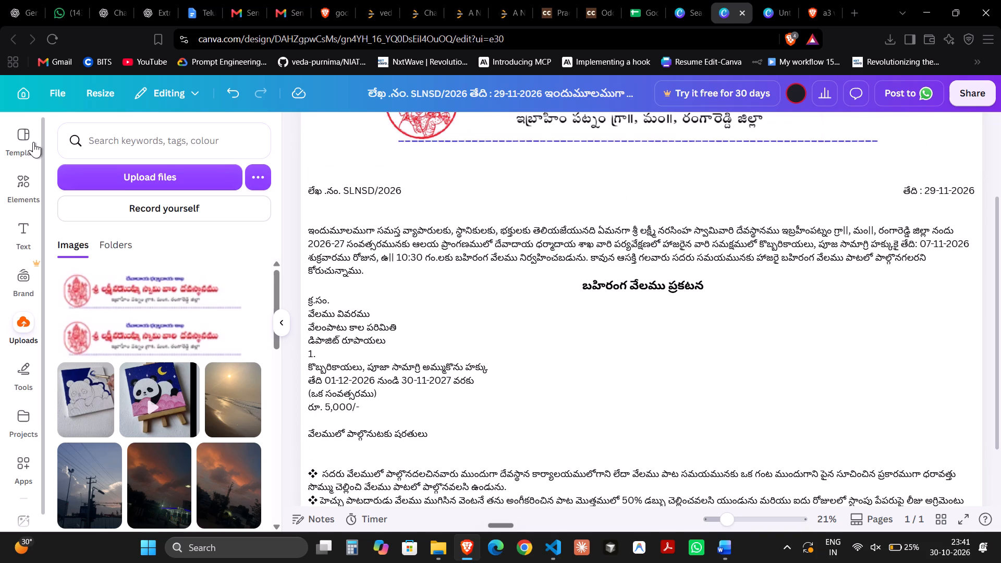
Insert ten blank lines between the heading and the "క్ర.సం." line to make room for a table.
{"action": "left_click", "coordinate": [33, 142]}
{"action": "left_click", "coordinate": [33, 142]}
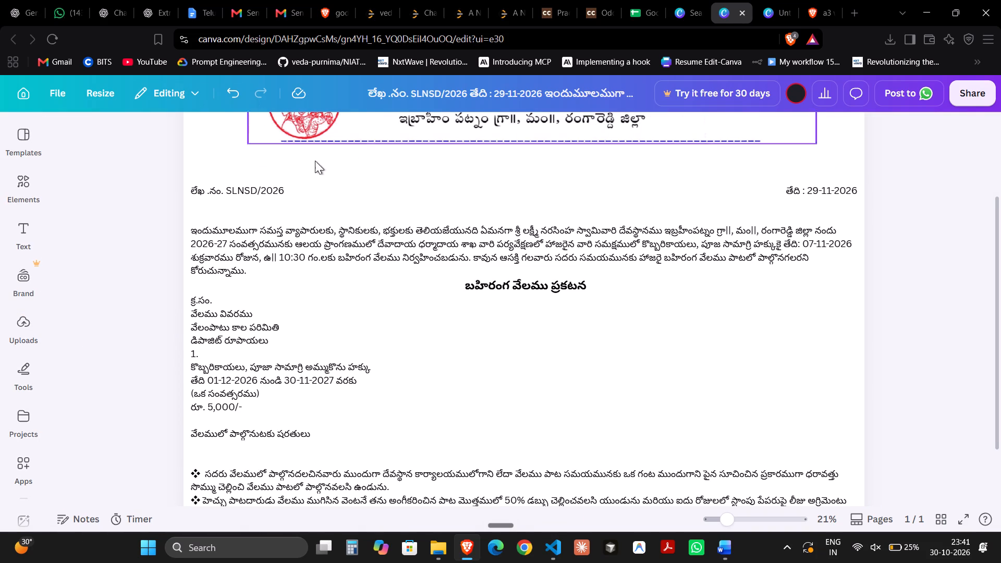
{"action": "scroll", "coordinate": [485, 320], "scroll_direction": "down", "scroll_amount": 1}
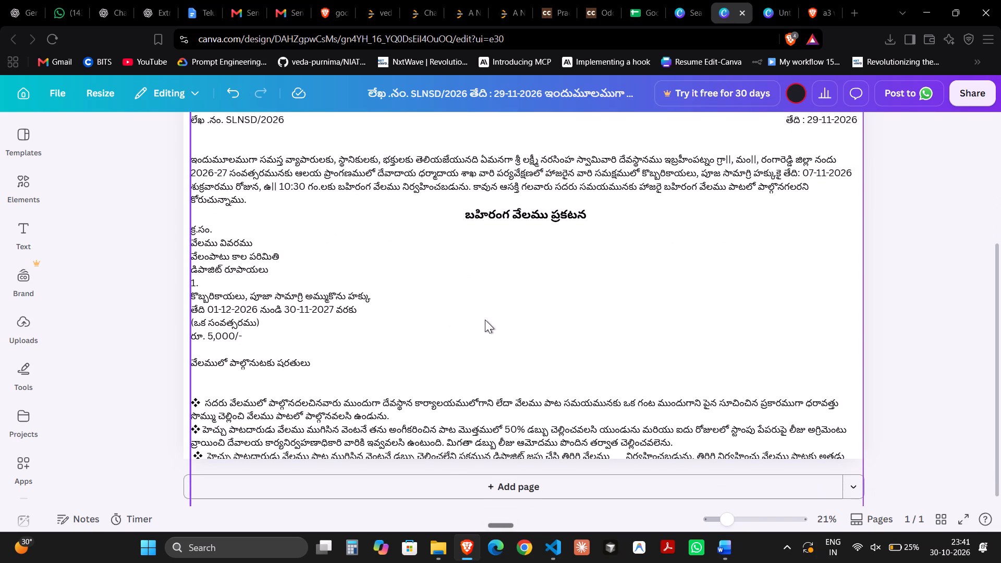
{"action": "left_click", "coordinate": [603, 207]}
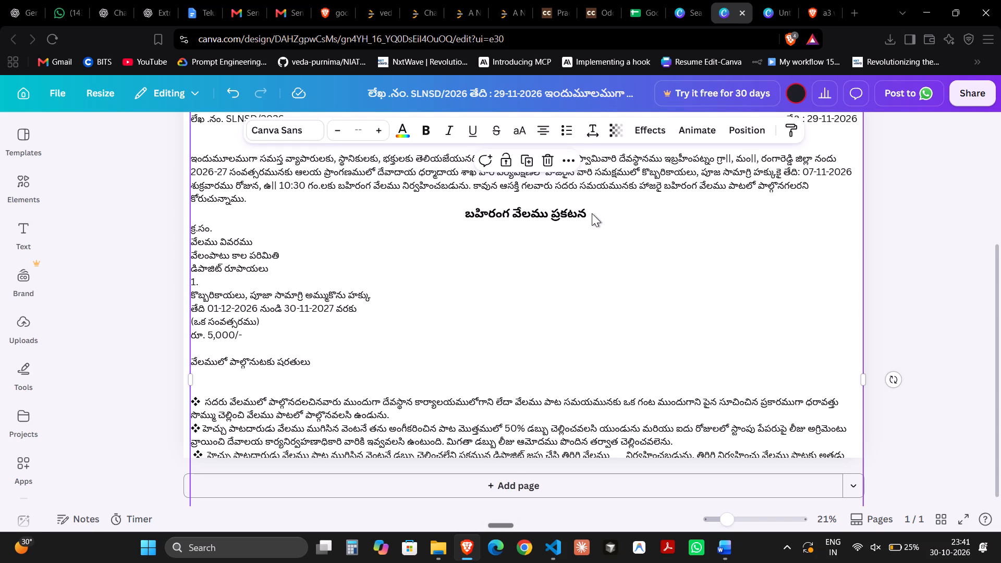
{"action": "double_click", "coordinate": [591, 213]}
{"action": "scroll", "coordinate": [588, 442], "scroll_direction": "down", "scroll_amount": 2}
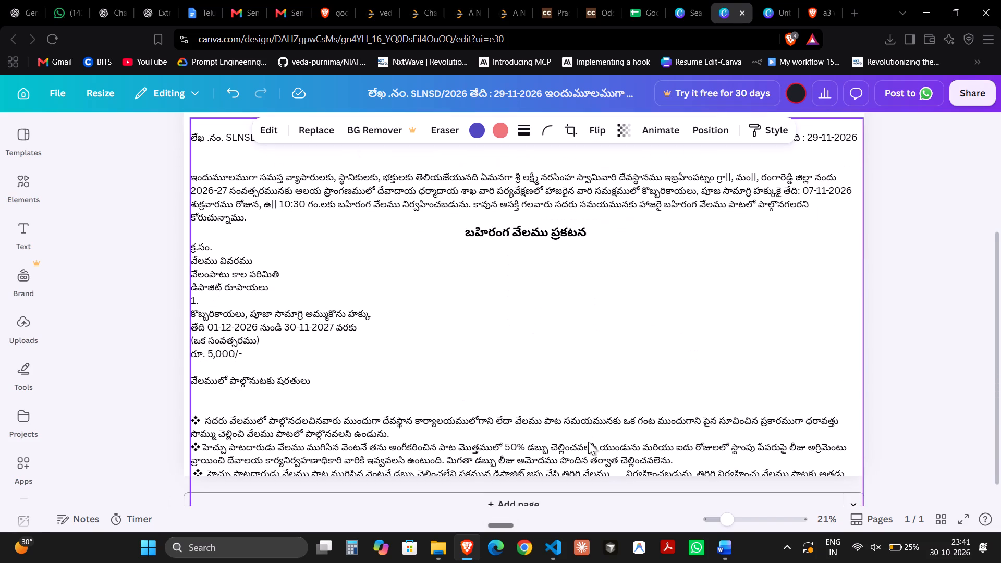
{"action": "left_click", "coordinate": [598, 241]}
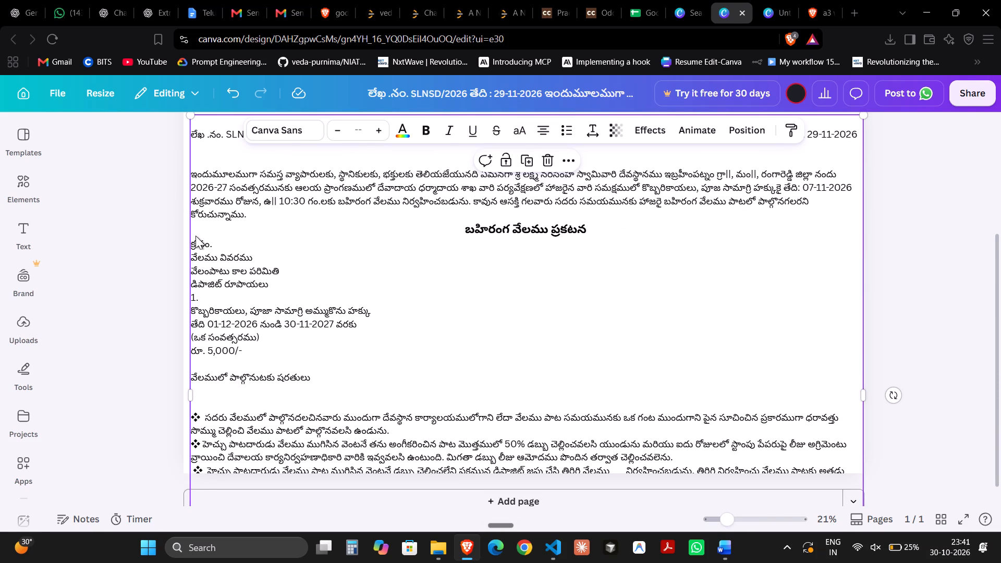
{"action": "left_click", "coordinate": [194, 246]}
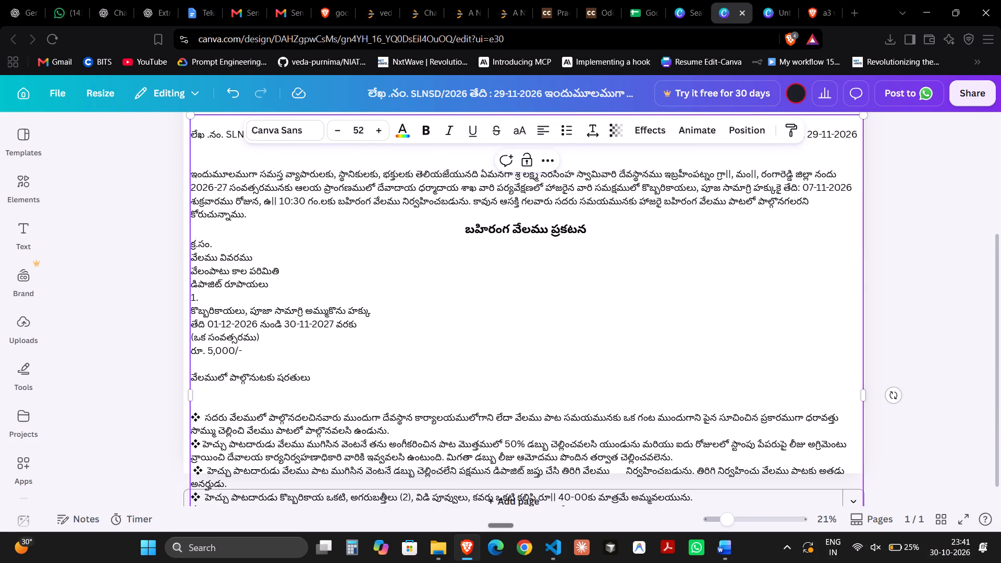
{"action": "left_click", "coordinate": [191, 244]}
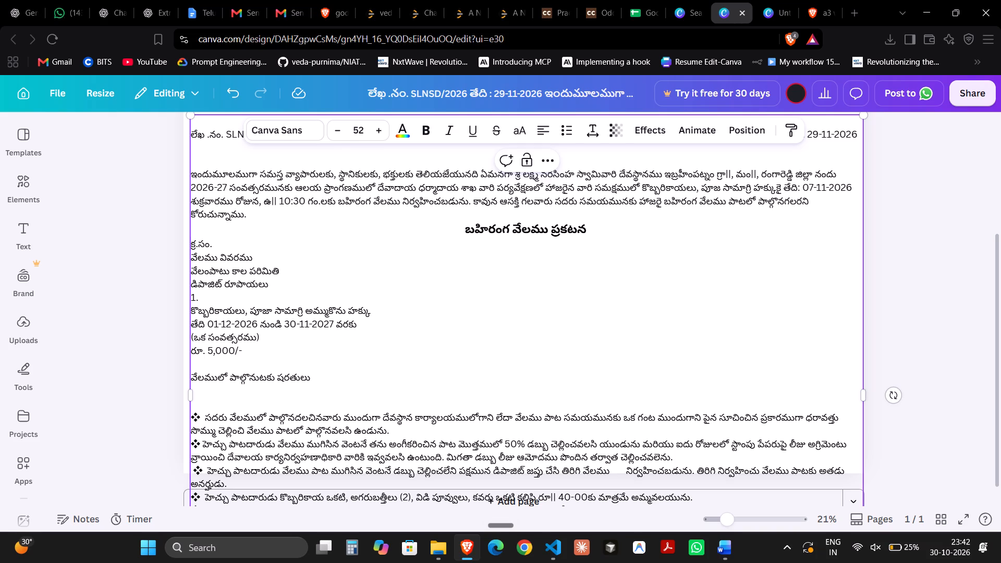
{"action": "left_click", "coordinate": [190, 243]}
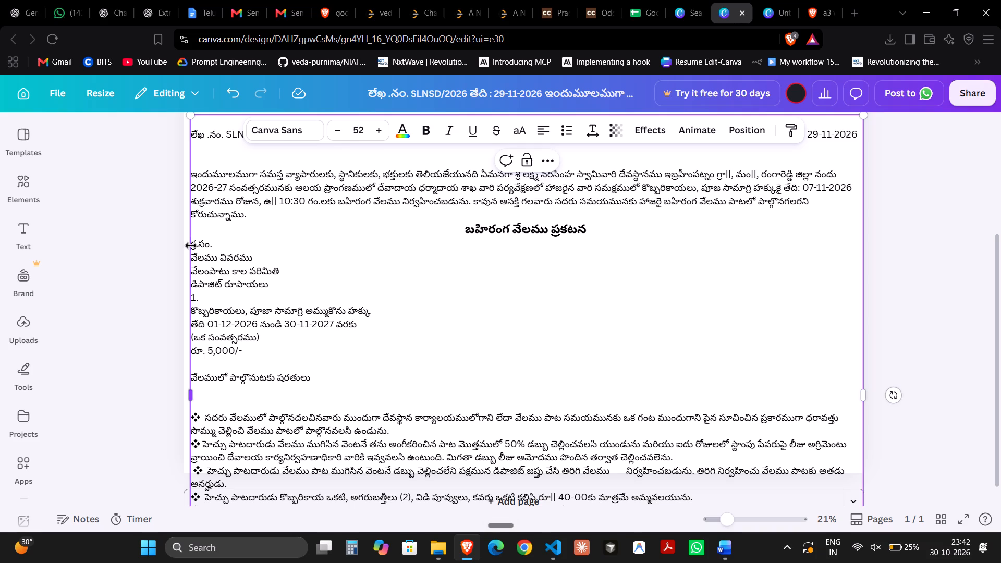
{"action": "left_click", "coordinate": [192, 247]}
{"action": "key", "text": "Return"}
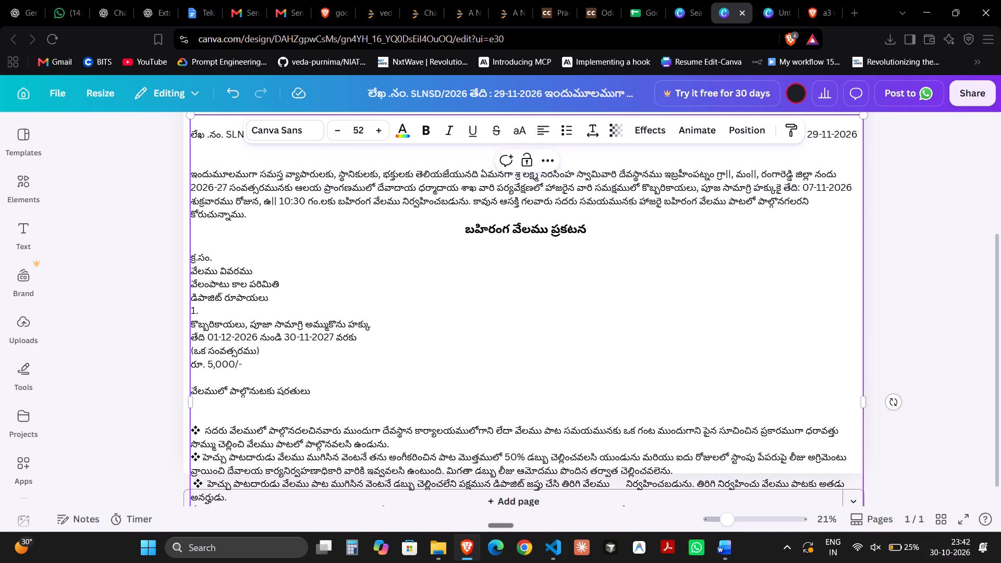
{"action": "key", "text": "Return"}
{"action": "key", "text": "Return"}
{"action": "key", "text": "Return"}
{"action": "key", "text": "Return"}
{"action": "key", "text": "Return"}
{"action": "key", "text": "Return"}
{"action": "key", "text": "Return"}
{"action": "key", "text": "Return"}
{"action": "key", "text": "Return"}
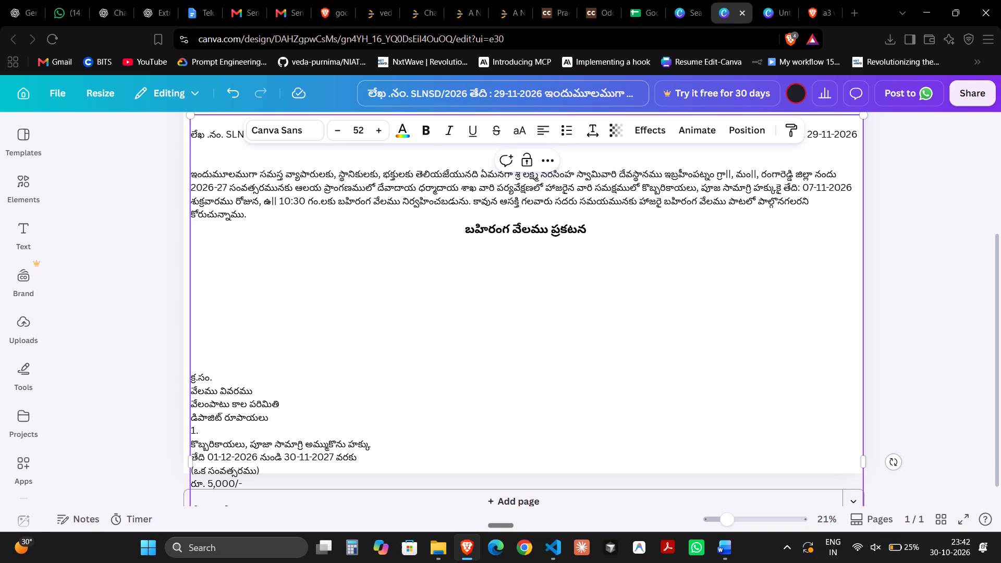
Insert a table of four rows and three columns on the page.
{"action": "left_click", "coordinate": [305, 284]}
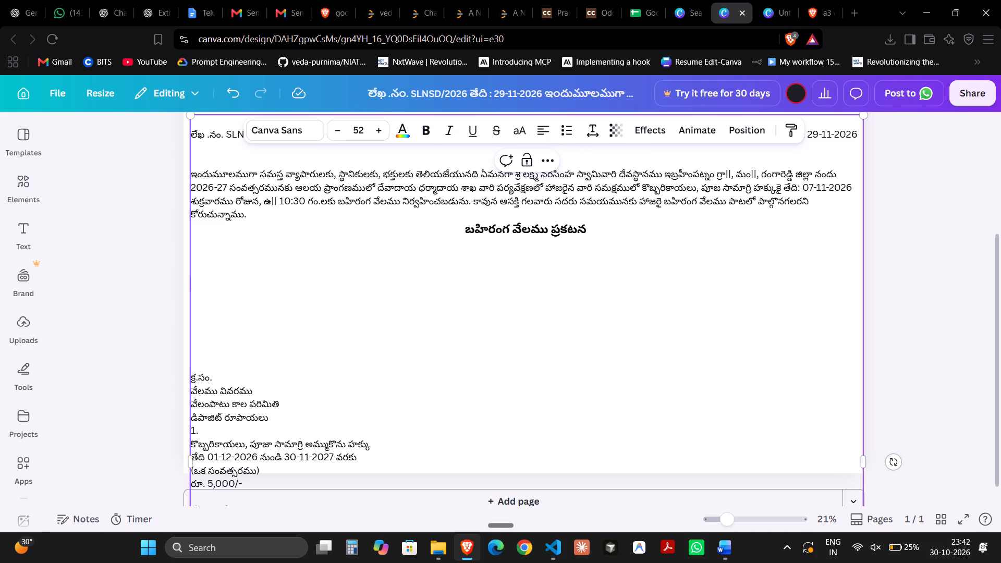
{"action": "scroll", "coordinate": [305, 284], "scroll_direction": "up", "scroll_amount": 1}
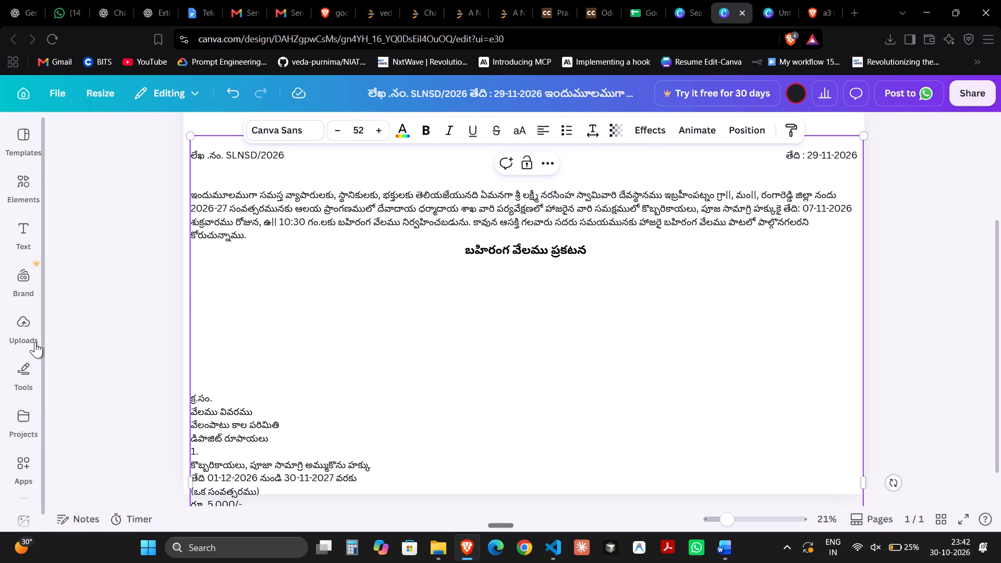
{"action": "left_click", "coordinate": [25, 381]}
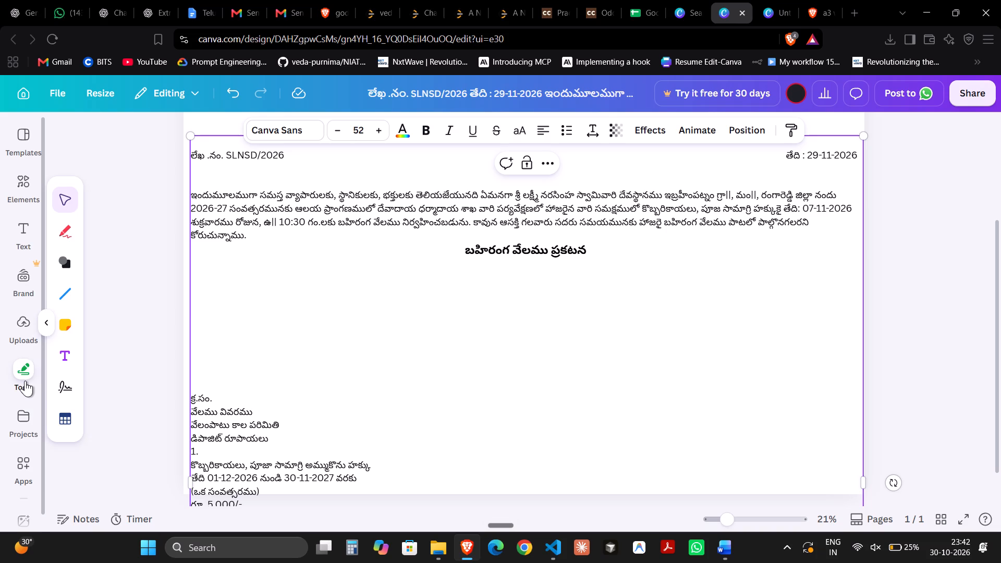
{"action": "left_click", "coordinate": [70, 421]}
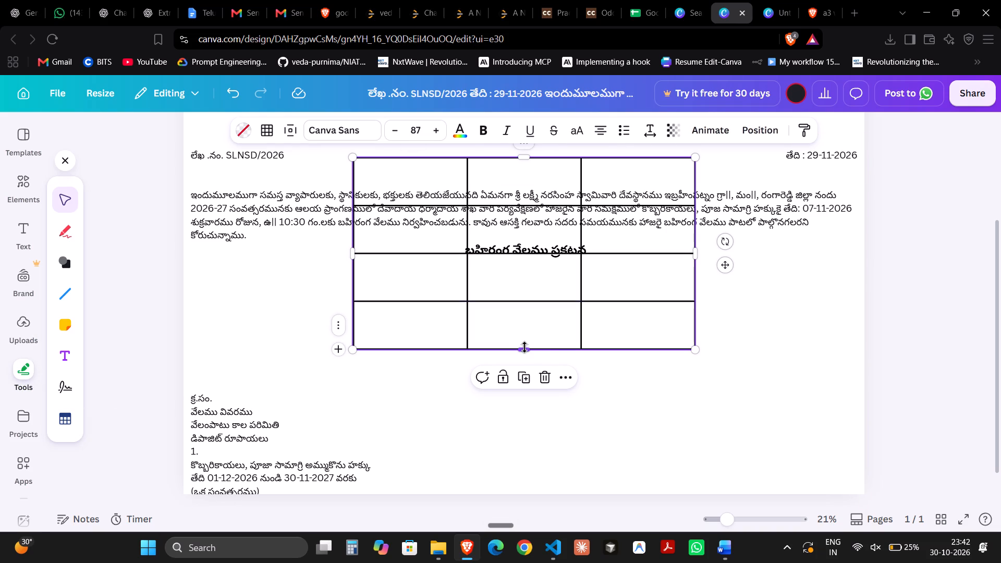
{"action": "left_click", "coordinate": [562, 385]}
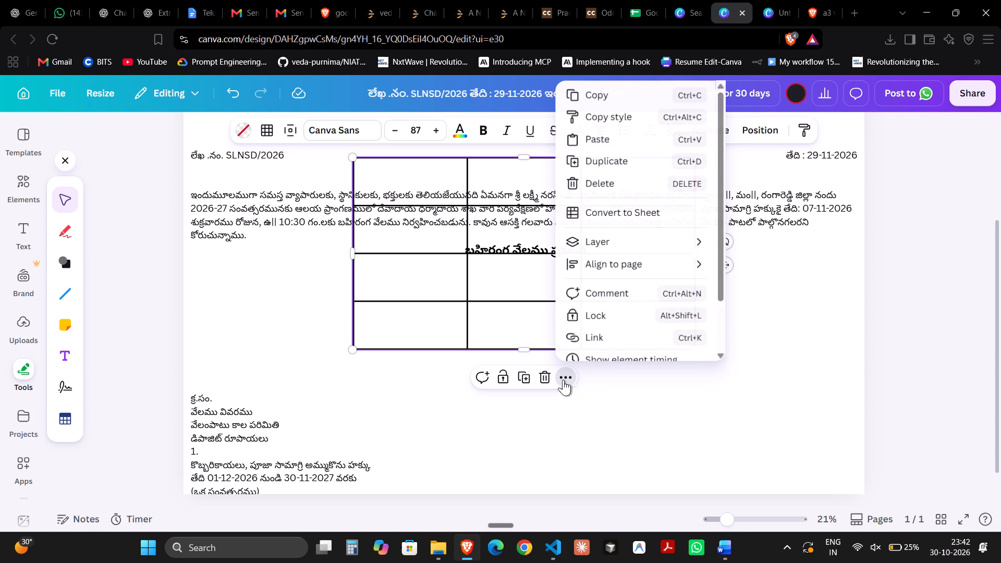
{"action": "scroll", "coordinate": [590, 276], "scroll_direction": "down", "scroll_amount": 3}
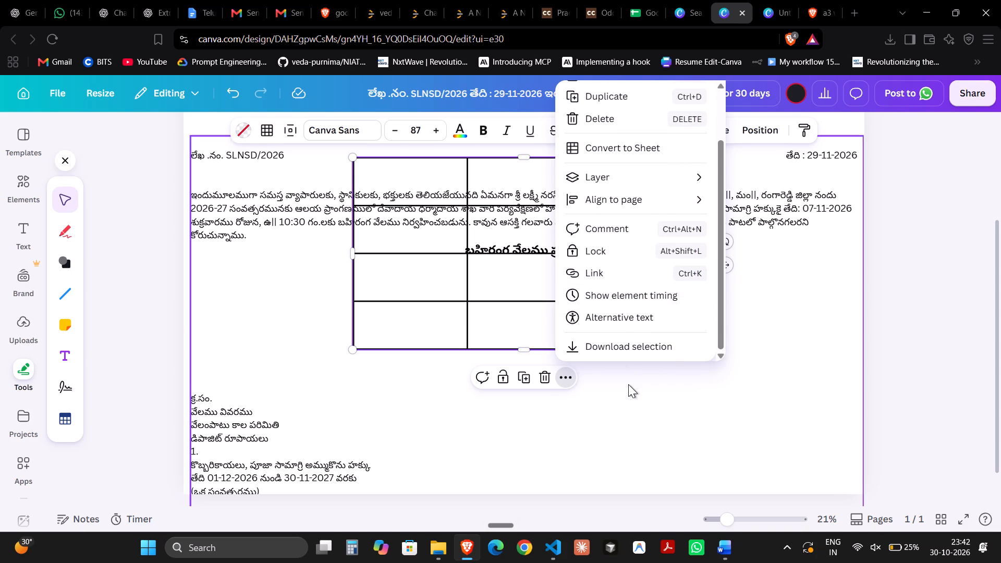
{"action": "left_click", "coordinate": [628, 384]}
Move the table down off the opening paragraph, towards the blank space under the heading.
{"action": "left_click_drag", "start_coordinate": [582, 337], "coordinate": [583, 410]}
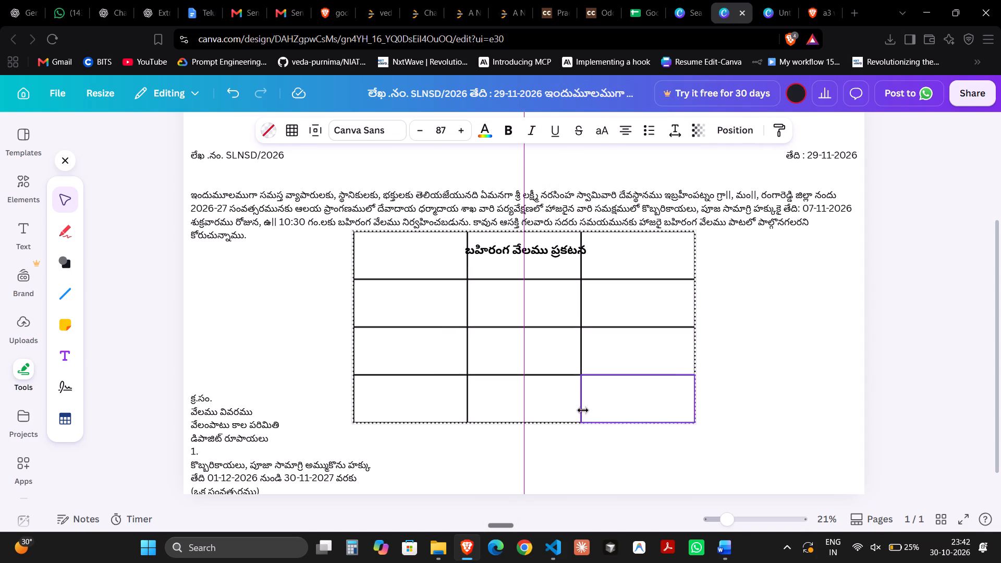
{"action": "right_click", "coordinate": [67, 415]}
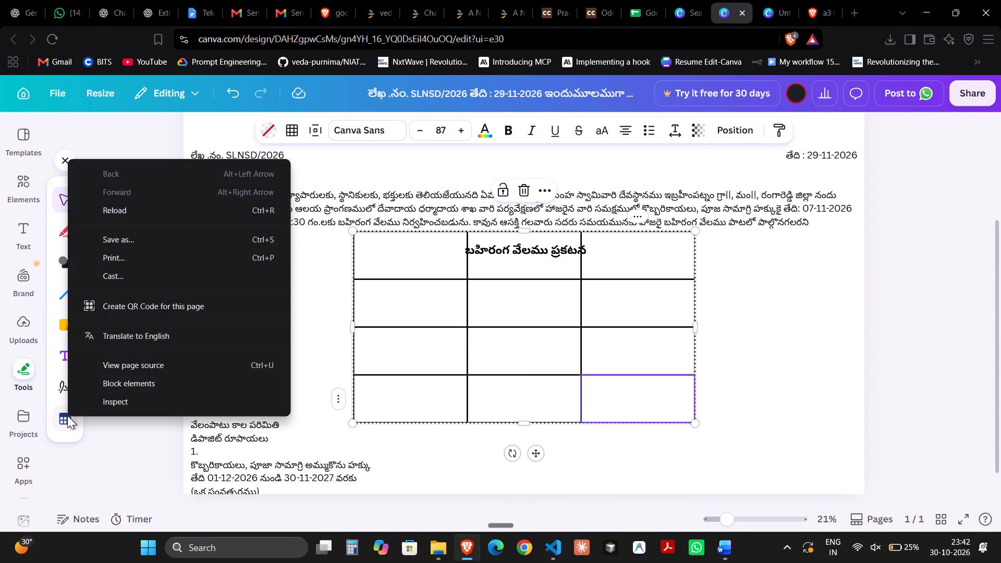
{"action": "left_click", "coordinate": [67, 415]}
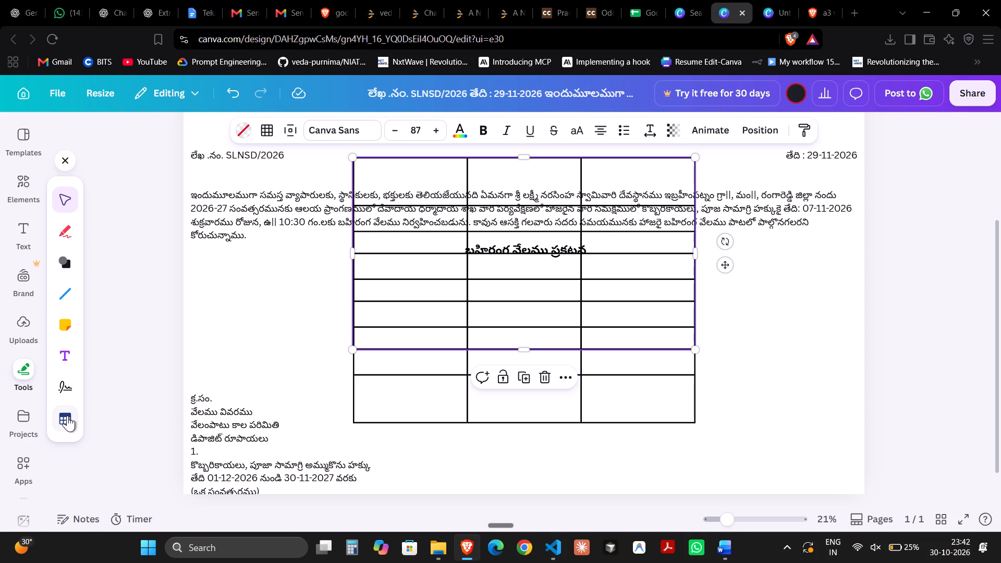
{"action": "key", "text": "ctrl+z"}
Move the table further down so that its top edge sits just below the heading.
{"action": "left_click_drag", "start_coordinate": [437, 396], "coordinate": [437, 397]}
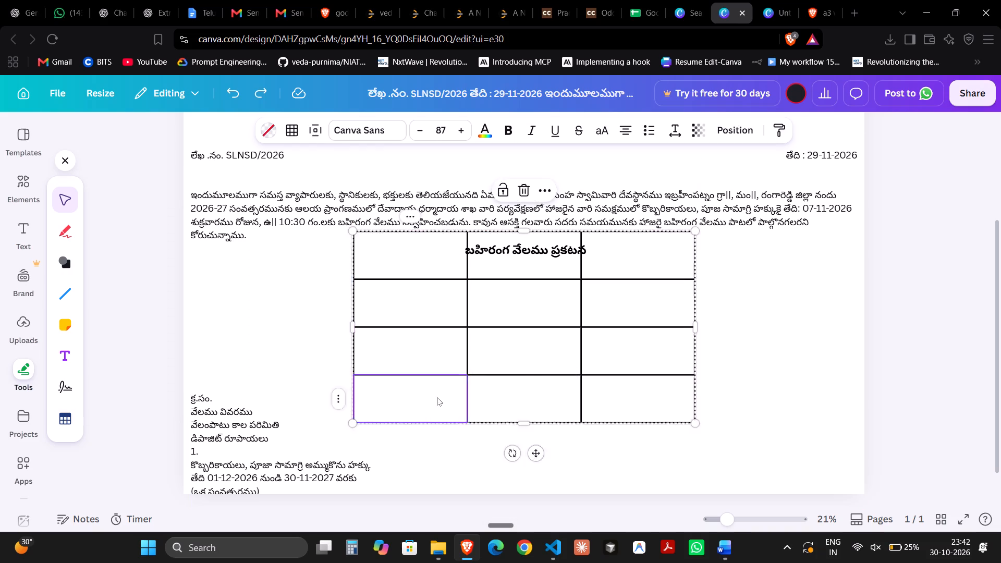
{"action": "left_click_drag", "start_coordinate": [437, 397], "coordinate": [436, 431]}
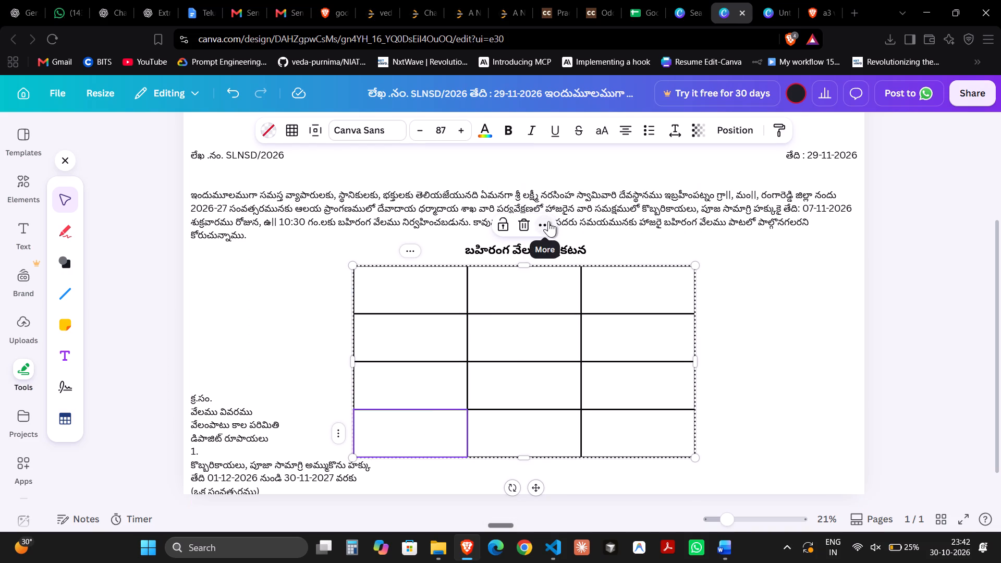
Add one more column to the table to make it four columns wide.
{"action": "left_click", "coordinate": [548, 221]}
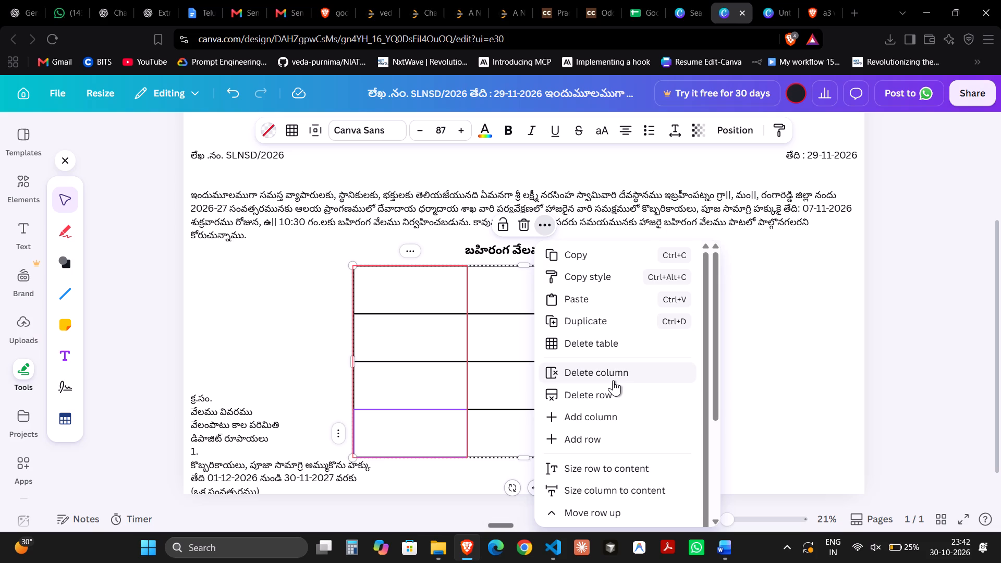
{"action": "left_click", "coordinate": [604, 417]}
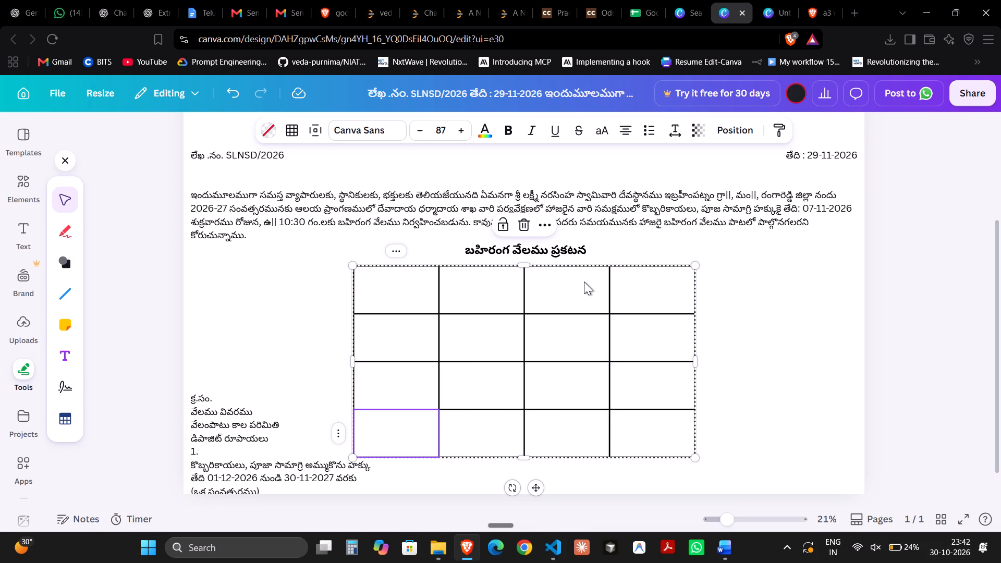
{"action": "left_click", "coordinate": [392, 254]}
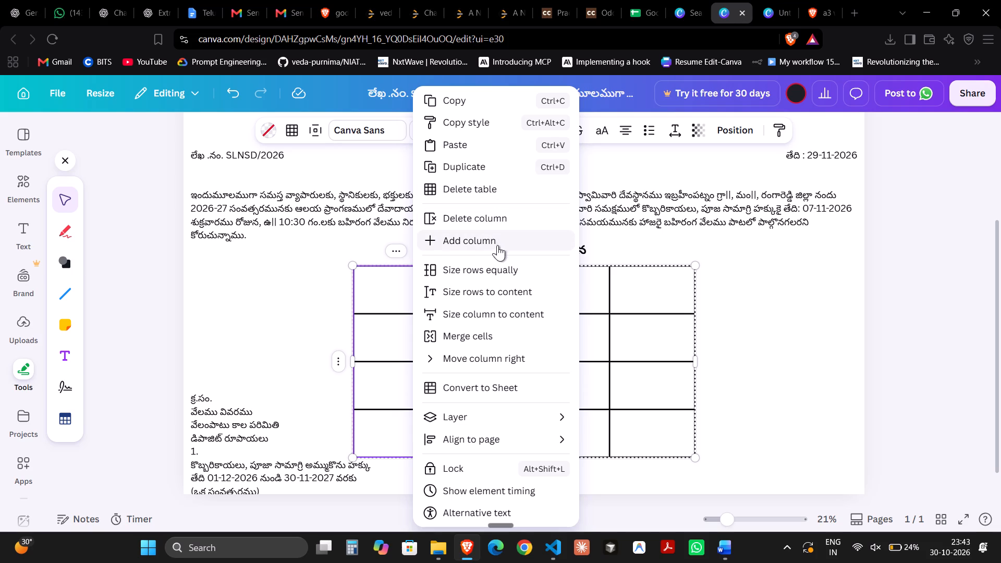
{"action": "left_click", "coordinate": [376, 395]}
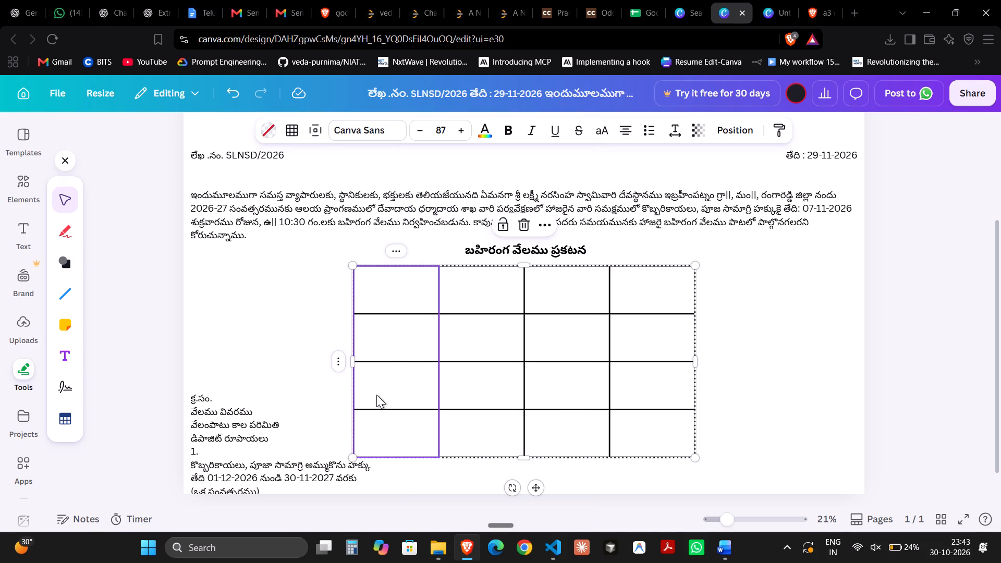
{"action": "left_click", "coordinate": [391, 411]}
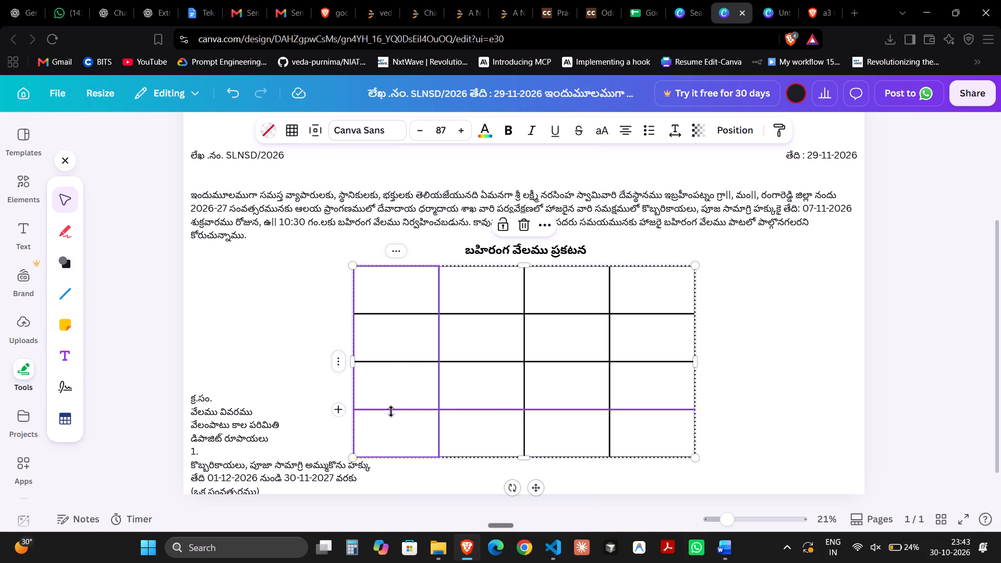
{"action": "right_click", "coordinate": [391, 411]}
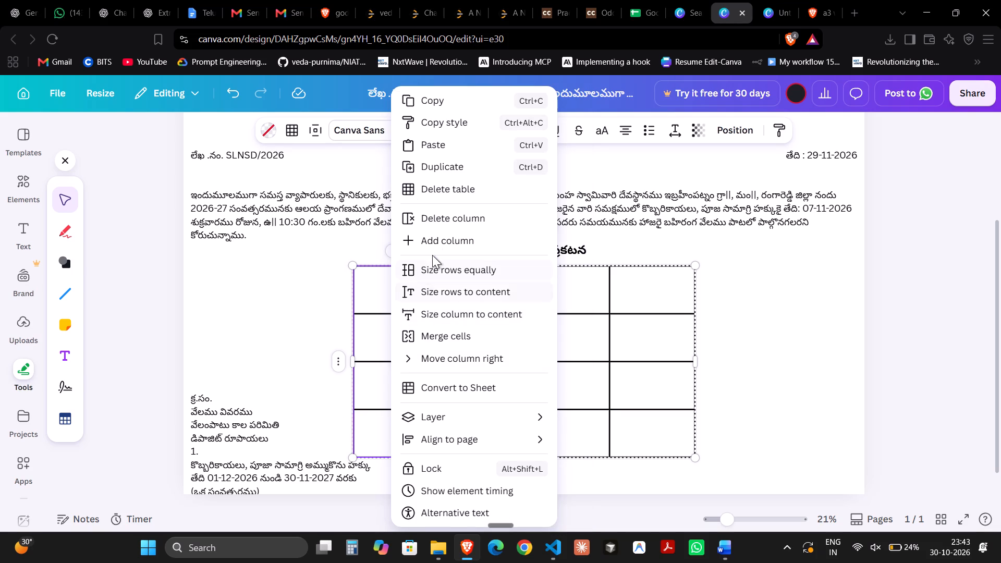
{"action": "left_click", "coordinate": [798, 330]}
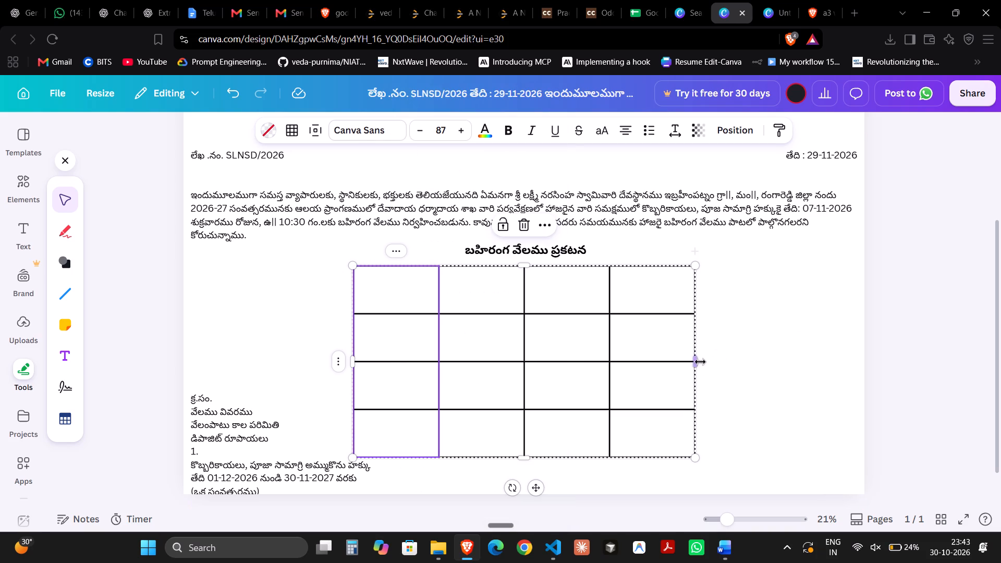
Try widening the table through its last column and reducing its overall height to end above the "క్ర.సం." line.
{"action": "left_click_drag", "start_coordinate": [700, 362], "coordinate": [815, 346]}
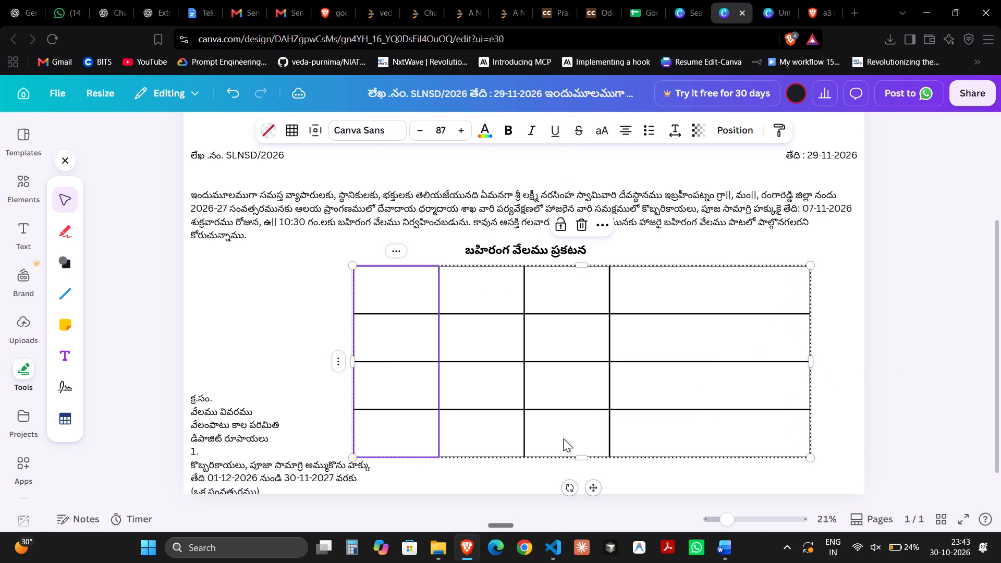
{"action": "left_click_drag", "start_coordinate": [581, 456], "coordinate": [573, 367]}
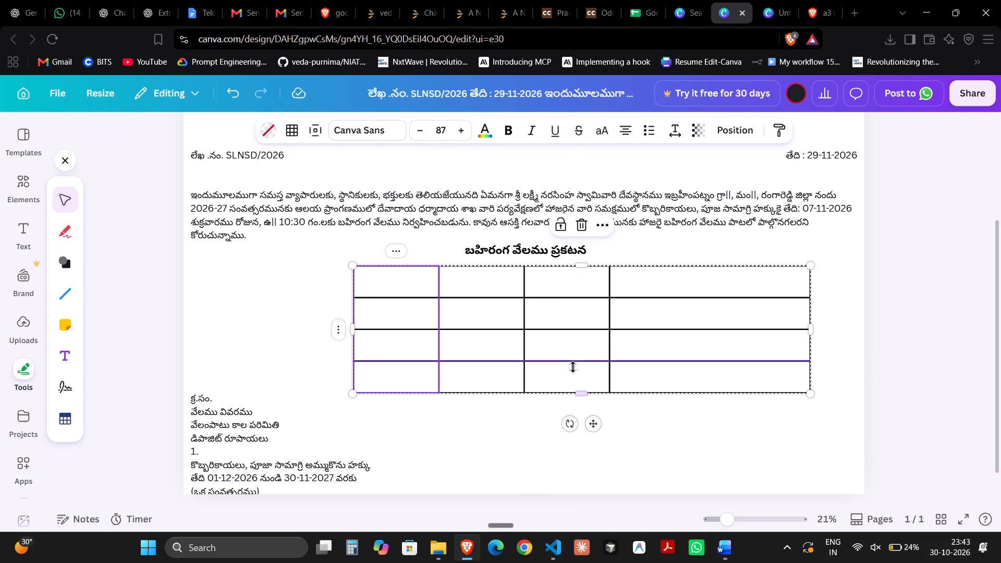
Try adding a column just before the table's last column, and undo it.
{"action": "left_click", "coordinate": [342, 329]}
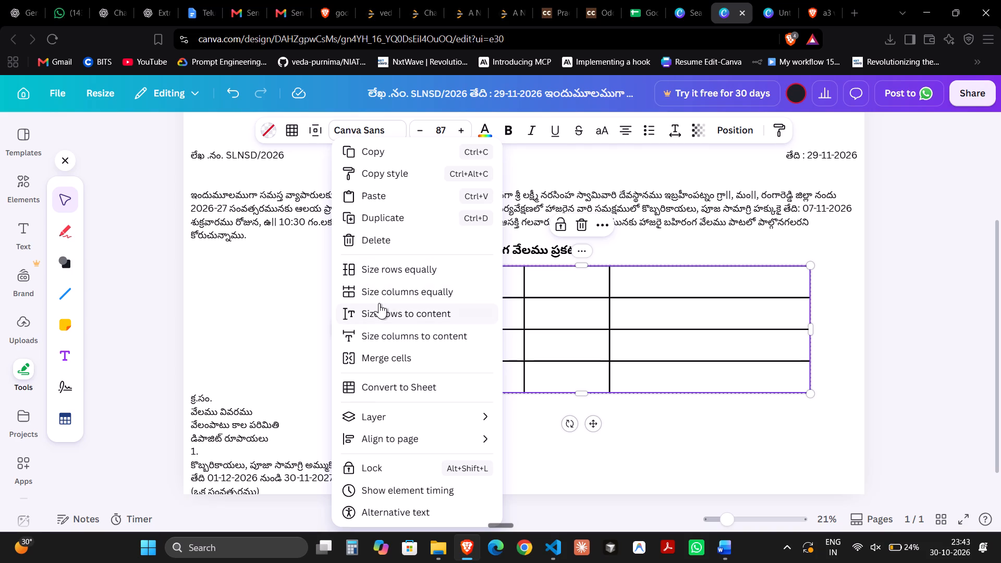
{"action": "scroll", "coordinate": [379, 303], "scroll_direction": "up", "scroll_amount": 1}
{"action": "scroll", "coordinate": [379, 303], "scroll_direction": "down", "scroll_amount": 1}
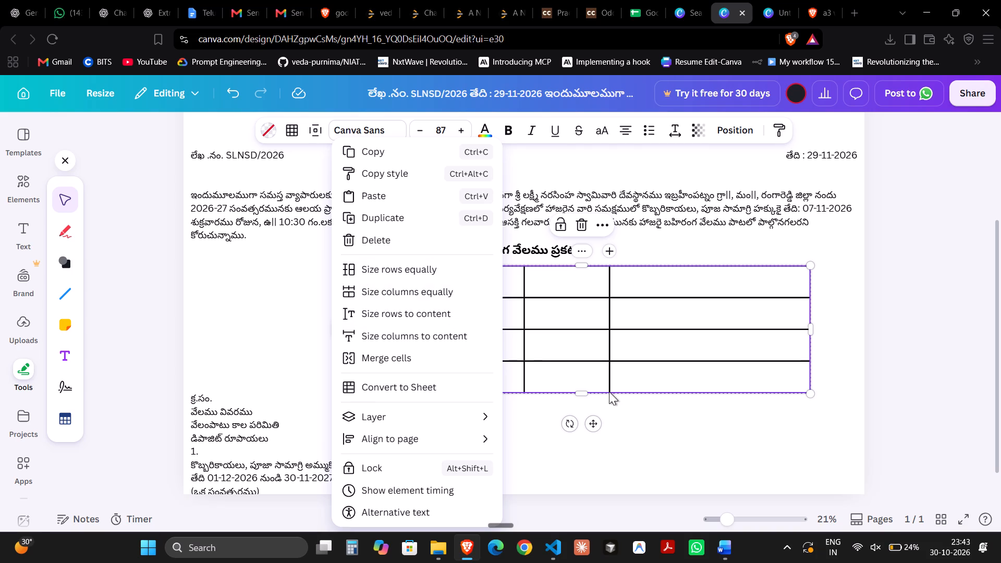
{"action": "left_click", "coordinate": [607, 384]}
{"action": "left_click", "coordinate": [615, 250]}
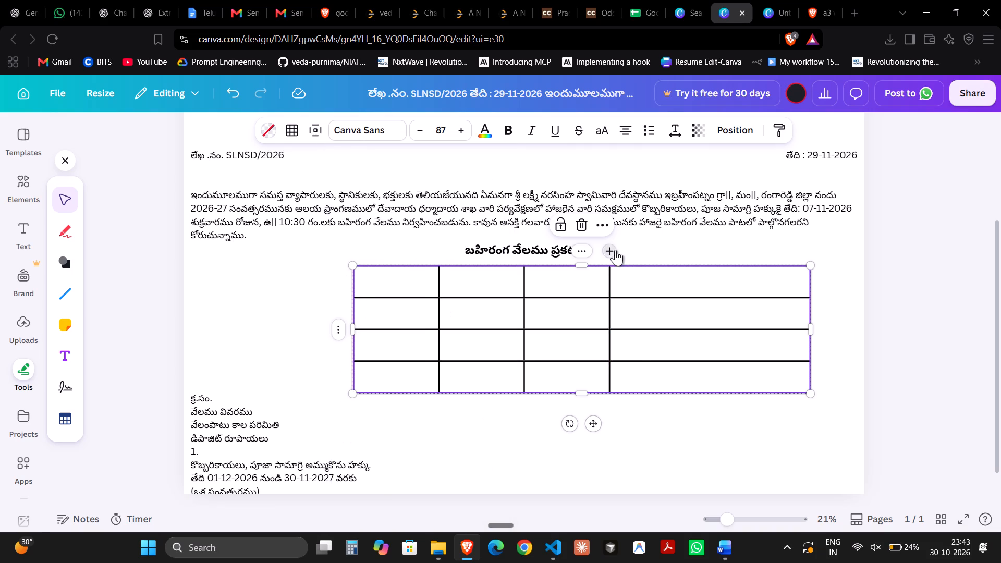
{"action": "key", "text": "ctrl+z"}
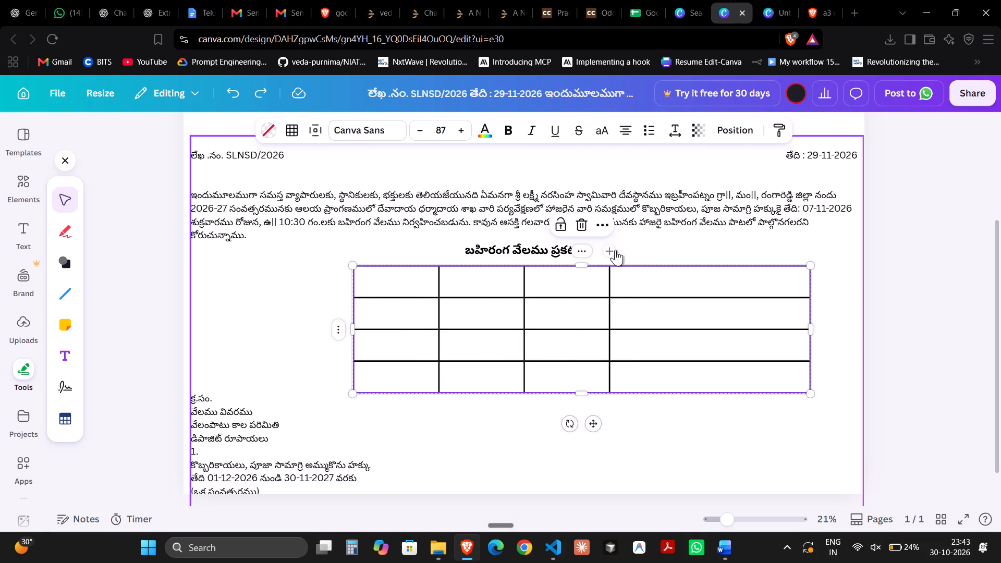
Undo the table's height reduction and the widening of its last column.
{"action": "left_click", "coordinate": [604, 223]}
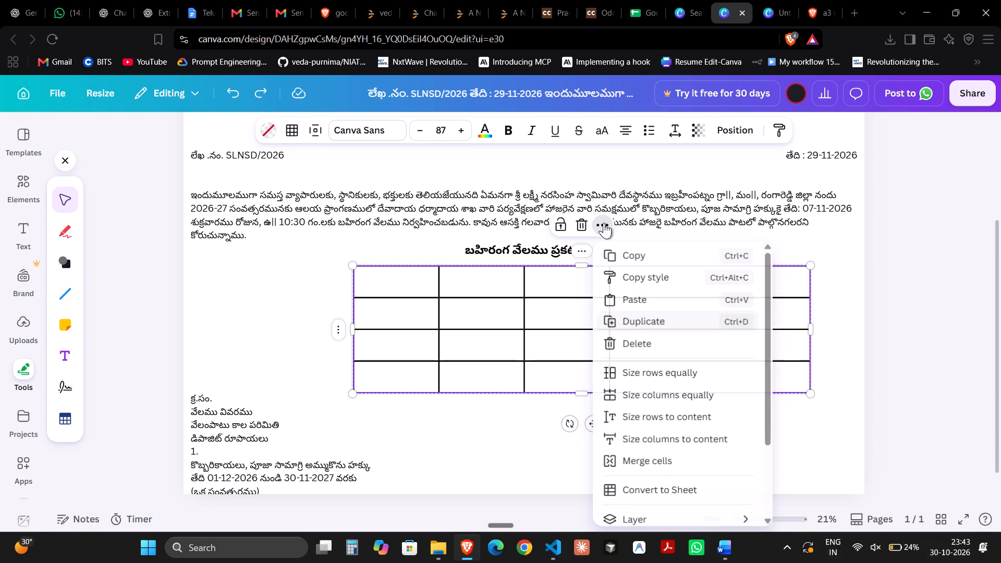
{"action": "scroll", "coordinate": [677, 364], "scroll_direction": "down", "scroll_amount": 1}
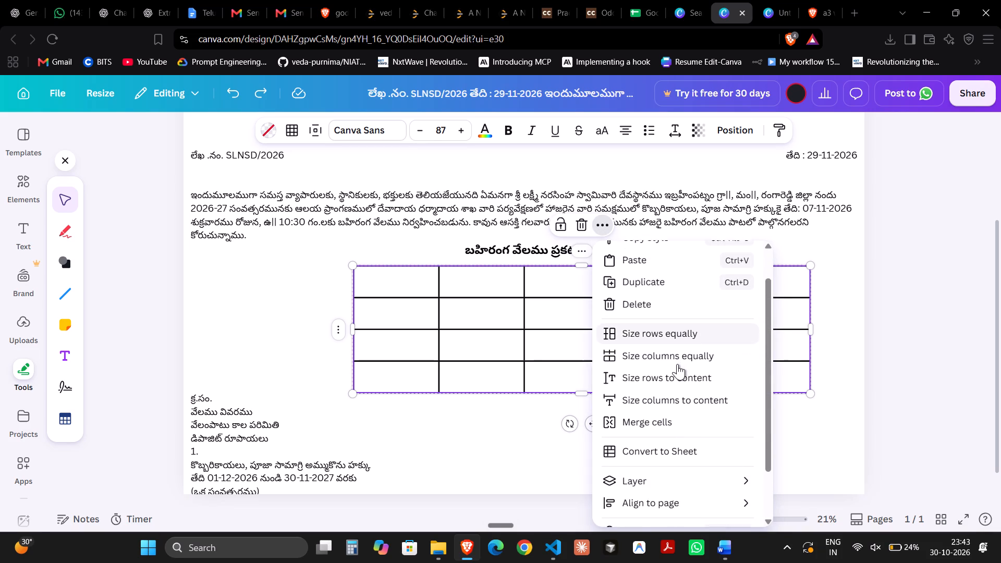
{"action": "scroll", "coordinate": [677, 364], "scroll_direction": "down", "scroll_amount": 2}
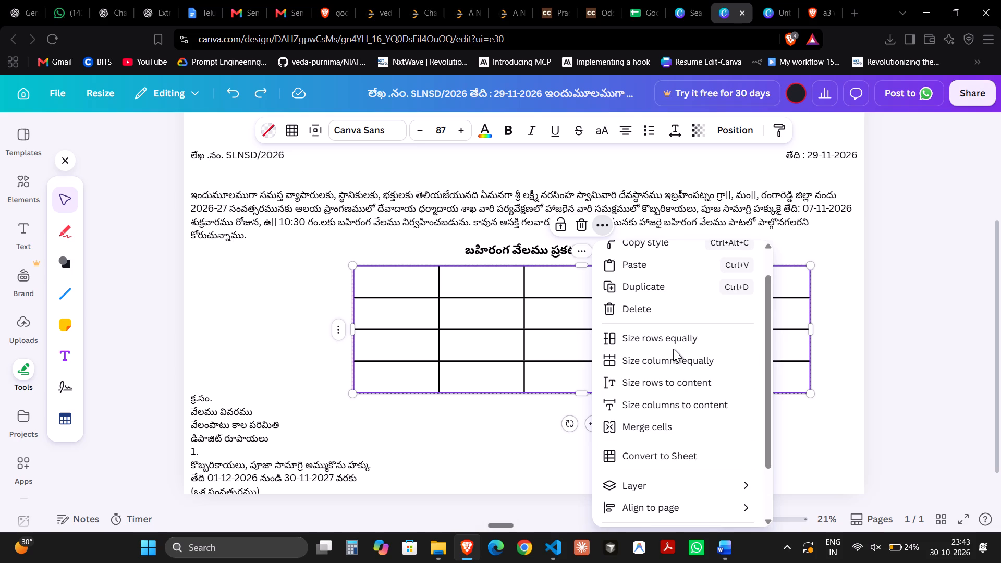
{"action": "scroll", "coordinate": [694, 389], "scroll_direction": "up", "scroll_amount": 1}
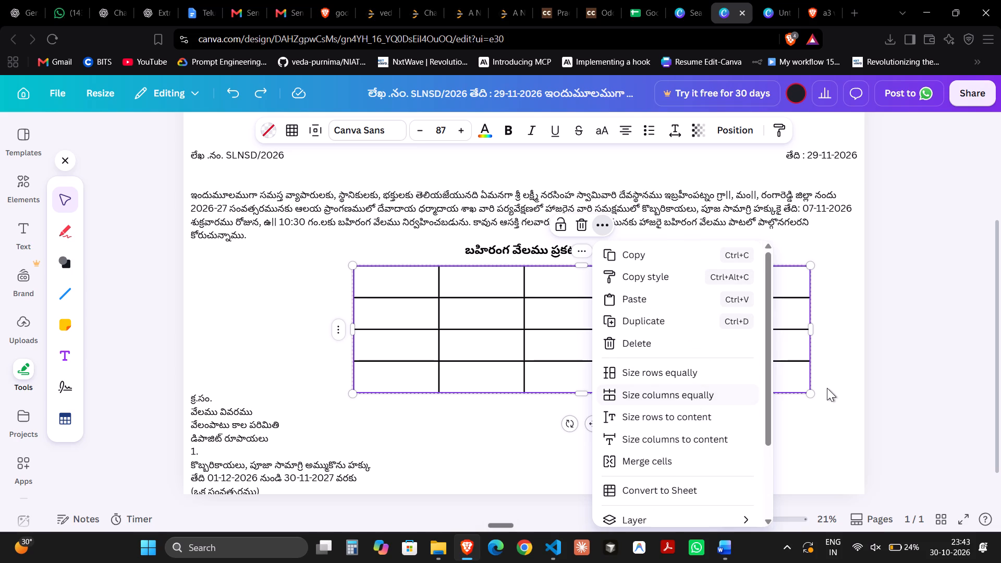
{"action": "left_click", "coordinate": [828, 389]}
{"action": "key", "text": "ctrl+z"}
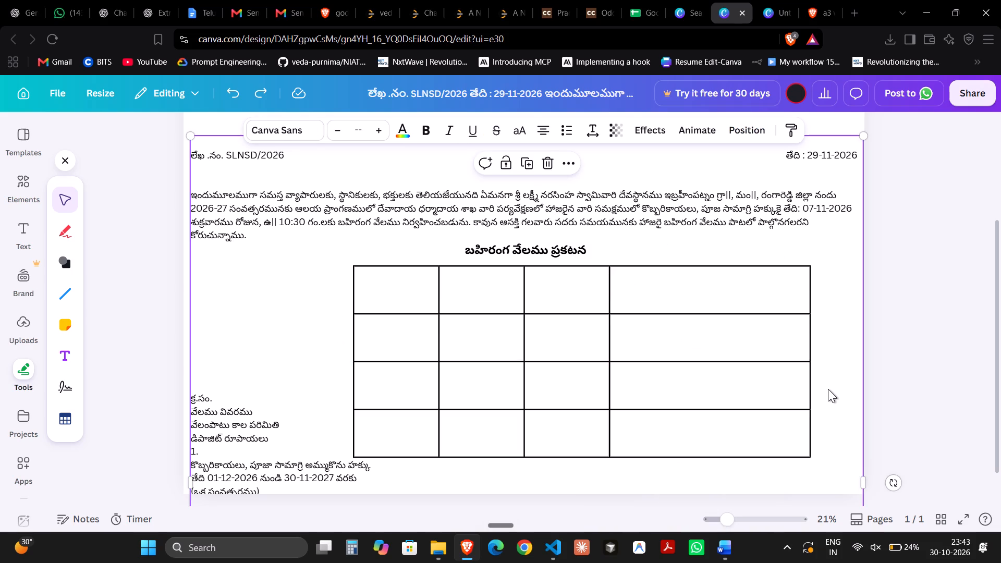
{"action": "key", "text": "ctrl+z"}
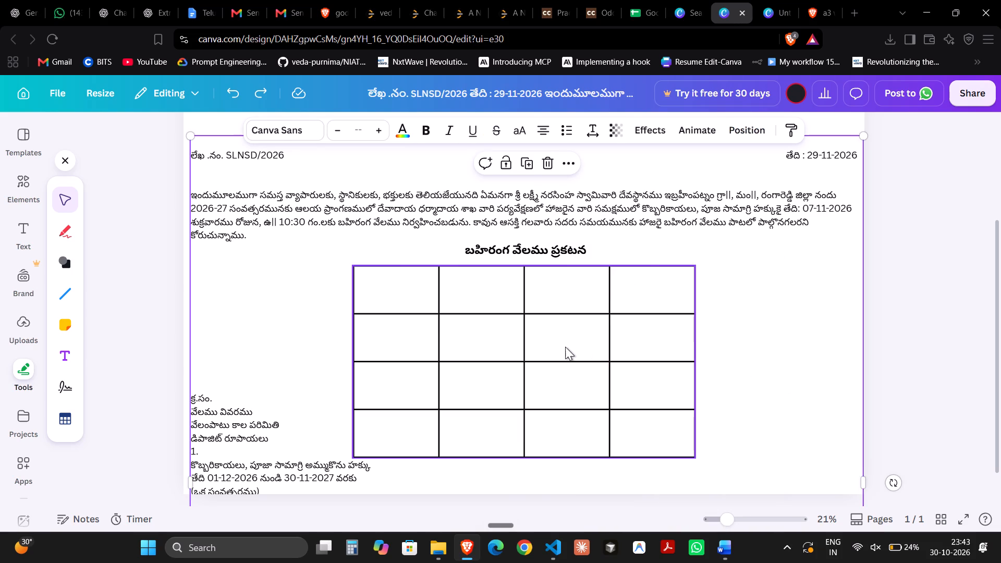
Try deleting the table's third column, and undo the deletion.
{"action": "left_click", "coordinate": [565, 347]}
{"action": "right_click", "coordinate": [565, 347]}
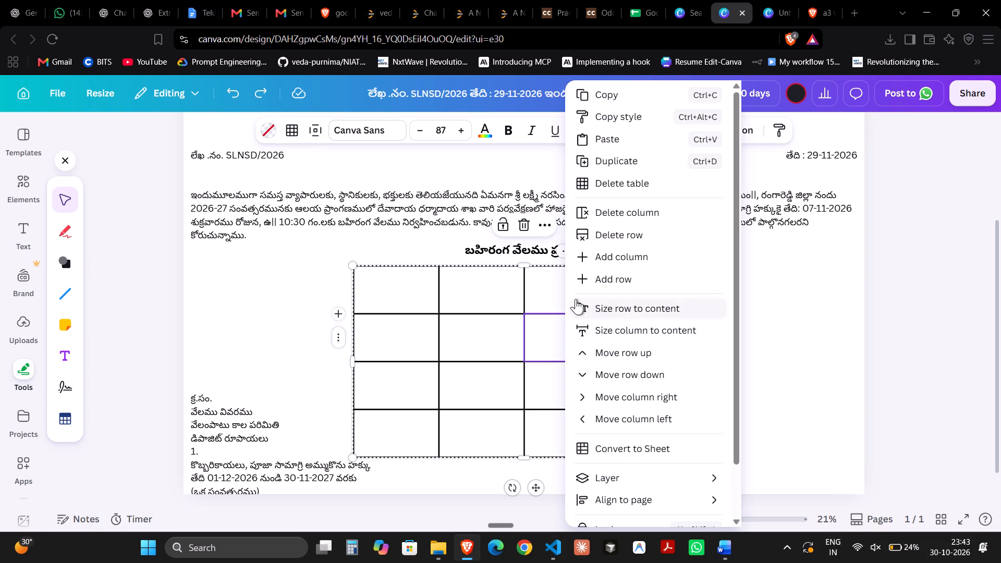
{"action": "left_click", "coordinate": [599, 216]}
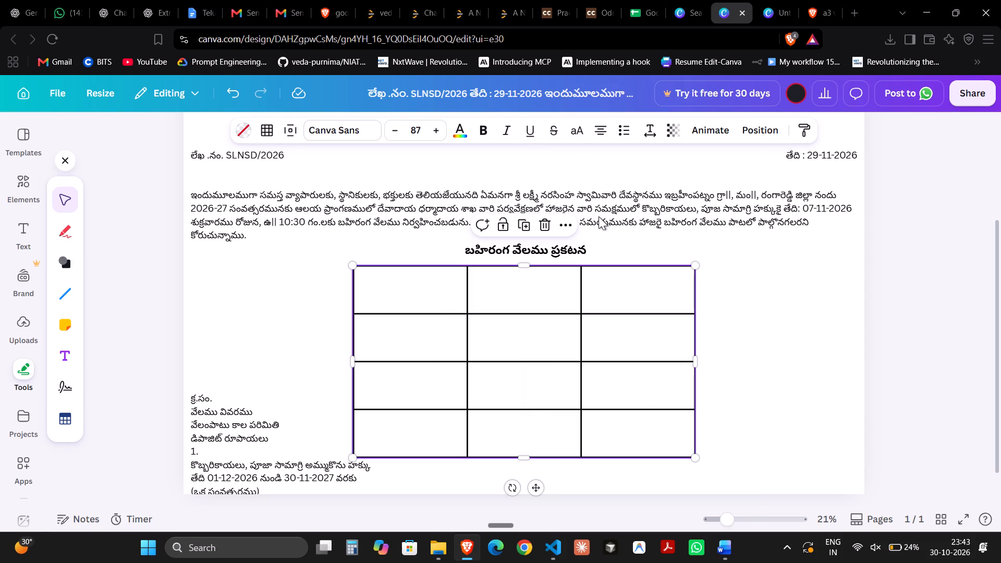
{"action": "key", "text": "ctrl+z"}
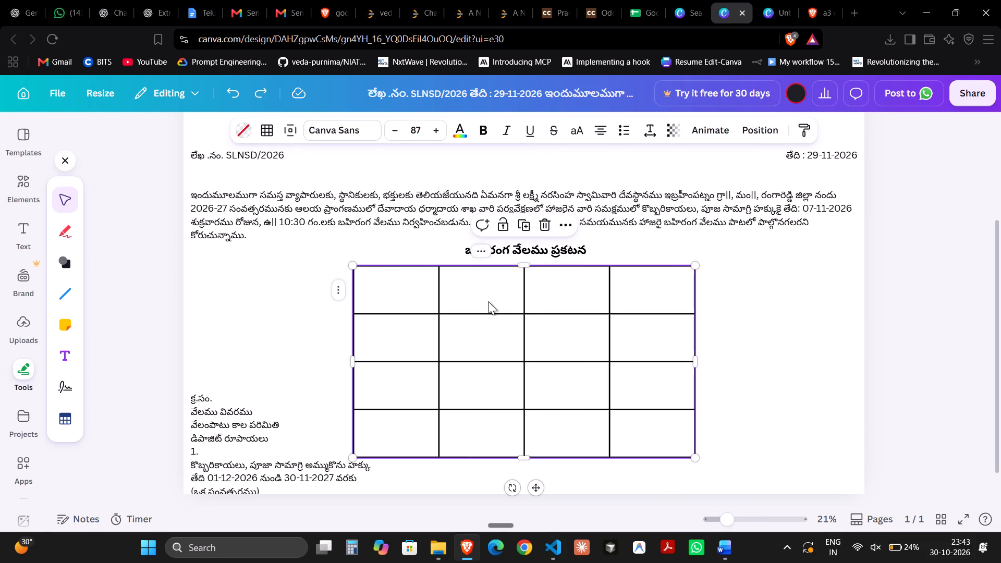
Delete two rows from the table, leaving two rows of four columns.
{"action": "right_click", "coordinate": [488, 301]}
{"action": "left_click", "coordinate": [536, 228]}
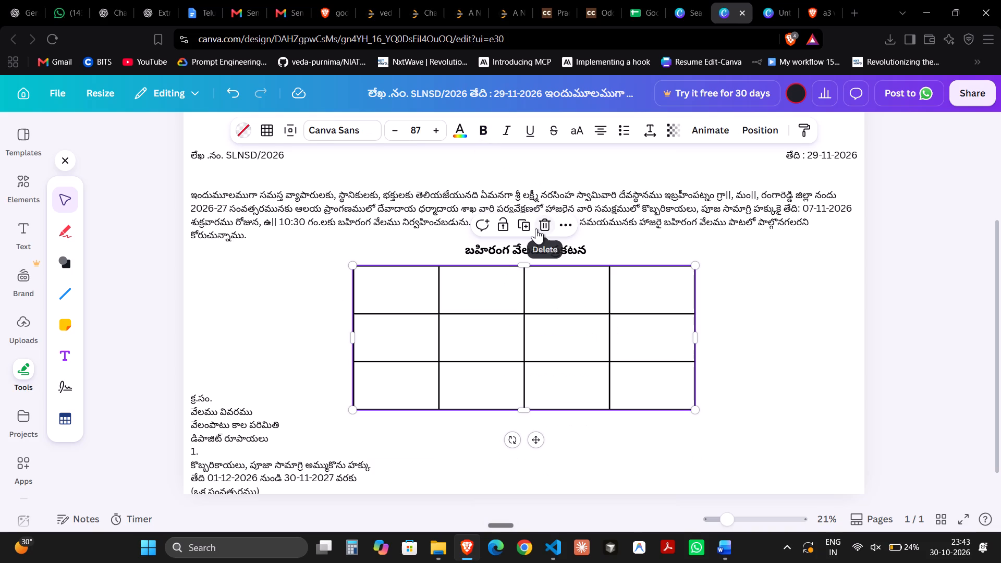
{"action": "right_click", "coordinate": [536, 228]}
{"action": "left_click", "coordinate": [587, 319]}
{"action": "right_click", "coordinate": [587, 319]}
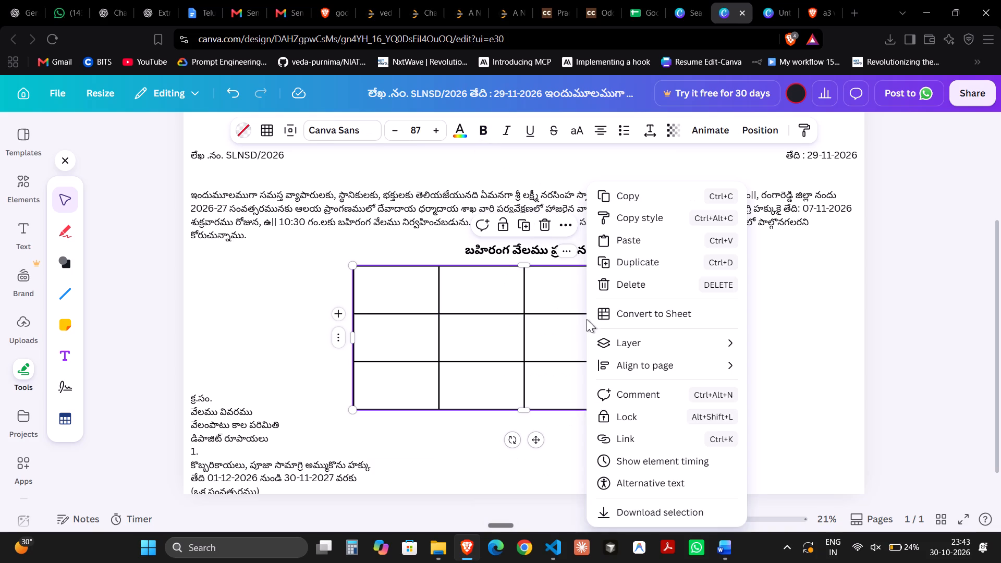
{"action": "left_click", "coordinate": [553, 340]}
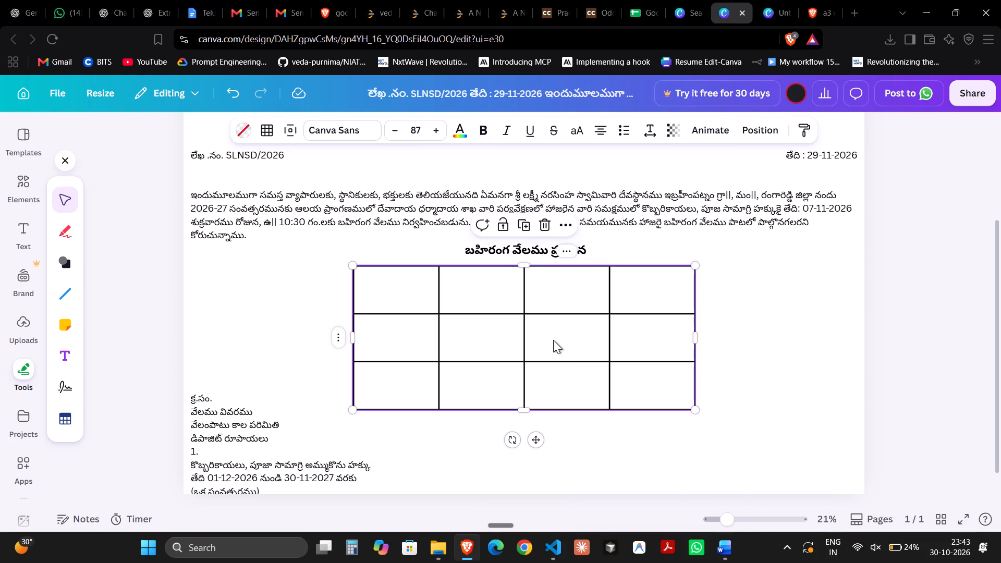
{"action": "right_click", "coordinate": [553, 340]}
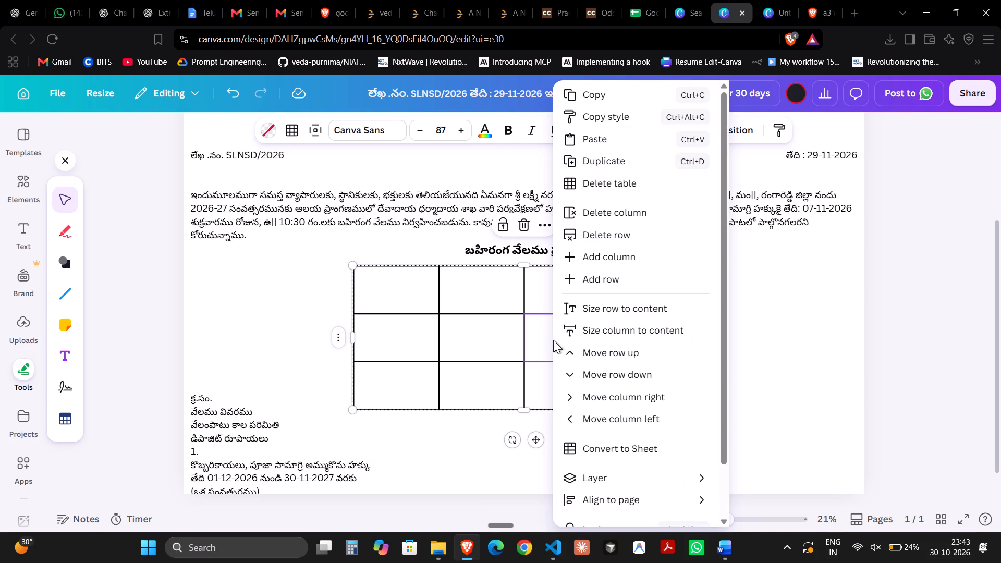
{"action": "left_click", "coordinate": [594, 225]}
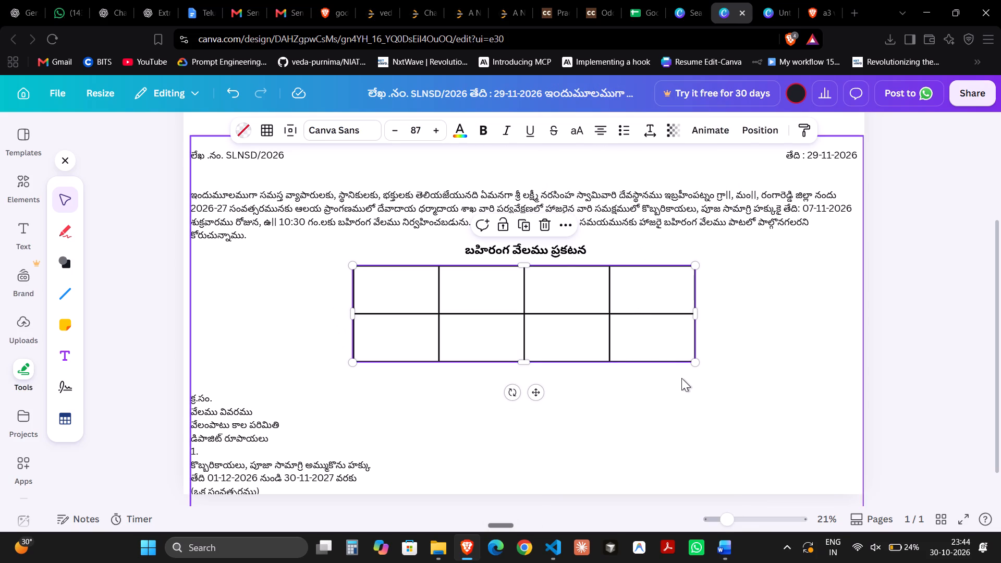
Widen the table on both sides to about 1,494 so that it spans most of the text width.
{"action": "left_click", "coordinate": [681, 378]}
{"action": "left_click", "coordinate": [370, 311]}
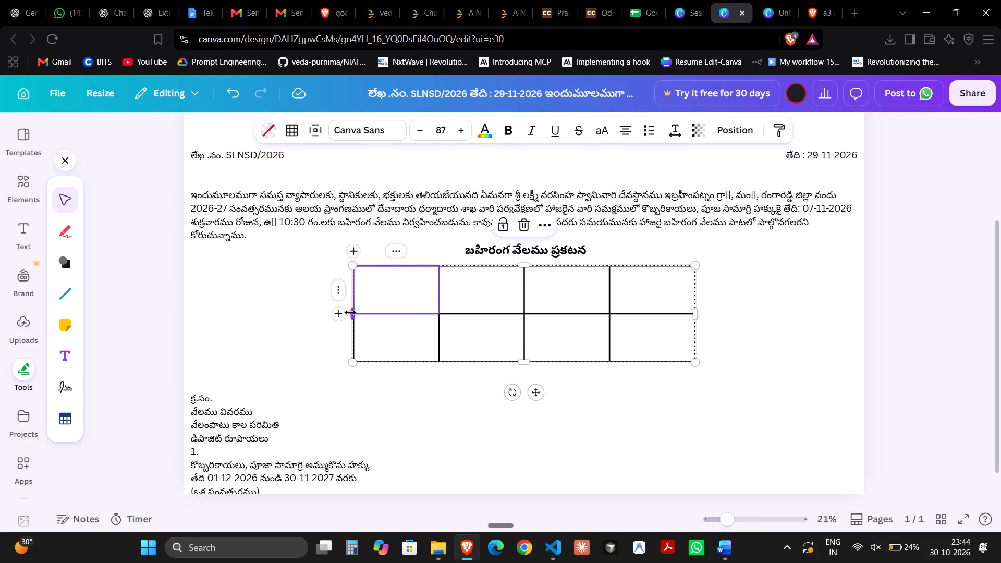
{"action": "left_click_drag", "start_coordinate": [350, 312], "coordinate": [233, 305]}
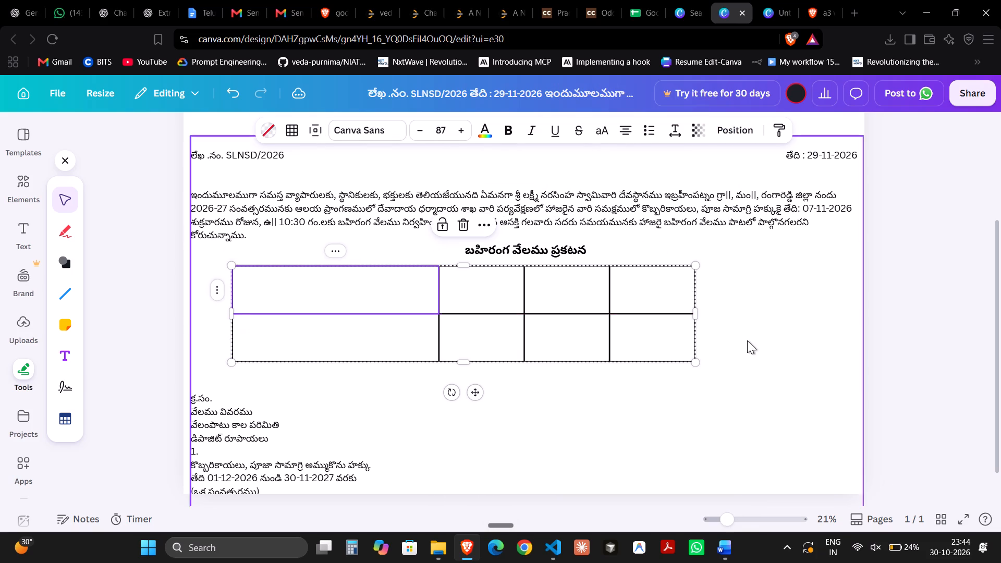
{"action": "left_click_drag", "start_coordinate": [699, 315], "coordinate": [830, 308]}
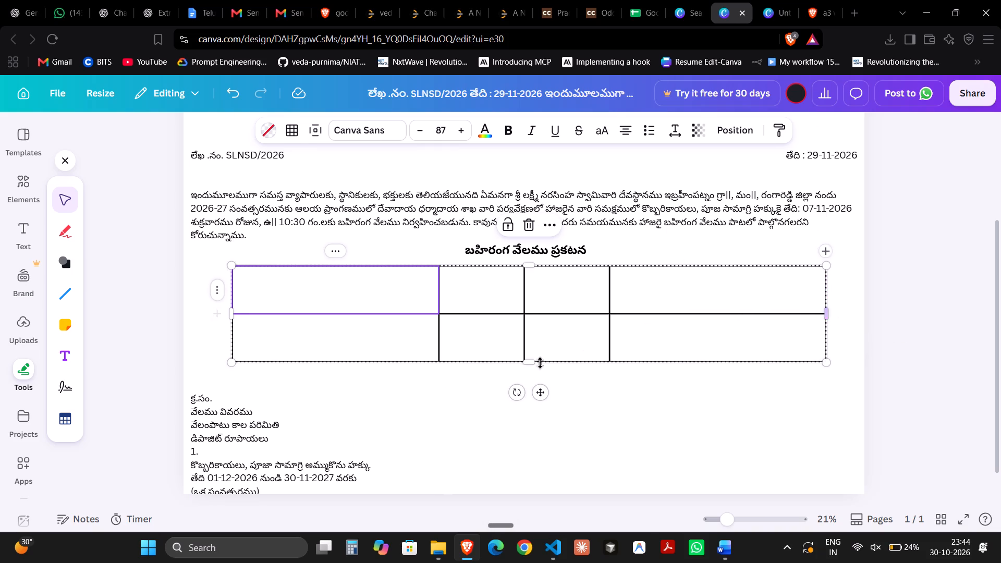
Reduce the height of the table's header row, and raise the table's bottom edge slightly to shorten the second row.
{"action": "left_click", "coordinate": [509, 314]}
{"action": "left_click_drag", "start_coordinate": [509, 314], "coordinate": [508, 283]}
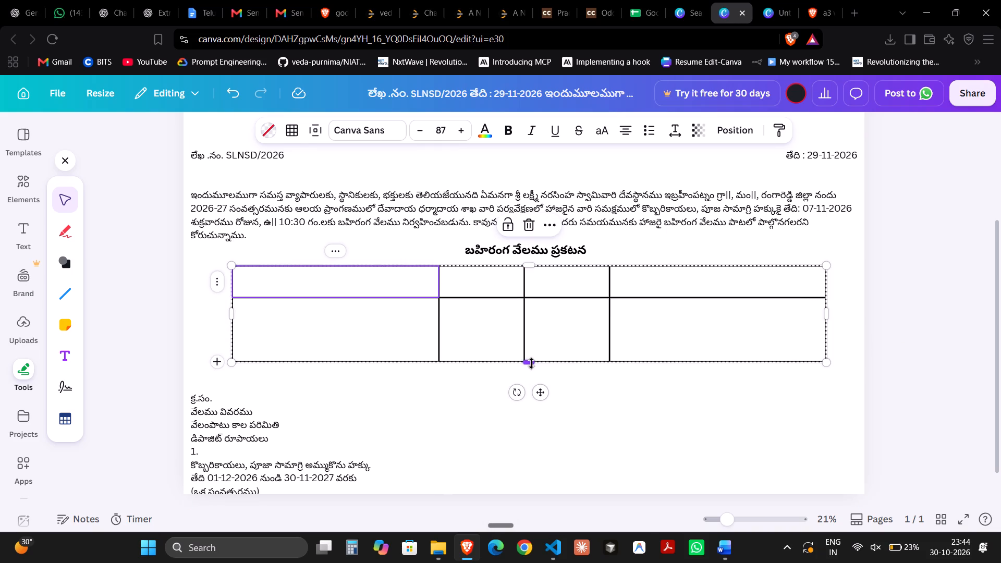
{"action": "left_click_drag", "start_coordinate": [531, 363], "coordinate": [530, 344]}
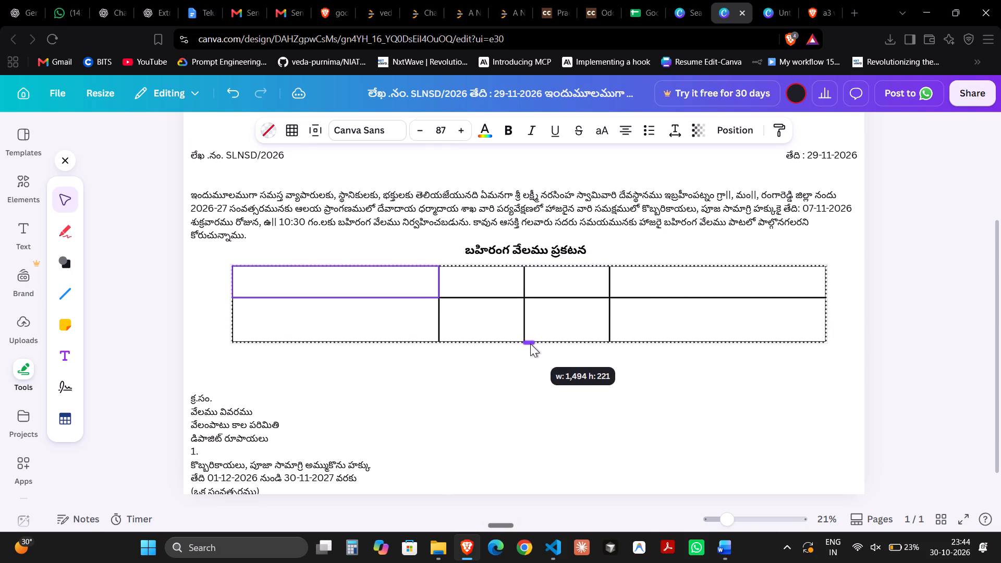
{"action": "left_click_drag", "start_coordinate": [530, 344], "coordinate": [530, 349]}
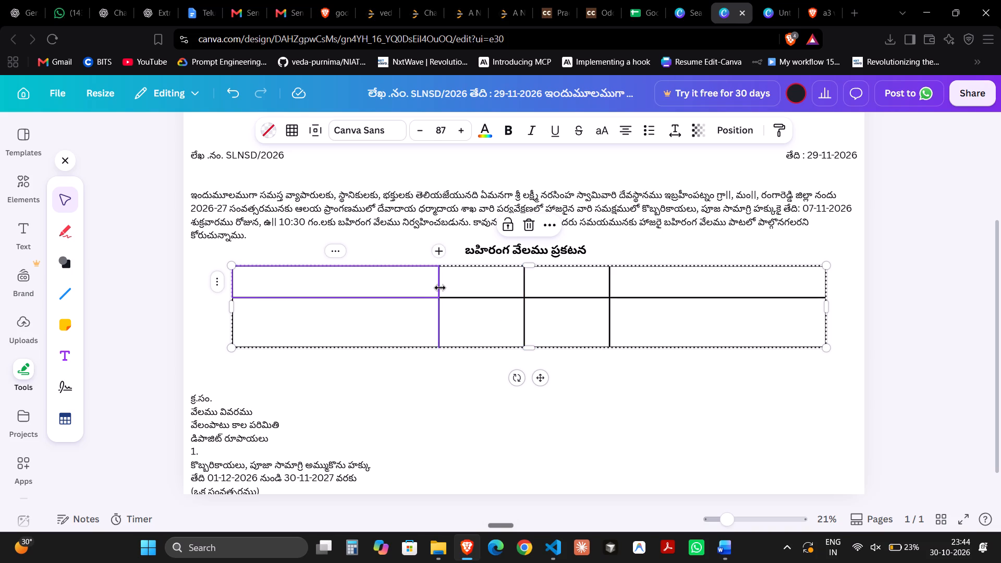
Narrow the table's first column for serial numbers, and shift the other two column dividers to make the remaining three columns roughly similar in width.
{"action": "left_click_drag", "start_coordinate": [440, 288], "coordinate": [300, 293]}
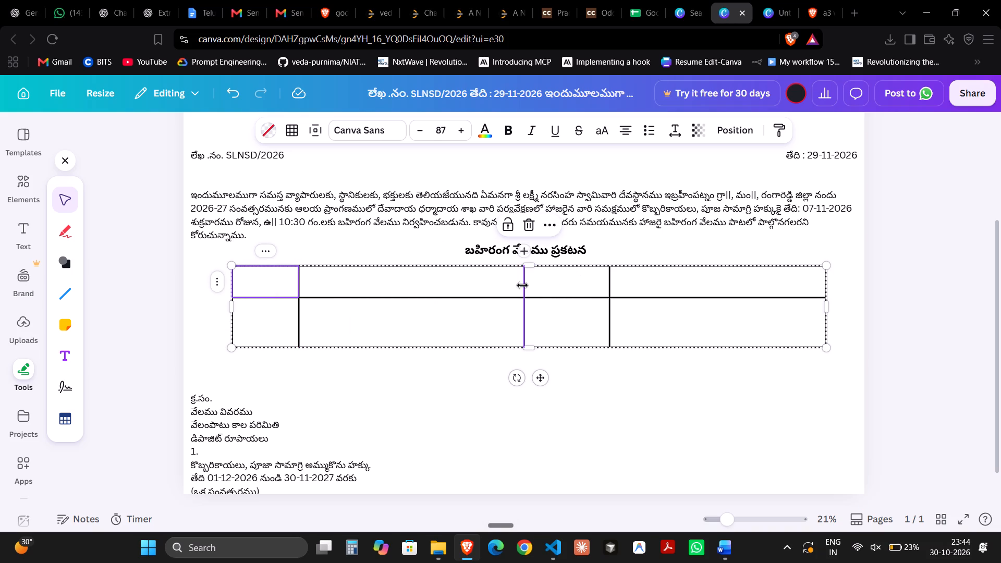
{"action": "left_click_drag", "start_coordinate": [524, 285], "coordinate": [458, 292]}
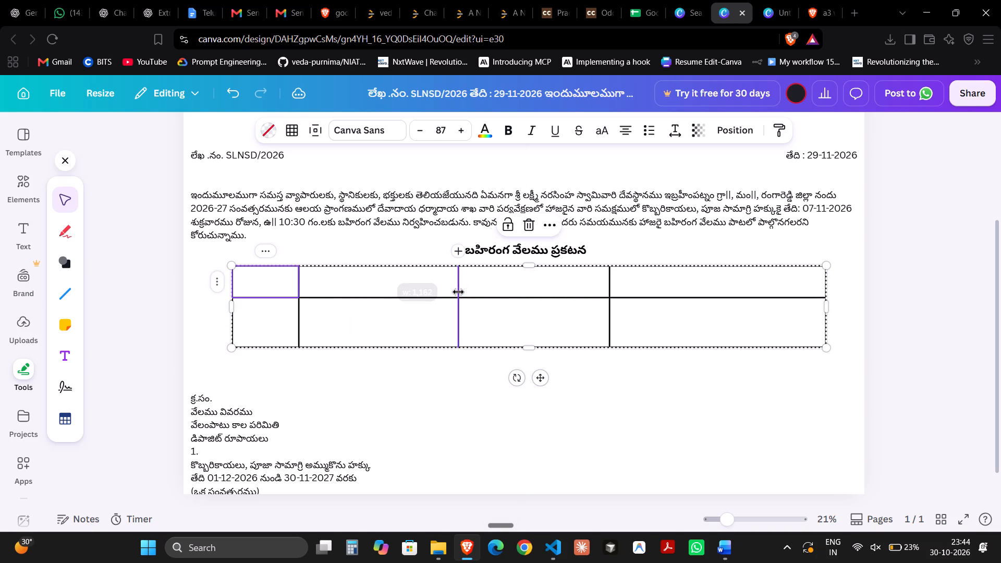
{"action": "left_click_drag", "start_coordinate": [611, 283], "coordinate": [660, 288]}
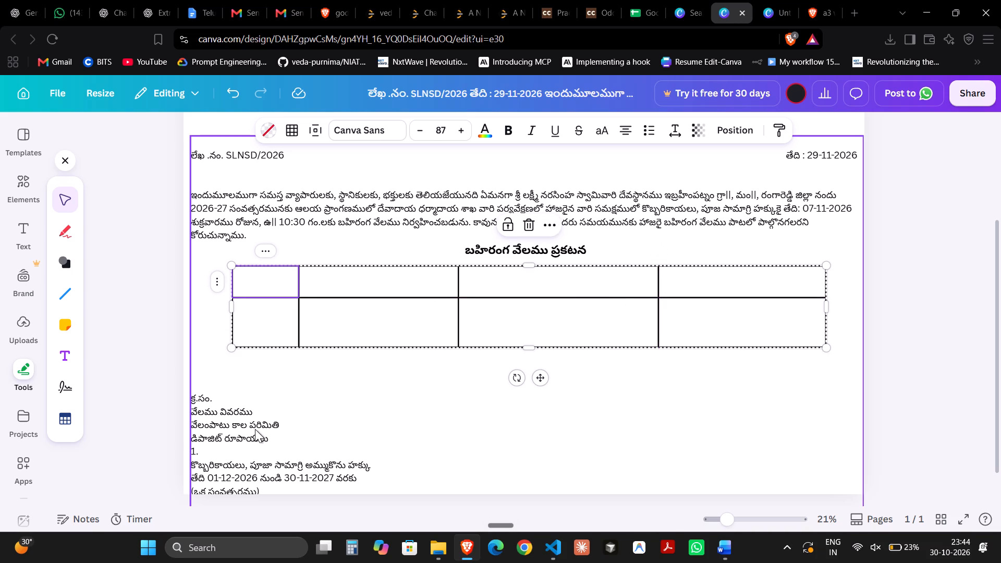
Cut the "క్ర.సం." line from the text below the table and paste it level with the table's first header cell.
{"action": "double_click", "coordinate": [214, 402]}
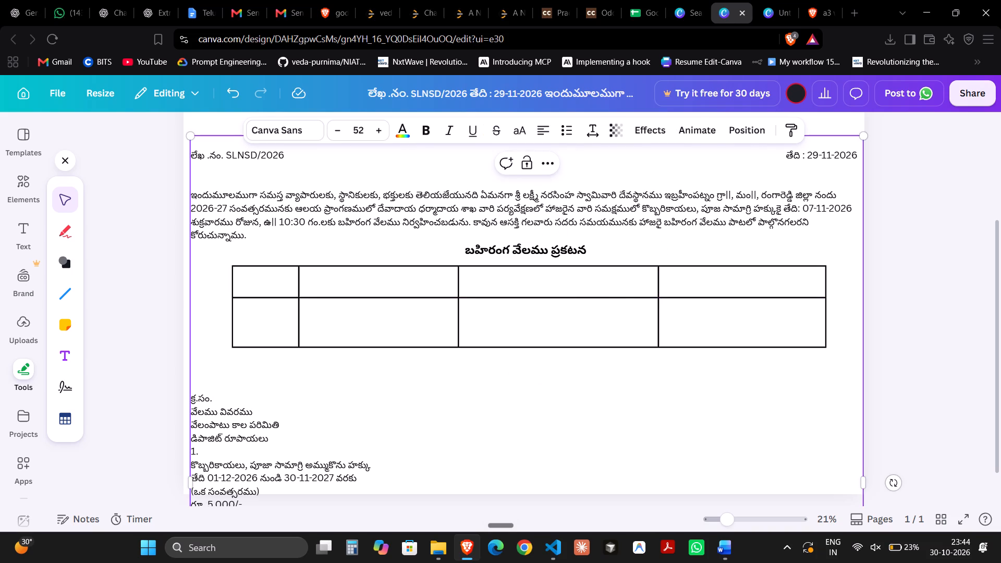
{"action": "left_click_drag", "start_coordinate": [191, 401], "coordinate": [214, 401]}
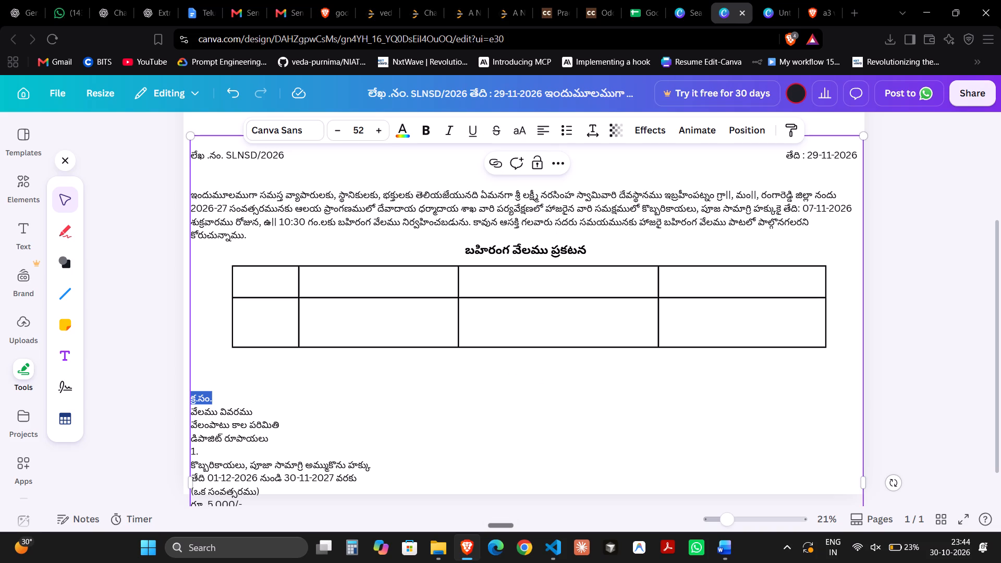
{"action": "key", "text": "ctrl+x"}
{"action": "left_click", "coordinate": [277, 288]}
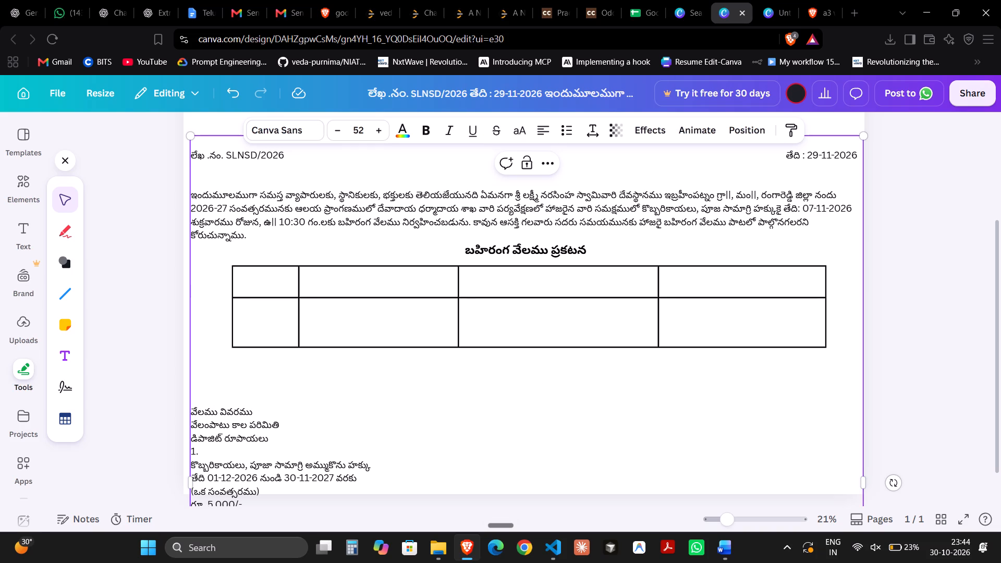
{"action": "key", "text": "ctrl+v"}
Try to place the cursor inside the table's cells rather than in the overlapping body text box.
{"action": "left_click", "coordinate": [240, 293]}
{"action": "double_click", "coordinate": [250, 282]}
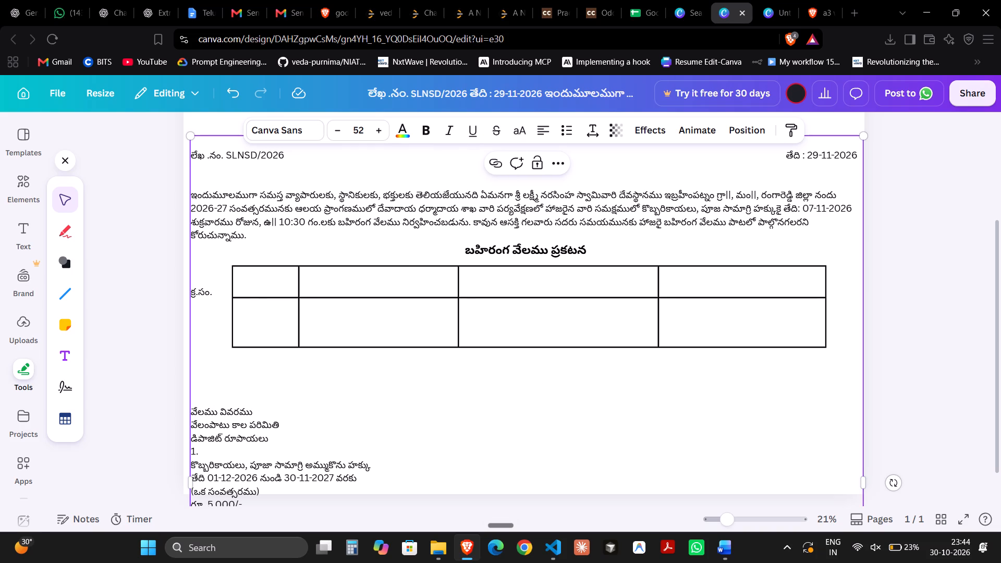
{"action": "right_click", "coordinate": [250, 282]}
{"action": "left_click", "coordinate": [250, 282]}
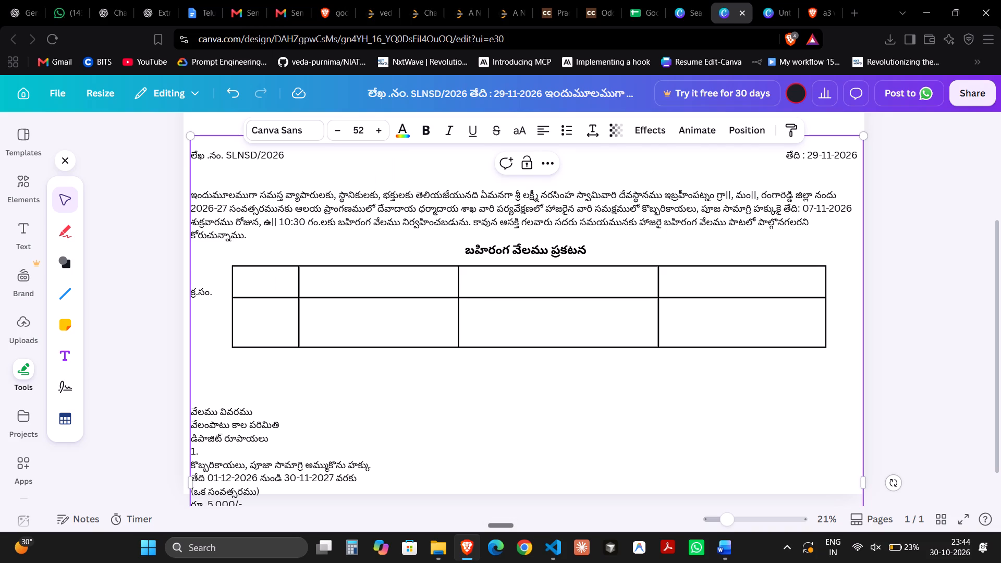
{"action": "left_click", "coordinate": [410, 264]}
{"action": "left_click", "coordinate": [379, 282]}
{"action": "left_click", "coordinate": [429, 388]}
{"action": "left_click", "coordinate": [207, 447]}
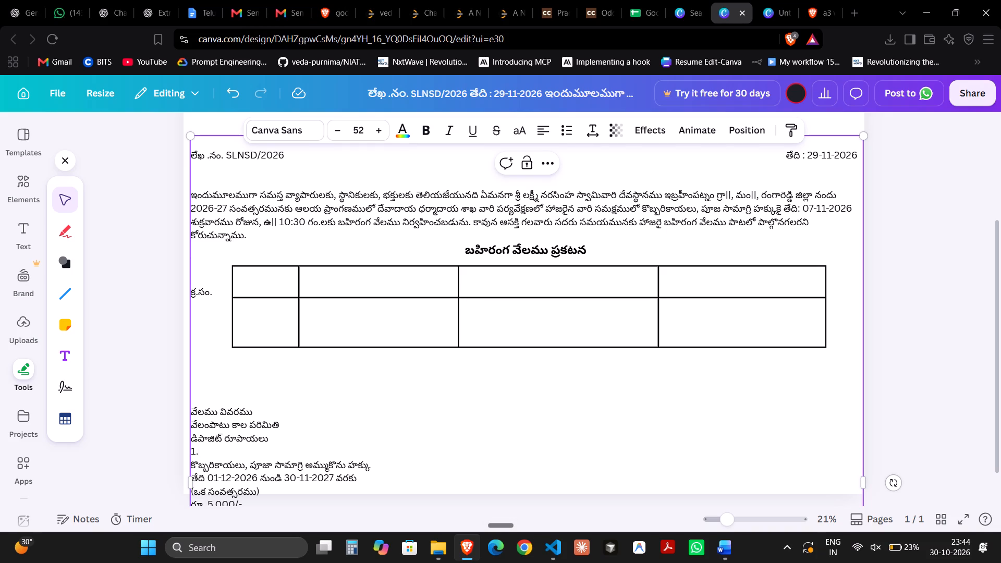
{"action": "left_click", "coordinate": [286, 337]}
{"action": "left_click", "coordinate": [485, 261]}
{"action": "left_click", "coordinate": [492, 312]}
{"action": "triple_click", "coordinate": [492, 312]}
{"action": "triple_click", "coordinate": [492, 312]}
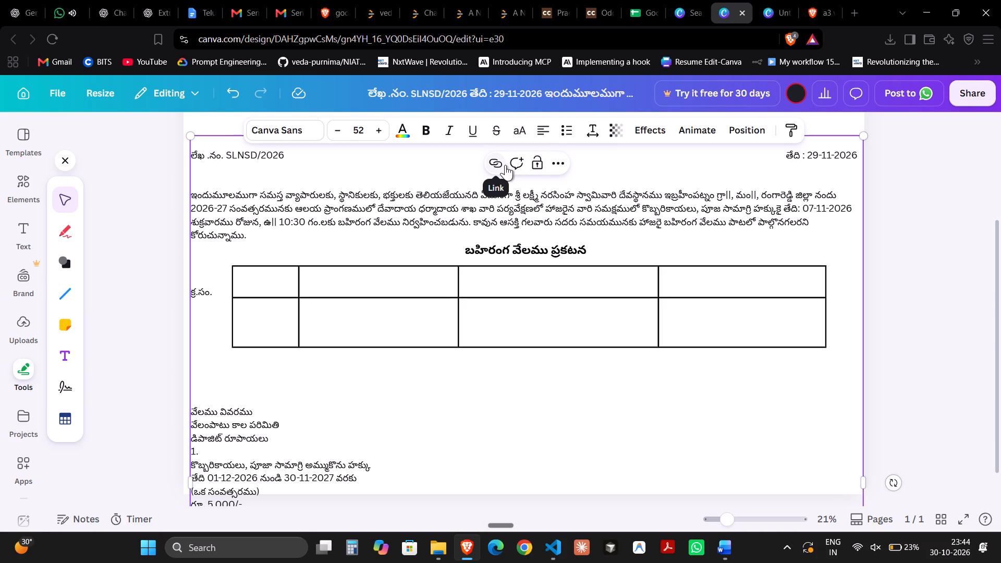
Switch to the Telugu_Notice_Transcription document in Google Docs and open its download format choices.
{"action": "left_click", "coordinate": [205, 0]}
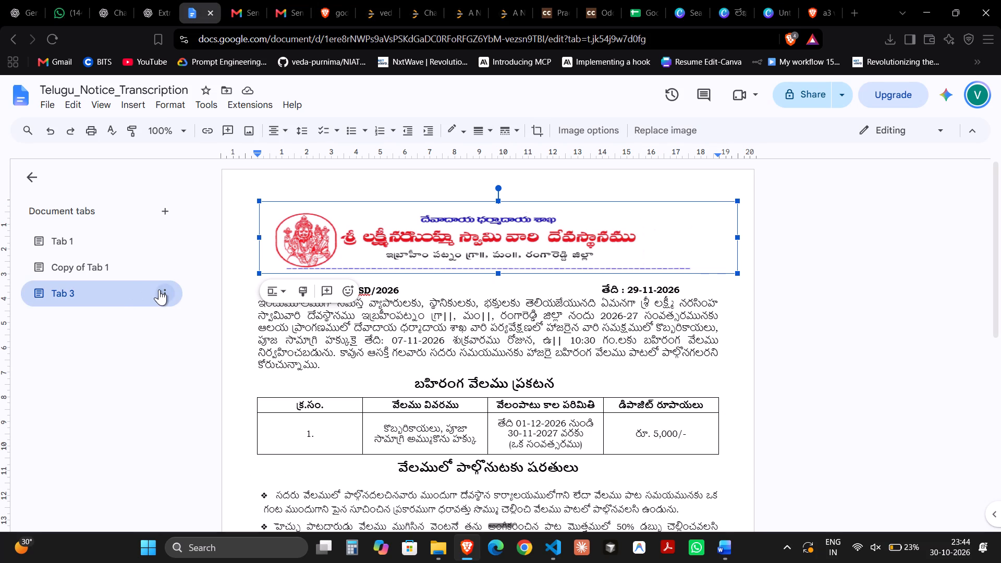
{"action": "left_click", "coordinate": [52, 103]}
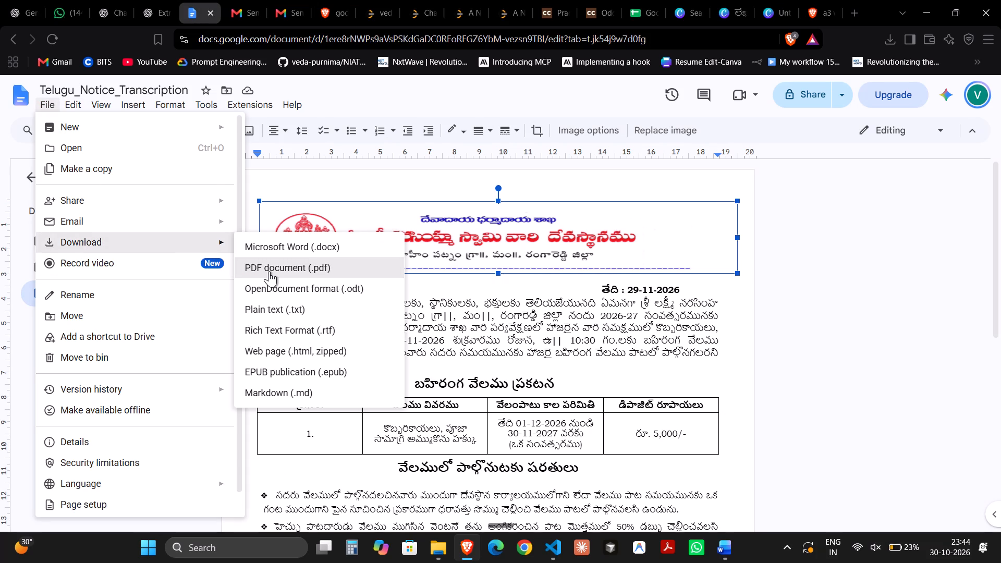
Download the Telugu notice as a PDF document and save it in Downloads under the name pamplet.
{"action": "left_click", "coordinate": [269, 271]}
{"action": "left_click", "coordinate": [580, 365]}
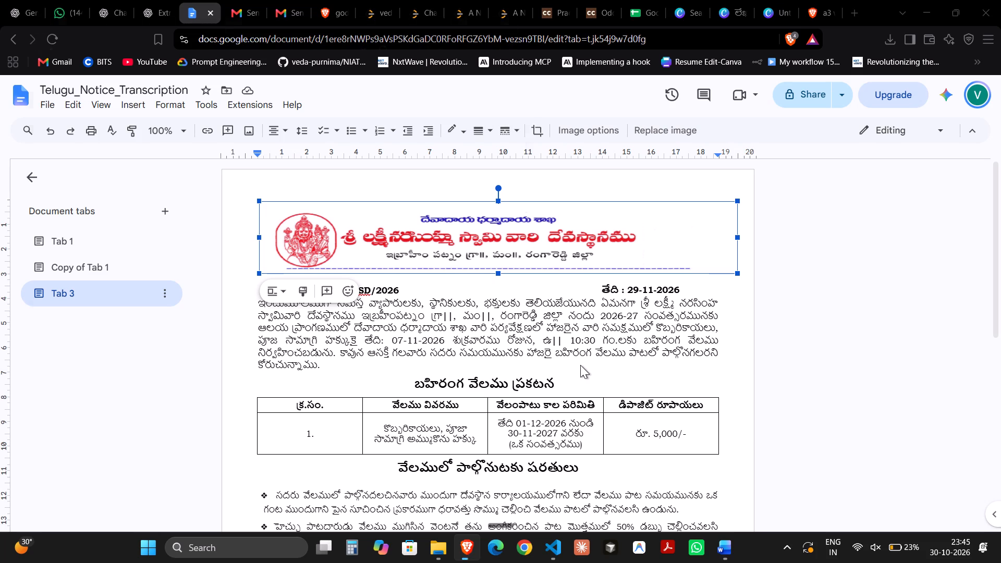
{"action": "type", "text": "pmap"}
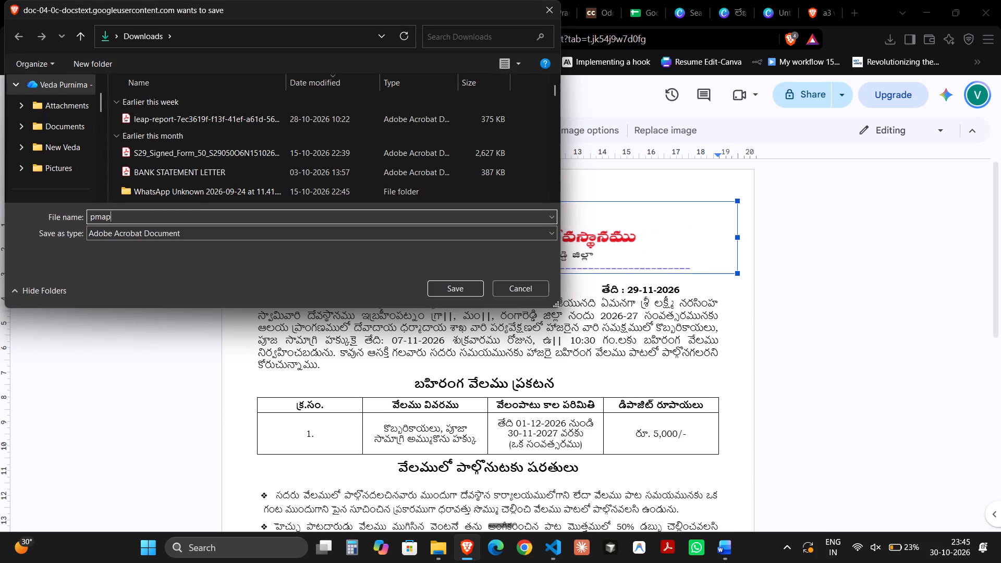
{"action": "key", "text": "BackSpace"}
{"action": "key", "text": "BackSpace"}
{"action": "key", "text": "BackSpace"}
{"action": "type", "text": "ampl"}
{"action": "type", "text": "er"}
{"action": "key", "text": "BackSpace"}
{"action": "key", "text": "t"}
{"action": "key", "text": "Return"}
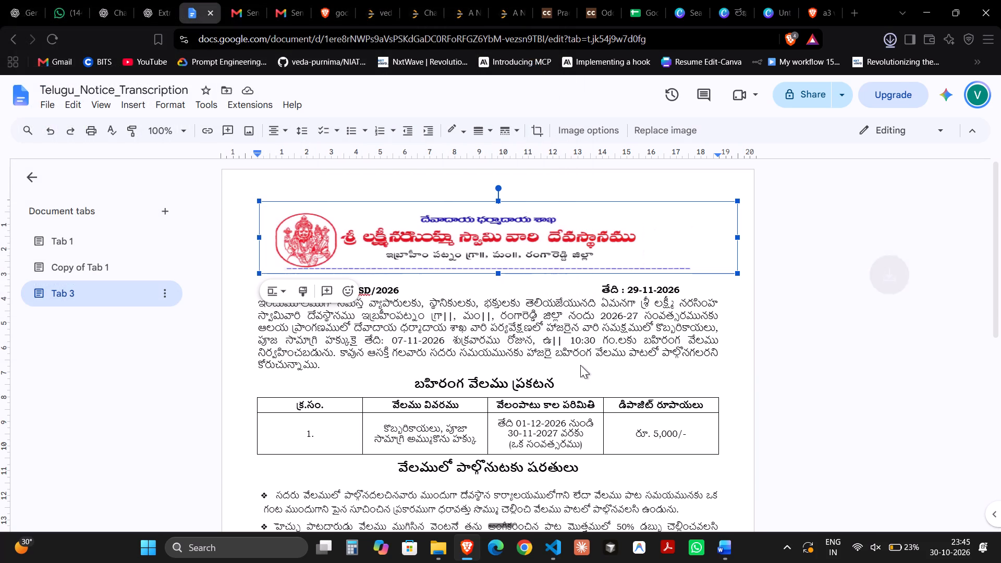
Switch to Adobe Acrobat and go to its home view.
{"action": "left_click", "coordinate": [69, 15]}
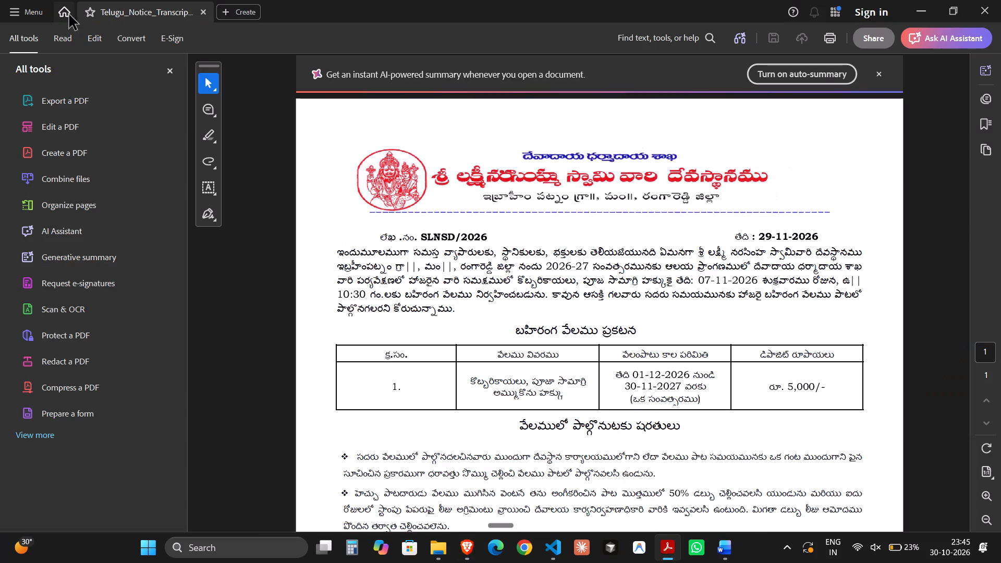
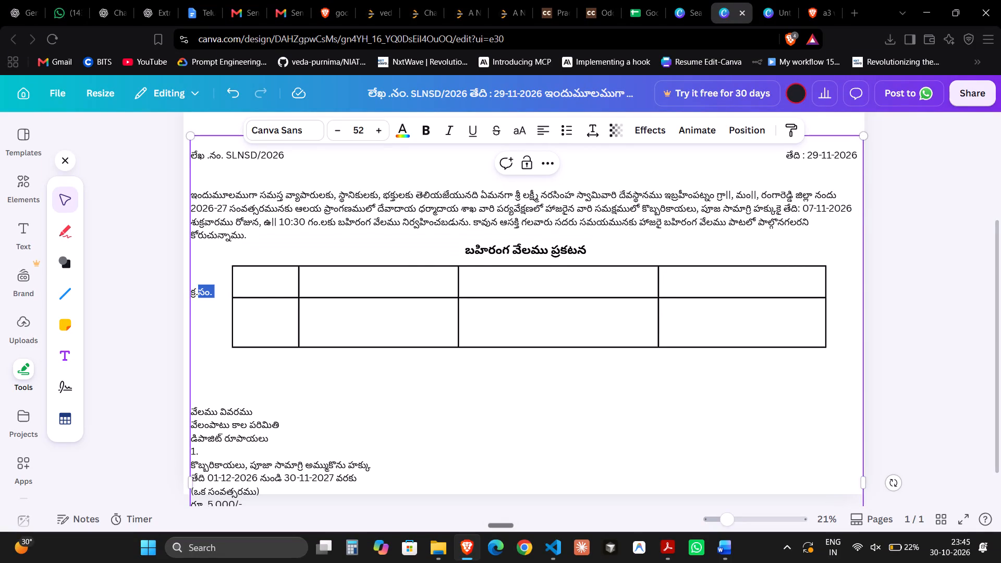
Cut the "క్ర.సం." line beside the table's first column out of the body text.
{"action": "left_click_drag", "start_coordinate": [197, 293], "coordinate": [193, 294]}
{"action": "key", "text": "ctrl+x"}
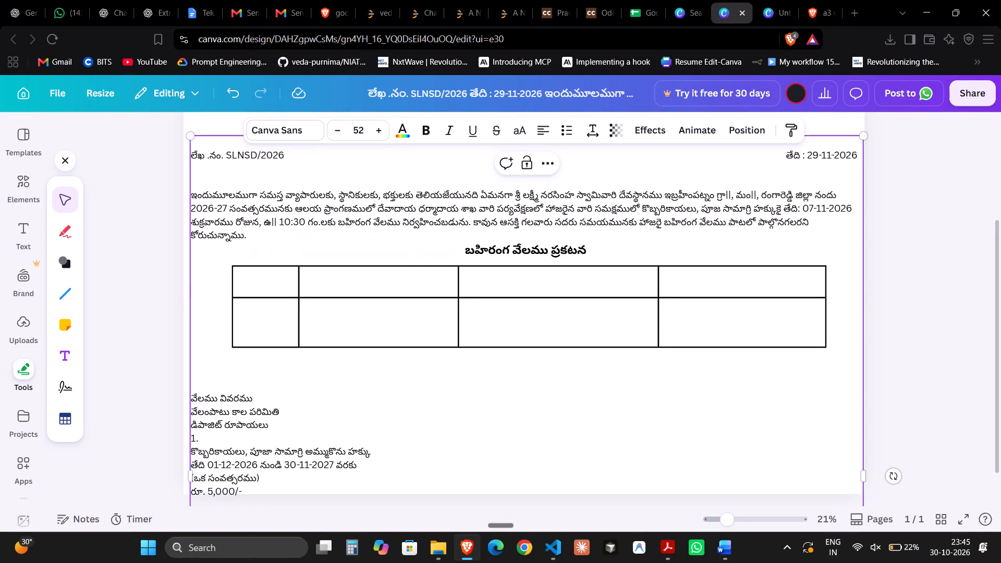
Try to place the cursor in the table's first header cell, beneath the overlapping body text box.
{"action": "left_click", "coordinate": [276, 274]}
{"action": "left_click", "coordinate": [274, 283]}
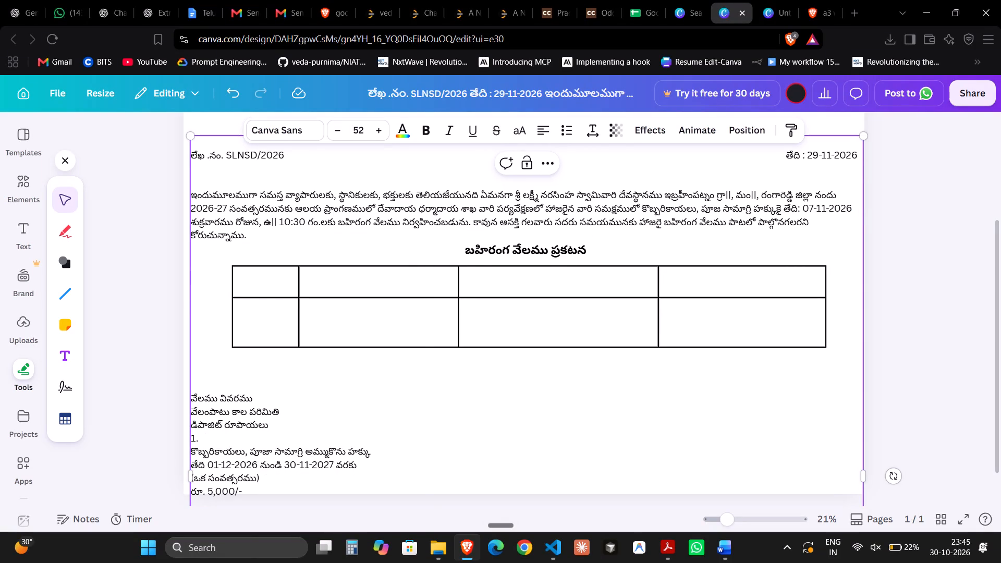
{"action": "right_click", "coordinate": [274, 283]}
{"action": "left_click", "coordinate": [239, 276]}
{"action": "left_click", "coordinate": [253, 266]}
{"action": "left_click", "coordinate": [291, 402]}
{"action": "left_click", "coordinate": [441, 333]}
Try to select the table beneath the overlapping body text box, and reload the design page.
{"action": "left_click", "coordinate": [455, 346]}
{"action": "left_click", "coordinate": [505, 238]}
{"action": "left_click", "coordinate": [347, 371]}
{"action": "triple_click", "coordinate": [347, 371]}
{"action": "left_click", "coordinate": [347, 371]}
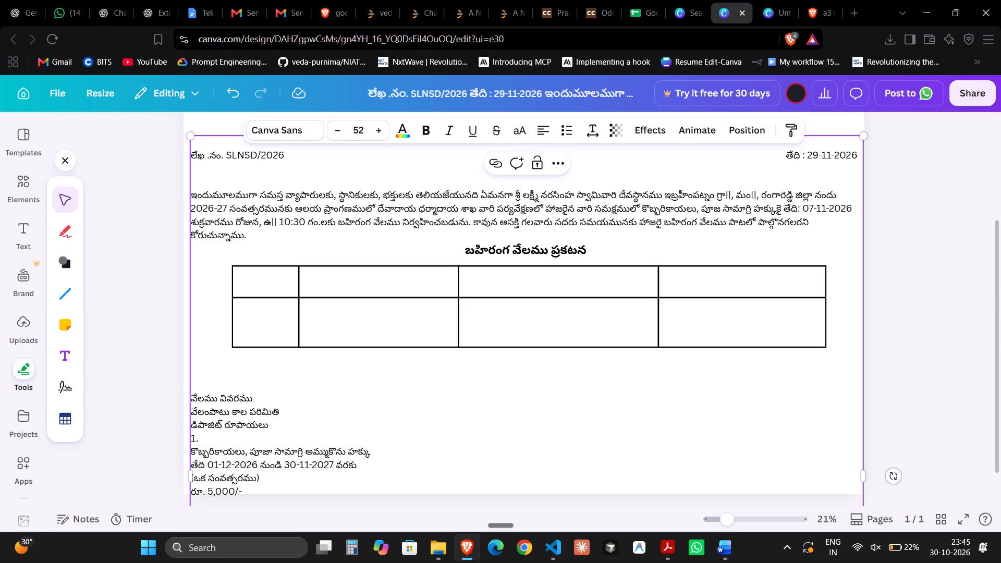
{"action": "key", "text": "ctrl+r"}
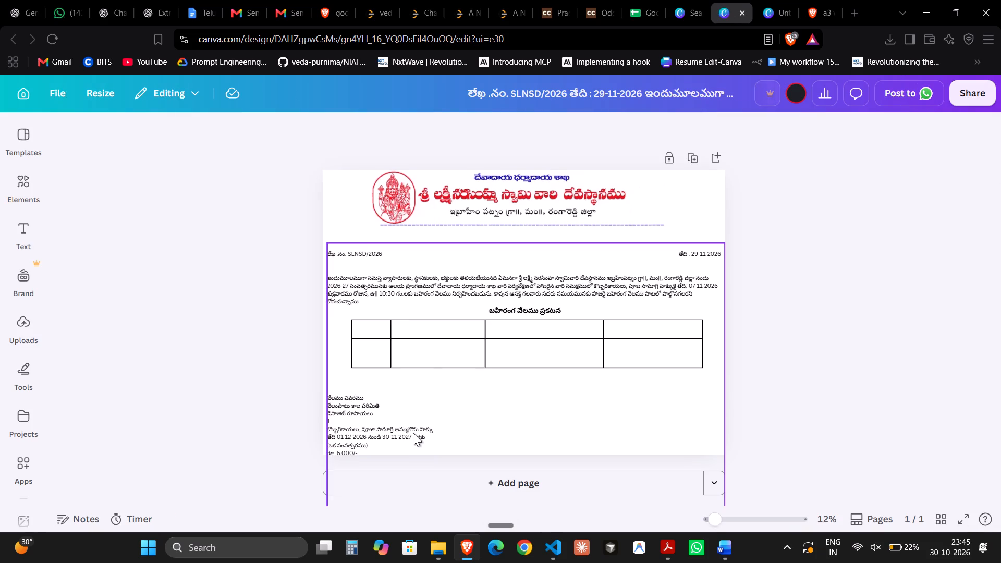
Paste the "క్ర.సం." text into the table's first header cell.
{"action": "left_click", "coordinate": [434, 333]}
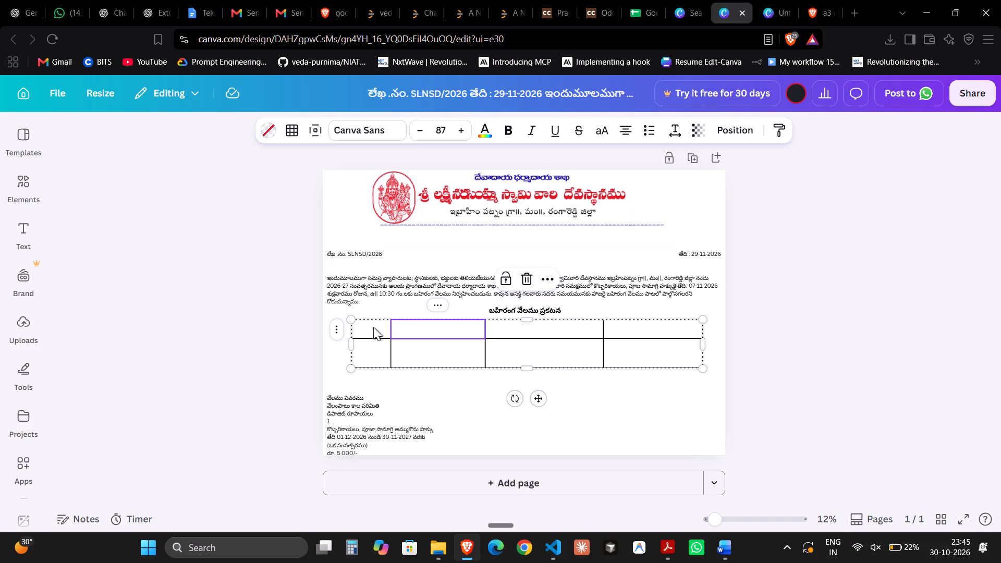
{"action": "left_click", "coordinate": [373, 327]}
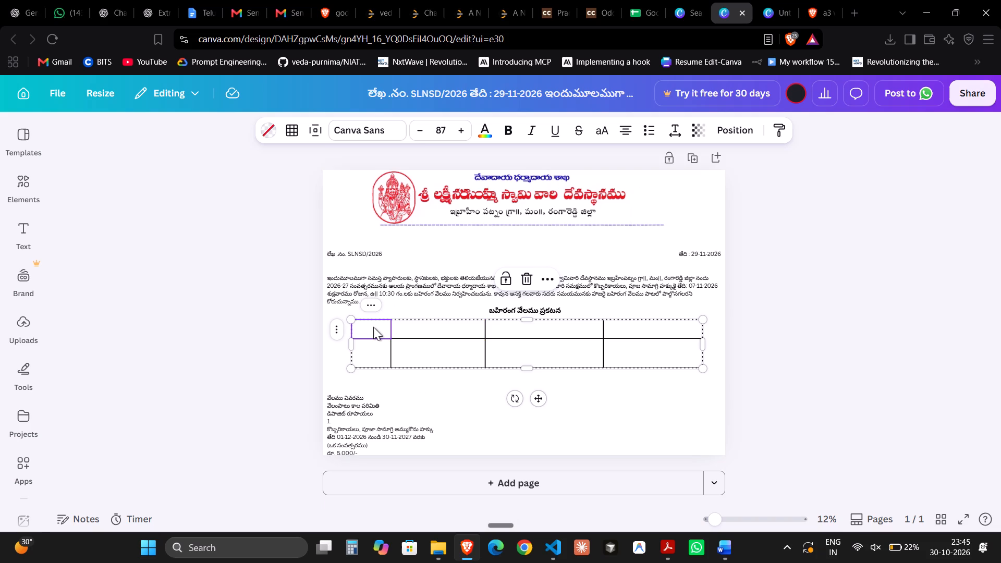
{"action": "key", "text": "ctrl+v"}
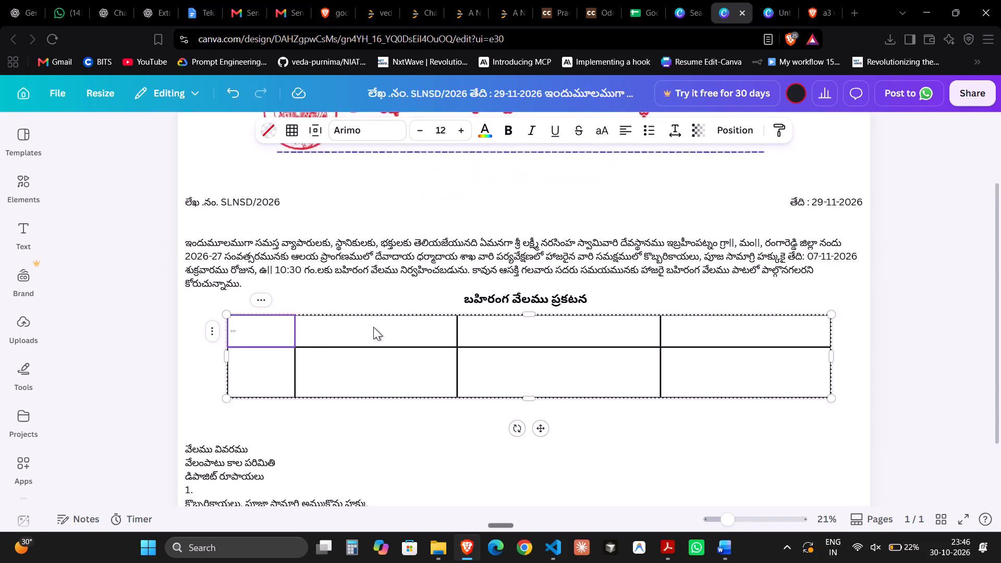
Increase the font size of "క్ర.సం." in the first header cell to 51.
{"action": "double_click", "coordinate": [188, 334]}
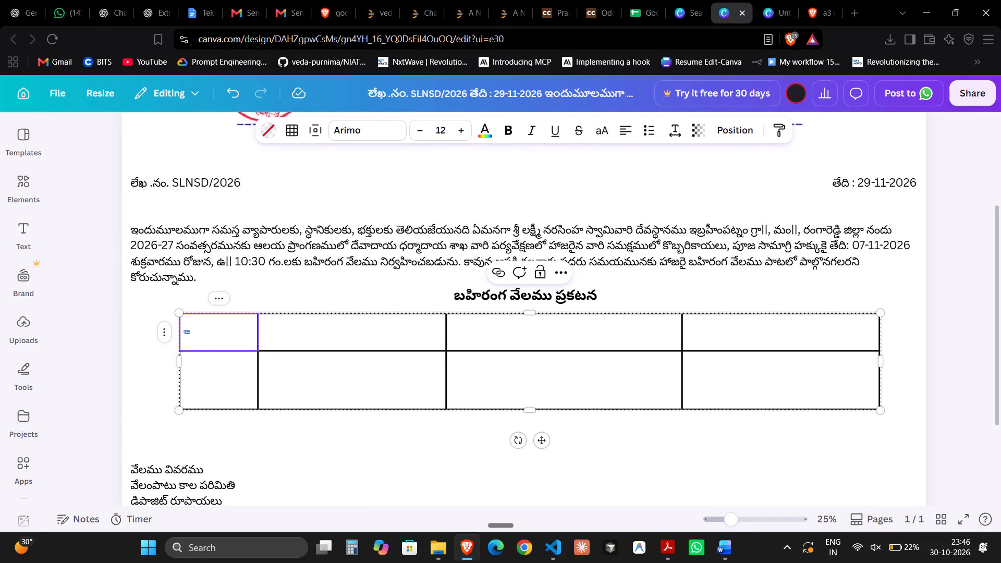
{"action": "triple_click", "coordinate": [462, 131]}
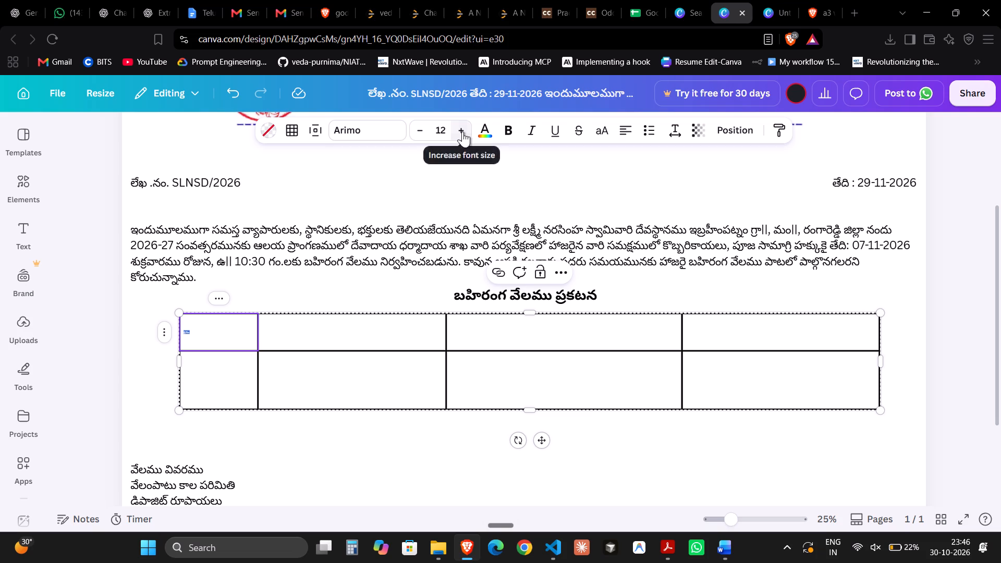
{"action": "triple_click", "coordinate": [462, 131]}
{"action": "triple_click", "coordinate": [462, 131]}
{"action": "triple_click", "coordinate": [462, 131]}
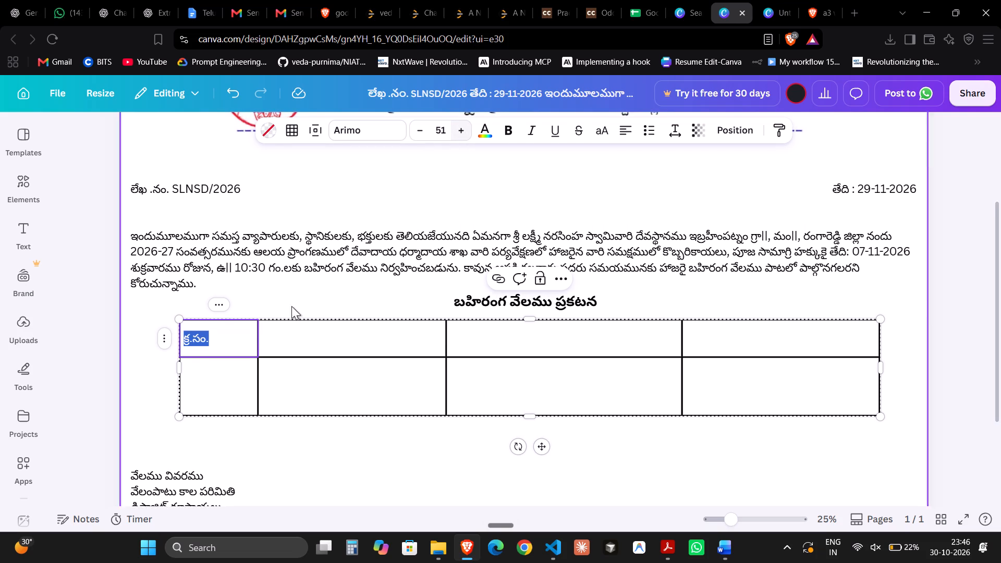
{"action": "left_click", "coordinate": [230, 347]}
{"action": "left_click", "coordinate": [232, 338]}
{"action": "scroll", "coordinate": [232, 338], "scroll_direction": "right", "scroll_amount": 1}
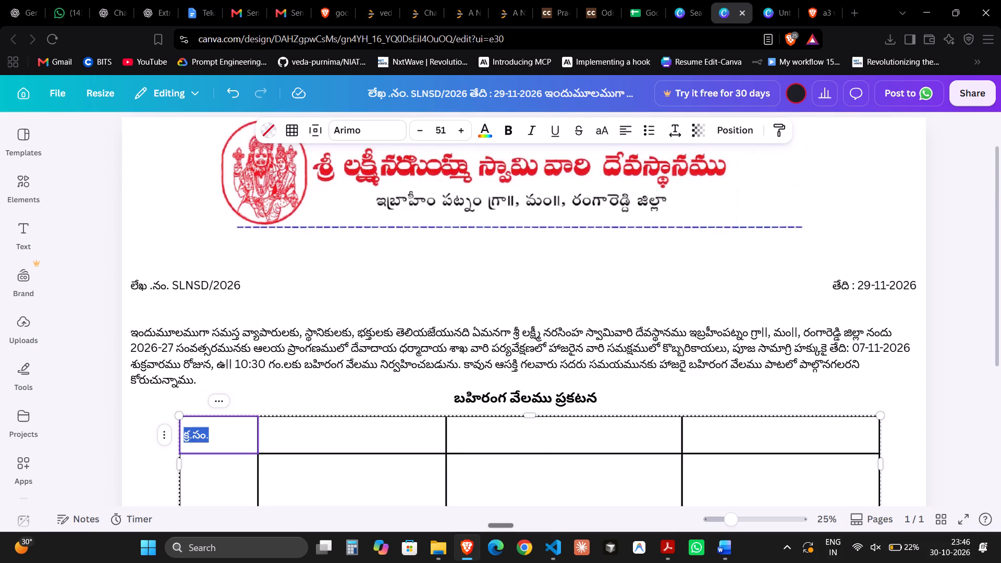
{"action": "scroll", "coordinate": [232, 338], "scroll_direction": "right", "scroll_amount": 2}
{"action": "left_click", "coordinate": [232, 338]}
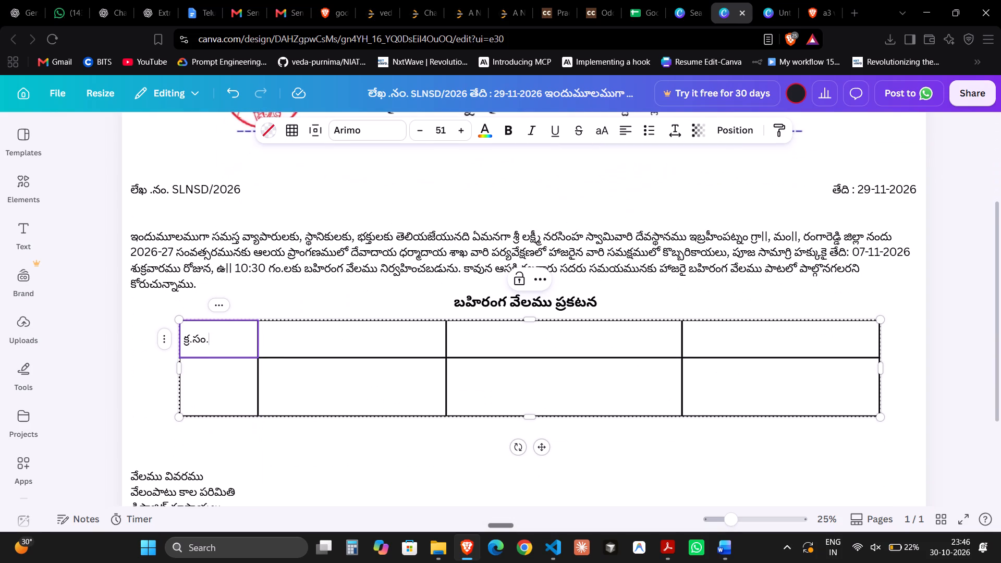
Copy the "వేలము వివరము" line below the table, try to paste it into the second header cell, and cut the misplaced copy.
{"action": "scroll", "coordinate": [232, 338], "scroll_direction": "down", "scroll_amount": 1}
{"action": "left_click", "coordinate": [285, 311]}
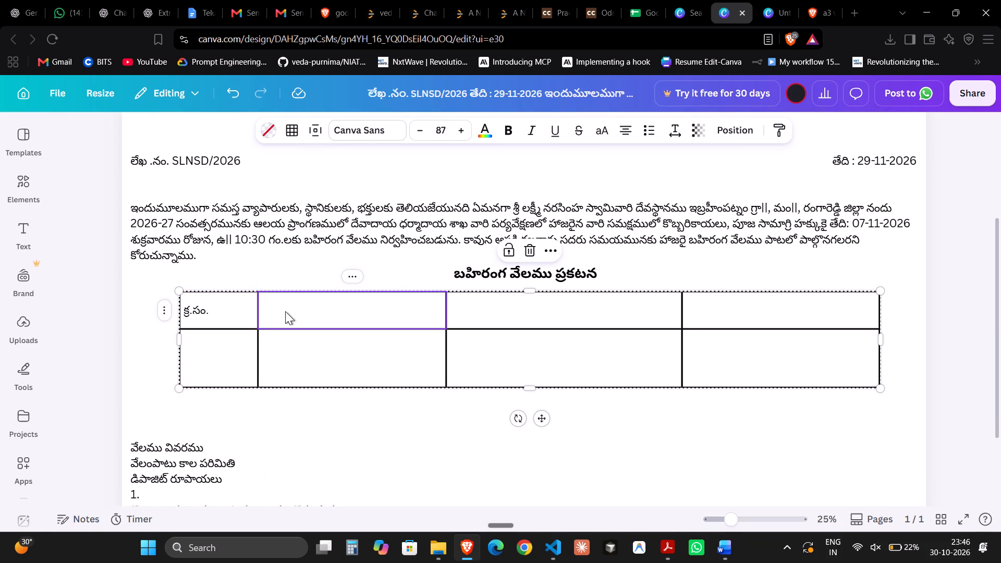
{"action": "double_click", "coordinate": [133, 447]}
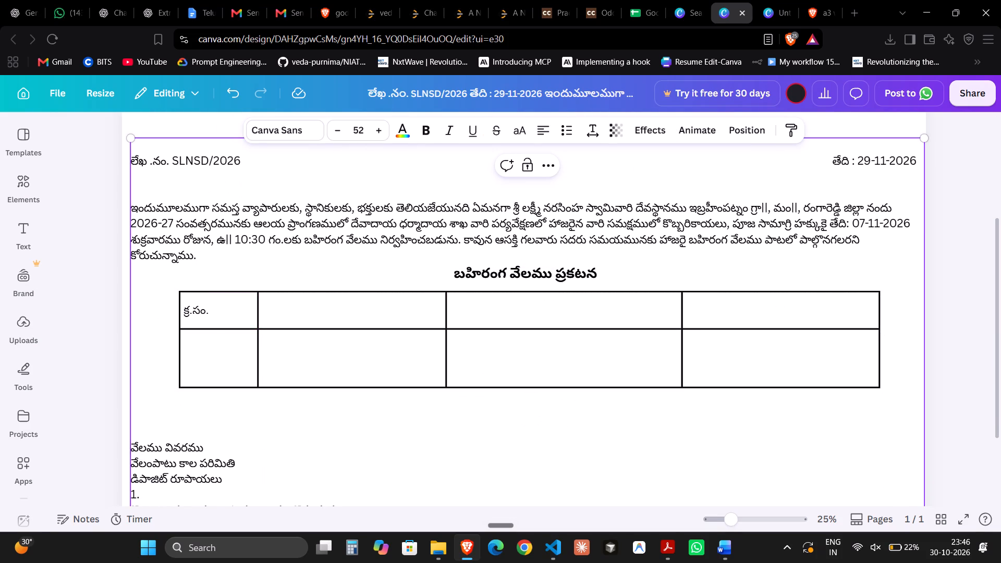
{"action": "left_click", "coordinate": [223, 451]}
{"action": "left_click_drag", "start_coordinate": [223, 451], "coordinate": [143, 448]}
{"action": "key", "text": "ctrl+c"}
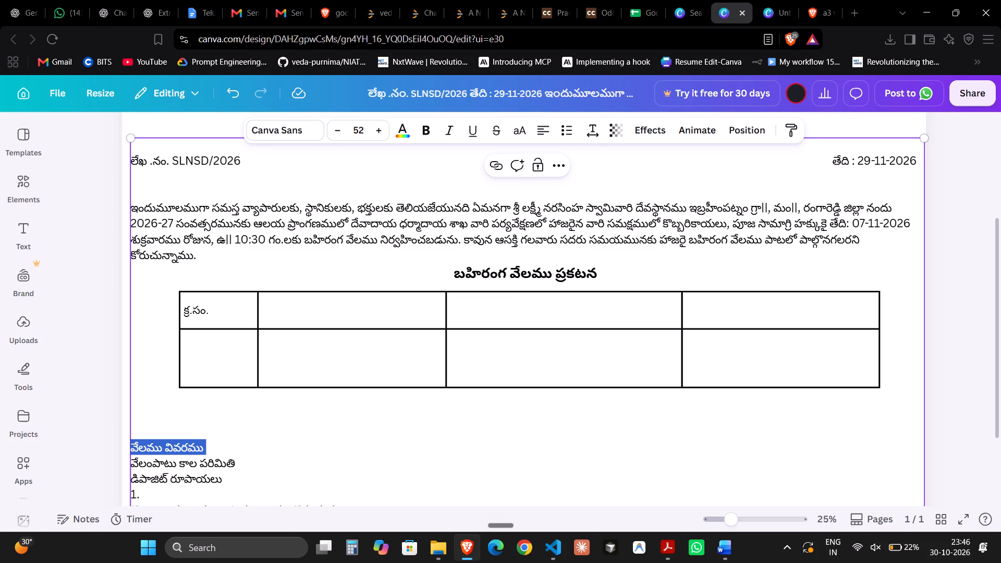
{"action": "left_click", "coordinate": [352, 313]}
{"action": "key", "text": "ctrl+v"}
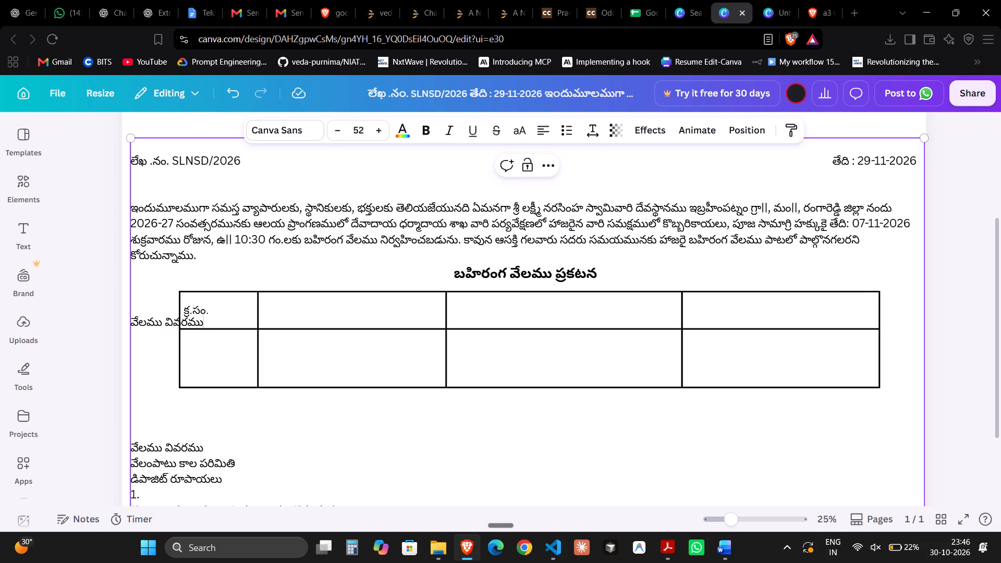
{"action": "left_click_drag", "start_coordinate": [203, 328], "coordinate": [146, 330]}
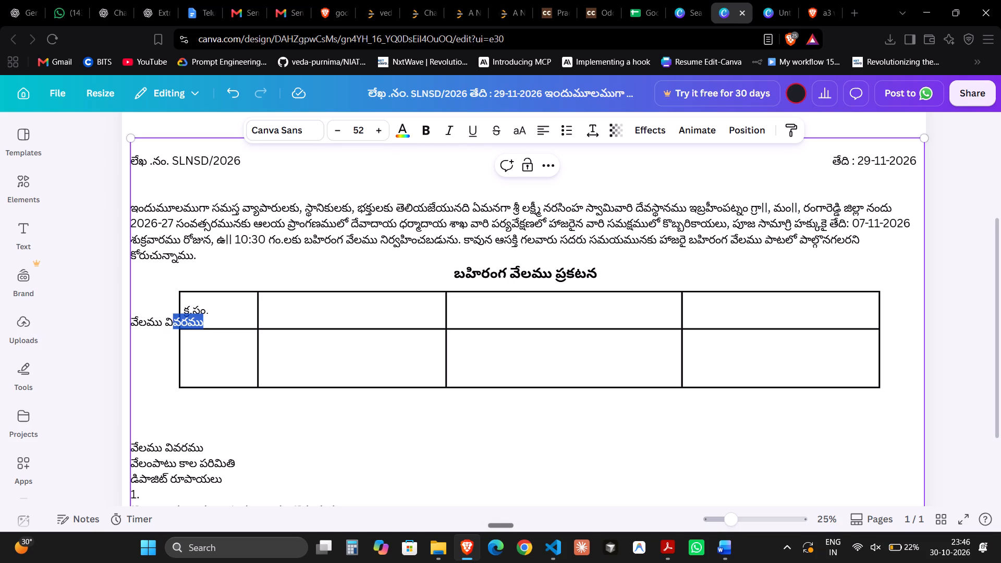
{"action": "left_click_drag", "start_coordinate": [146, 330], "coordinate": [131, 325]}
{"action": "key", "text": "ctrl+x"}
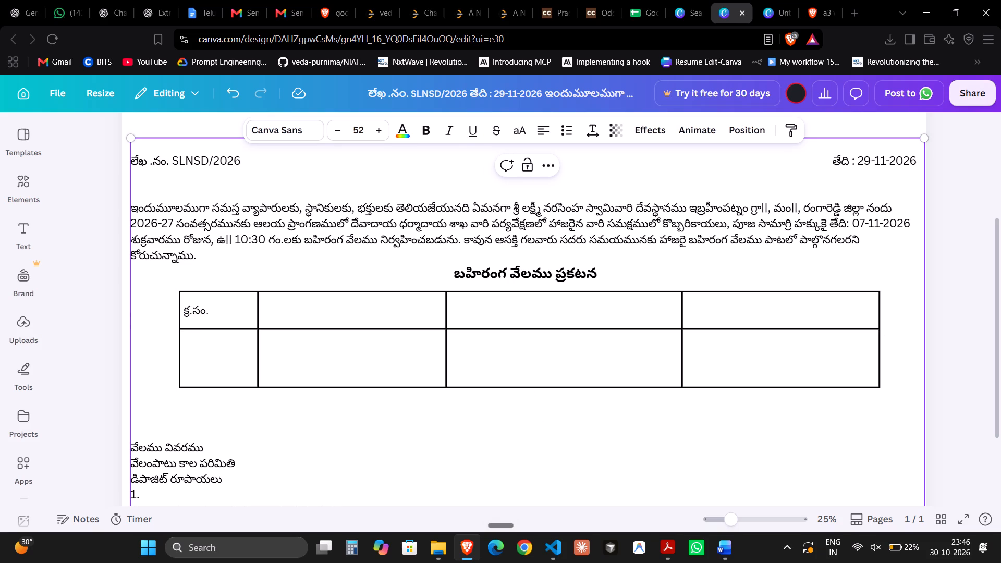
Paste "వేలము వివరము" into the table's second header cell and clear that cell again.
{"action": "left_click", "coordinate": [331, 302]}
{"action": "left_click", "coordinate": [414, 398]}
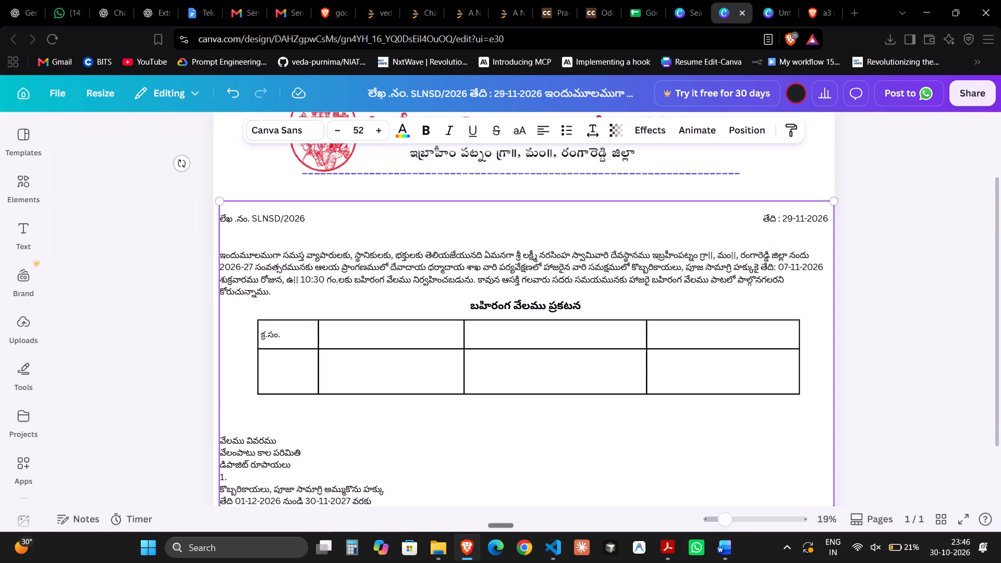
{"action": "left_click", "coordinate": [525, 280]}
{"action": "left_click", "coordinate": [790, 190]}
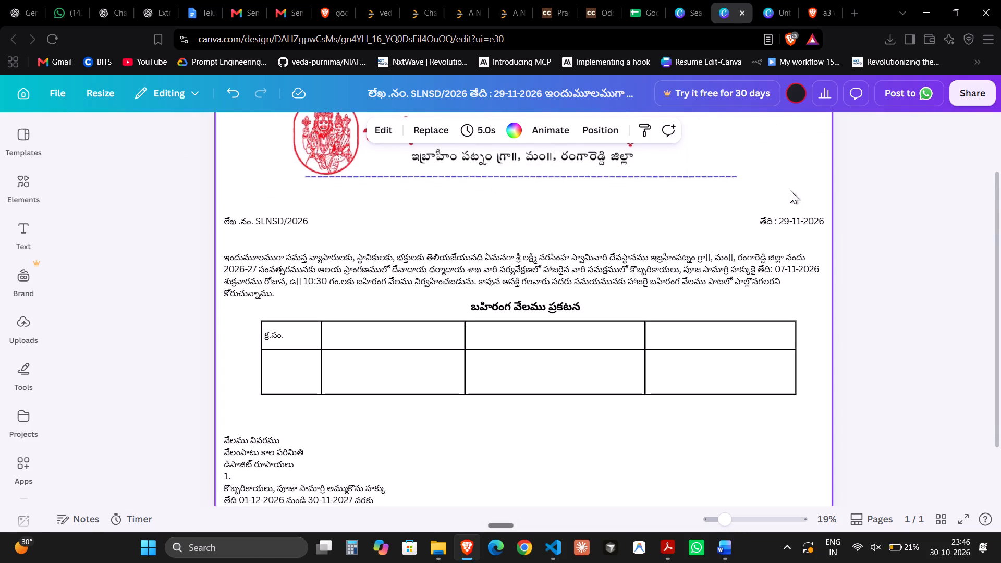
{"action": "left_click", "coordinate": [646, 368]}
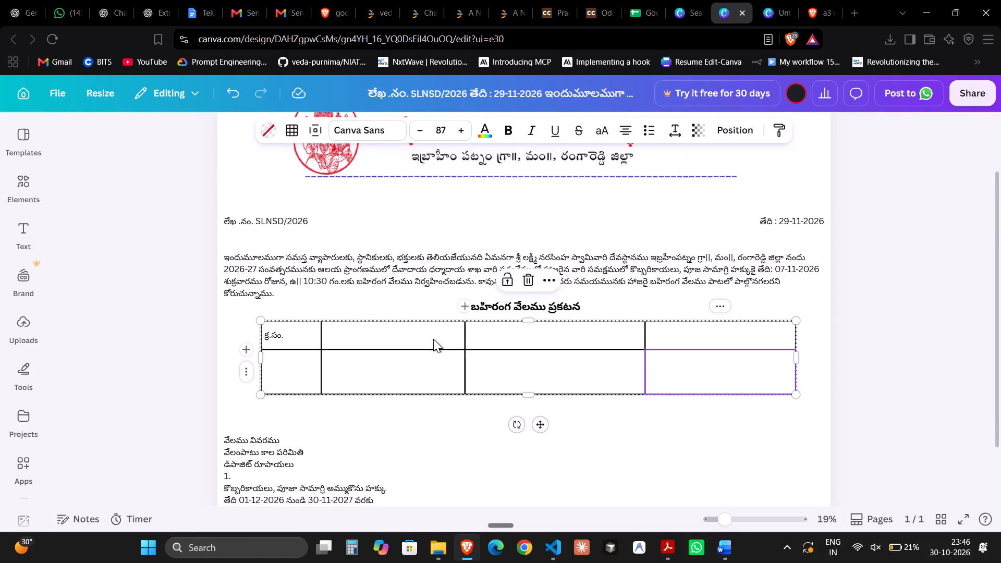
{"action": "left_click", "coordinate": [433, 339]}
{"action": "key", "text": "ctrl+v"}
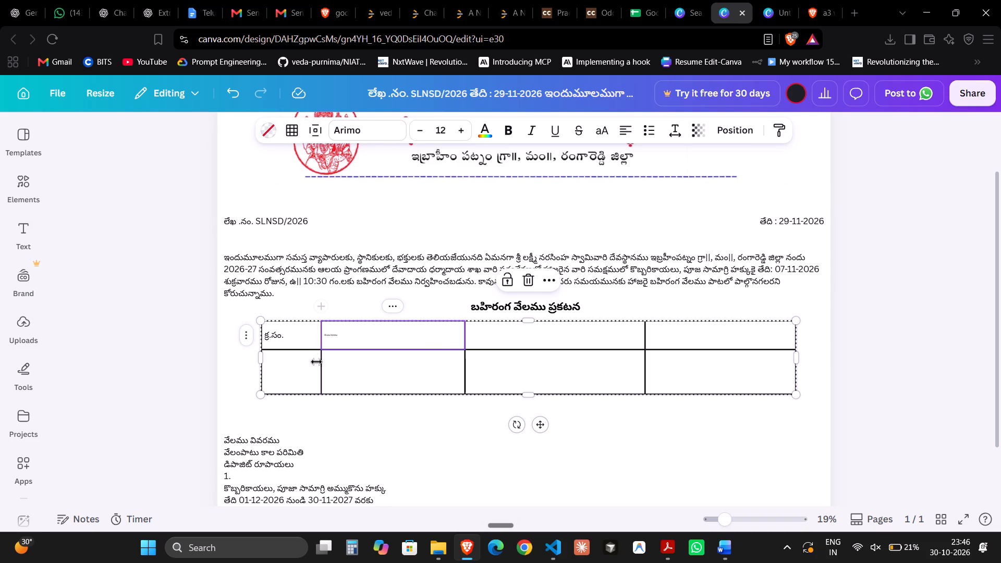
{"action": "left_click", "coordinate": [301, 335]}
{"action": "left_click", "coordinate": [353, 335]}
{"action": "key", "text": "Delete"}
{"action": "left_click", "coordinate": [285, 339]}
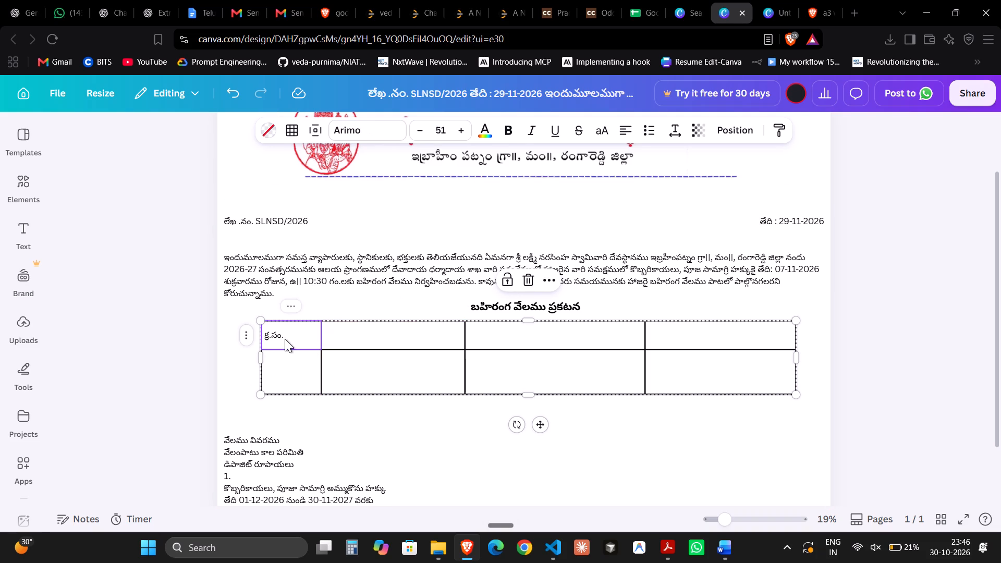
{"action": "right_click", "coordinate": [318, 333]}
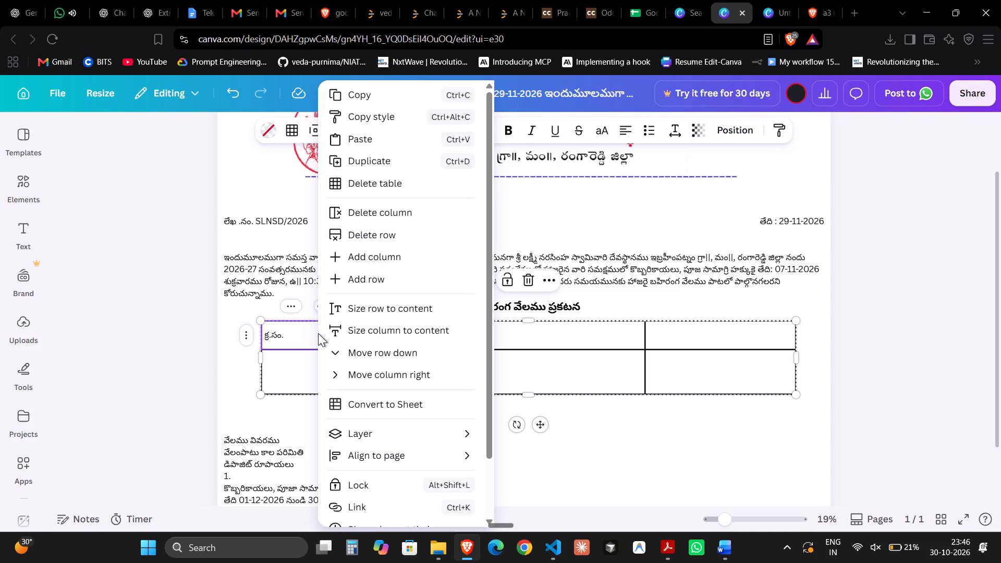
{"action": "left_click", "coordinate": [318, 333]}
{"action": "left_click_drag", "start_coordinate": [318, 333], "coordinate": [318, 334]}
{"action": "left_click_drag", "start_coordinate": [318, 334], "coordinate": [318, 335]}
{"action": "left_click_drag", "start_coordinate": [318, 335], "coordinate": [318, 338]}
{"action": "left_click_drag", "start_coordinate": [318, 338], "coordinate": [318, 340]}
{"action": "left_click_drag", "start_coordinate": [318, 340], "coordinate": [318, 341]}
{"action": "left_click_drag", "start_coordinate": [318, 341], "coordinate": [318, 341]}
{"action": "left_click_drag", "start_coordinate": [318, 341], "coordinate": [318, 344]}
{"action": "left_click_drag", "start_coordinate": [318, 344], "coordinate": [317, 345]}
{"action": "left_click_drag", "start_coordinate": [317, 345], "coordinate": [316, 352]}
{"action": "left_click", "coordinate": [138, 11]}
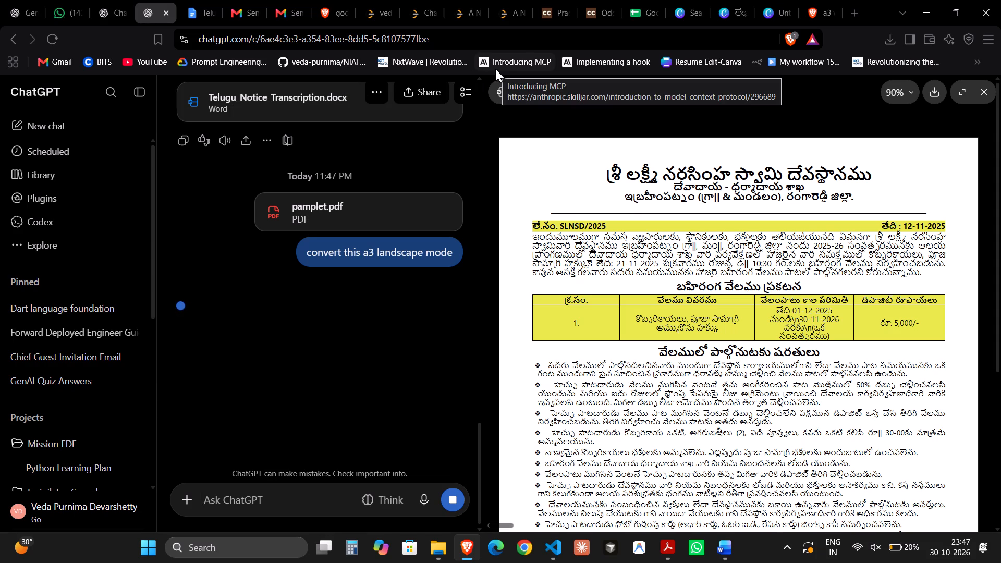
Switch to Canva's design creation page, upload the pamplet PDF from Downloads, and open it as an editable design.
{"action": "left_click", "coordinate": [719, 0]}
{"action": "left_click", "coordinate": [668, 15]}
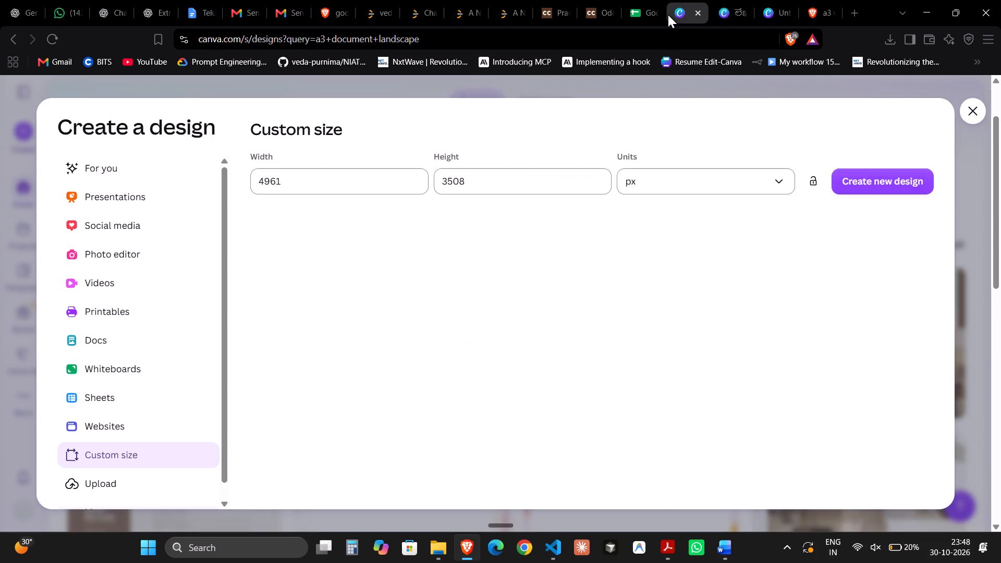
{"action": "left_click", "coordinate": [158, 0]}
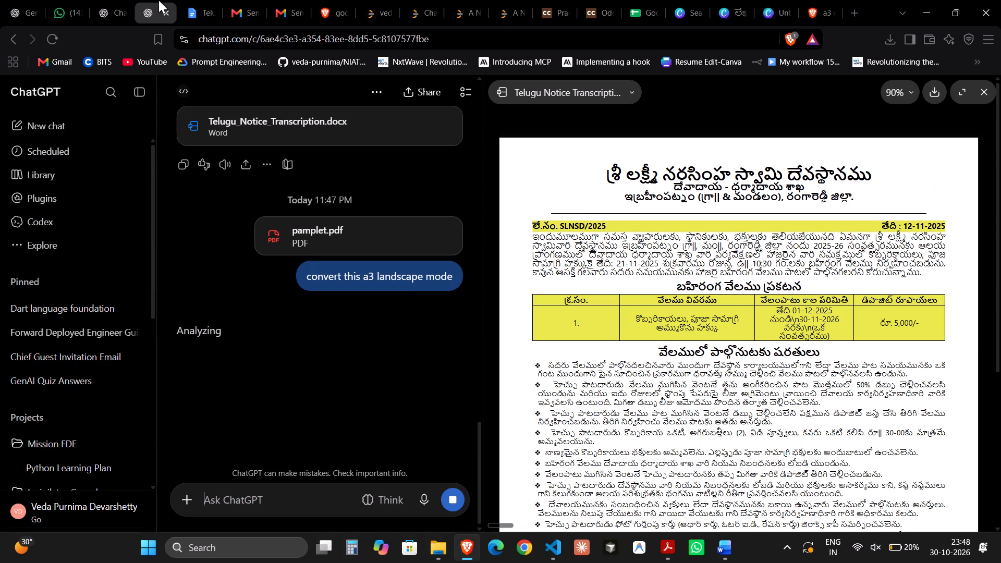
{"action": "left_click", "coordinate": [740, 0]}
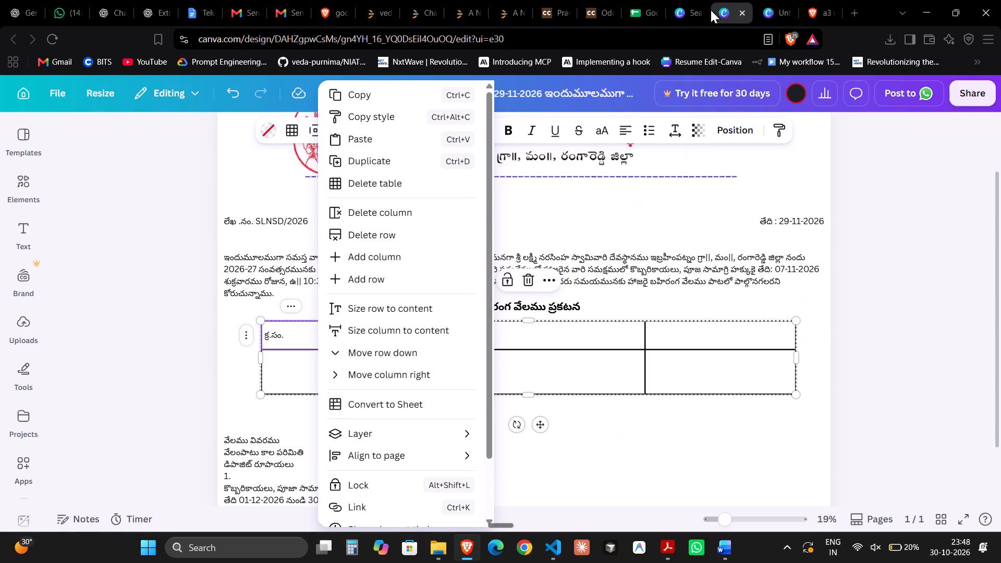
{"action": "left_click", "coordinate": [689, 10]}
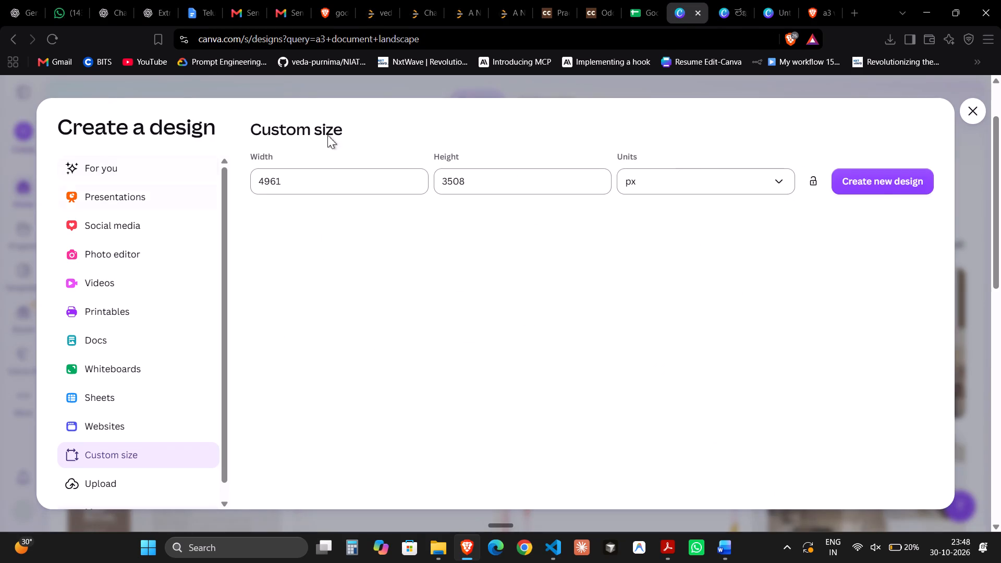
{"action": "left_click", "coordinate": [137, 474]}
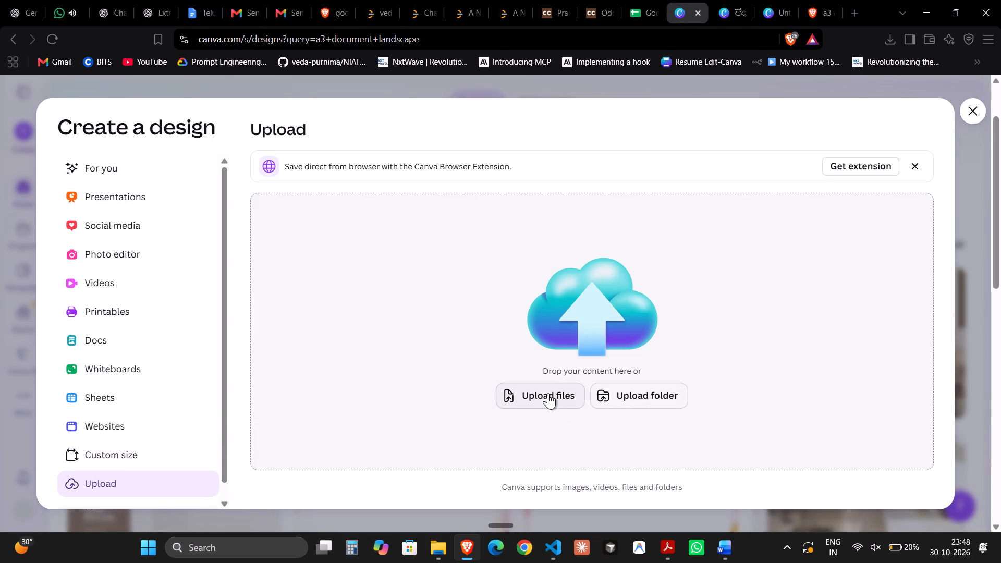
{"action": "left_click", "coordinate": [548, 393]}
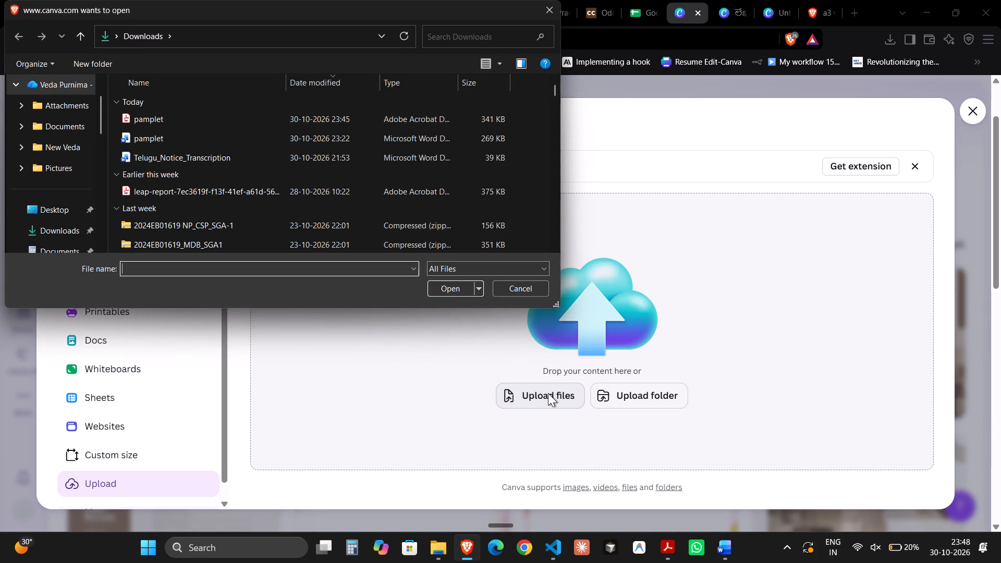
{"action": "left_click", "coordinate": [192, 120]}
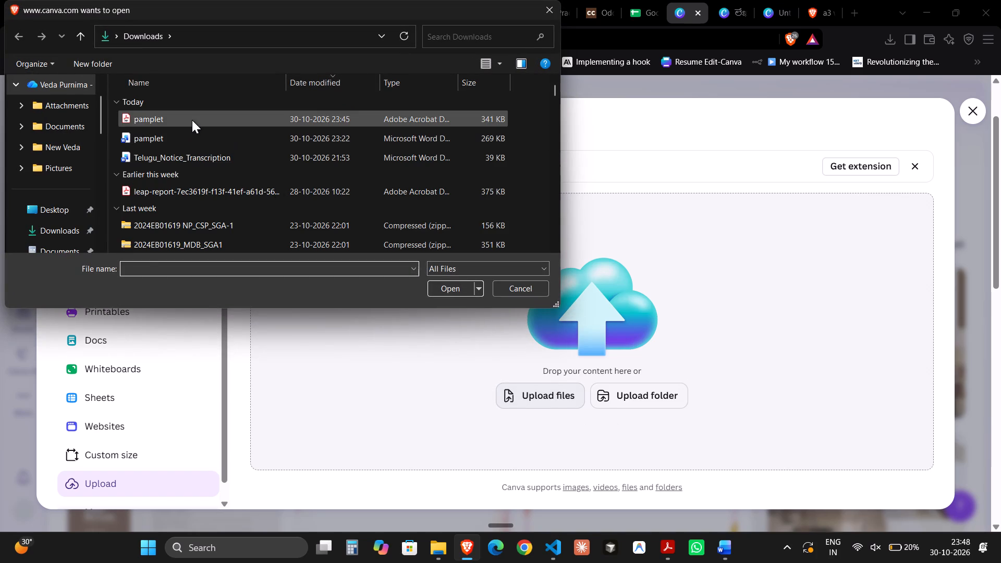
{"action": "left_click", "coordinate": [442, 287]}
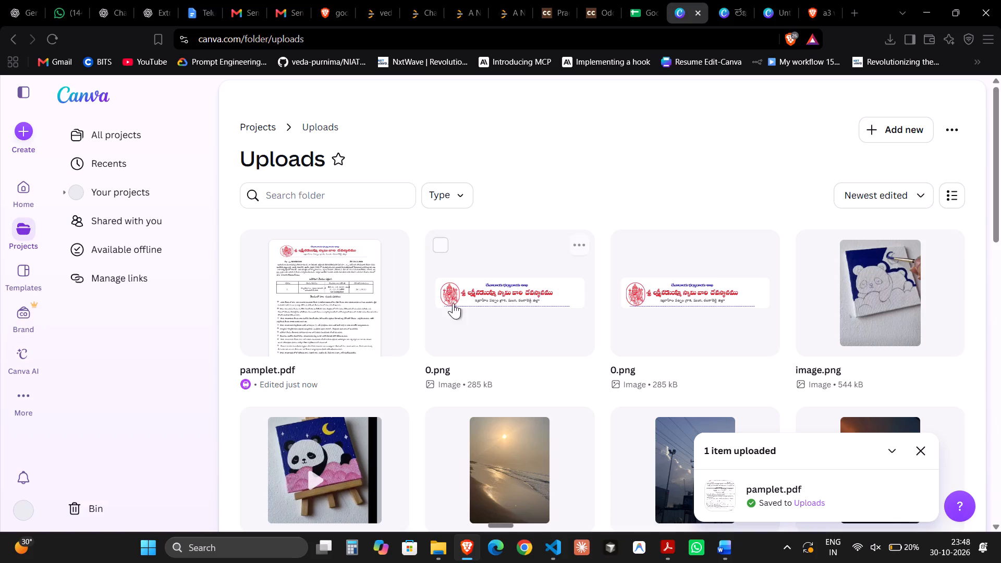
{"action": "left_click", "coordinate": [384, 270]}
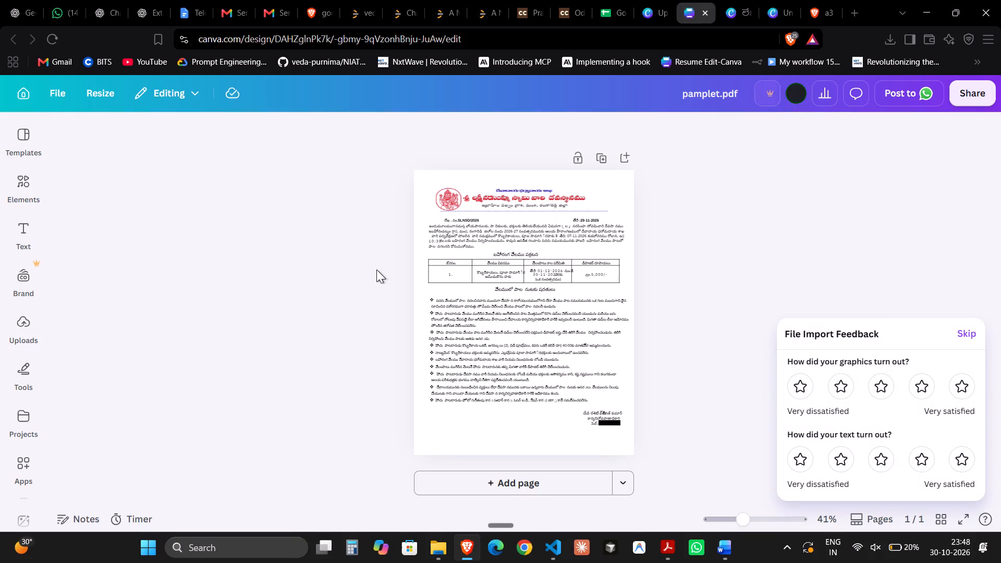
Set the custom resize width of the pamplet.pdf design to 3508, copied from the A3 pixel dimensions in the Brave search result.
{"action": "left_click", "coordinate": [87, 100]}
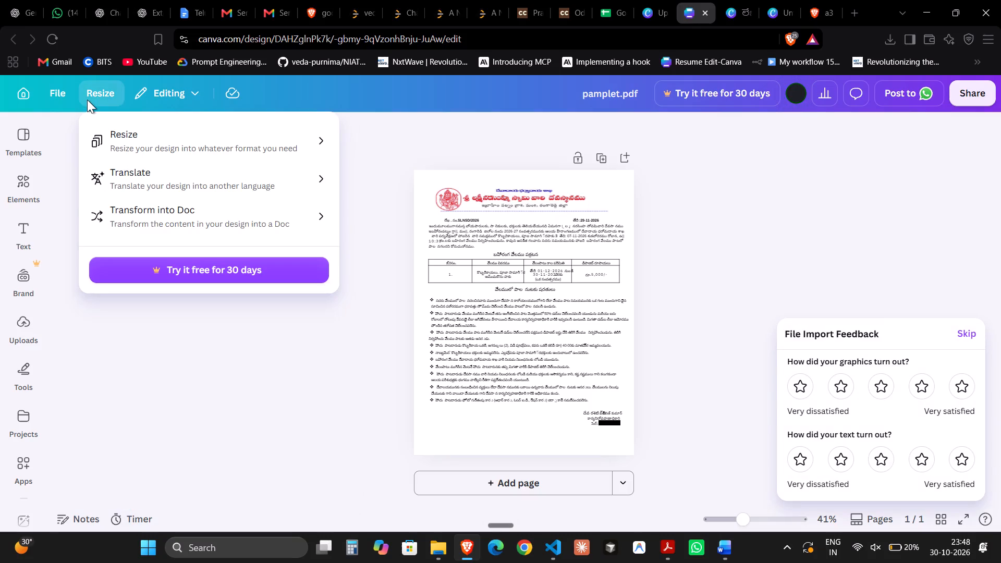
{"action": "left_click", "coordinate": [135, 134]}
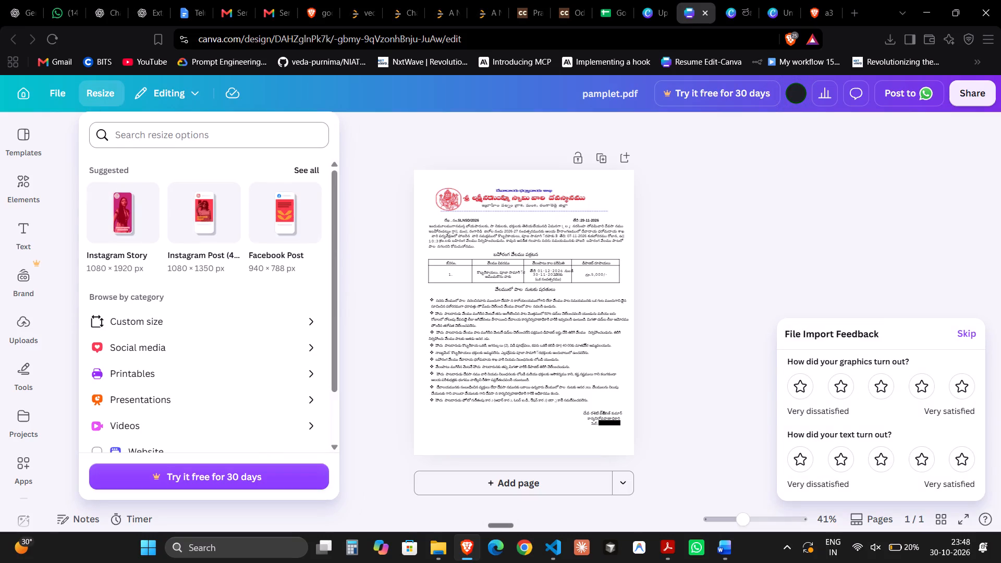
{"action": "left_click", "coordinate": [284, 320]}
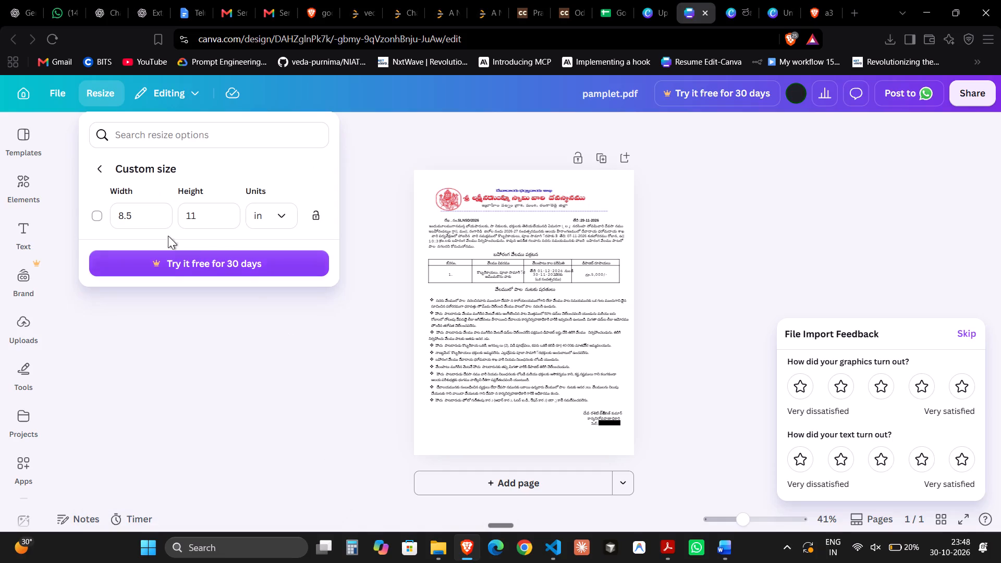
{"action": "left_click", "coordinate": [136, 215]}
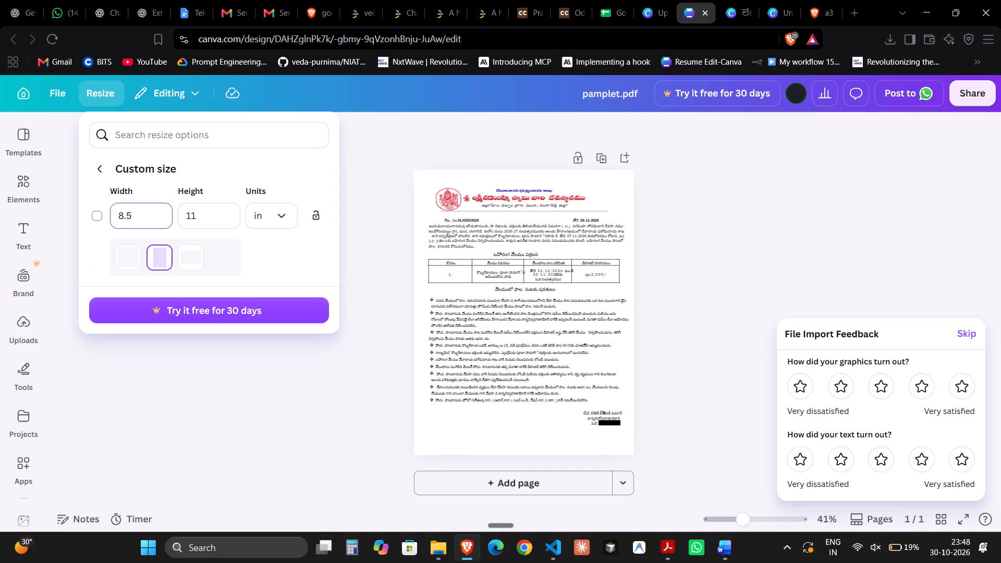
{"action": "left_click", "coordinate": [652, 5]}
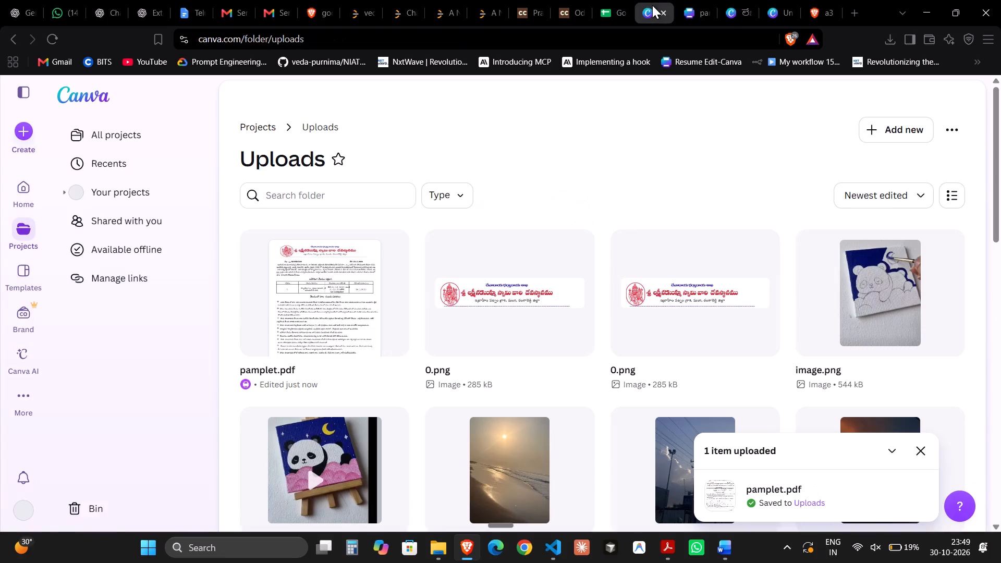
{"action": "left_click", "coordinate": [675, 0]}
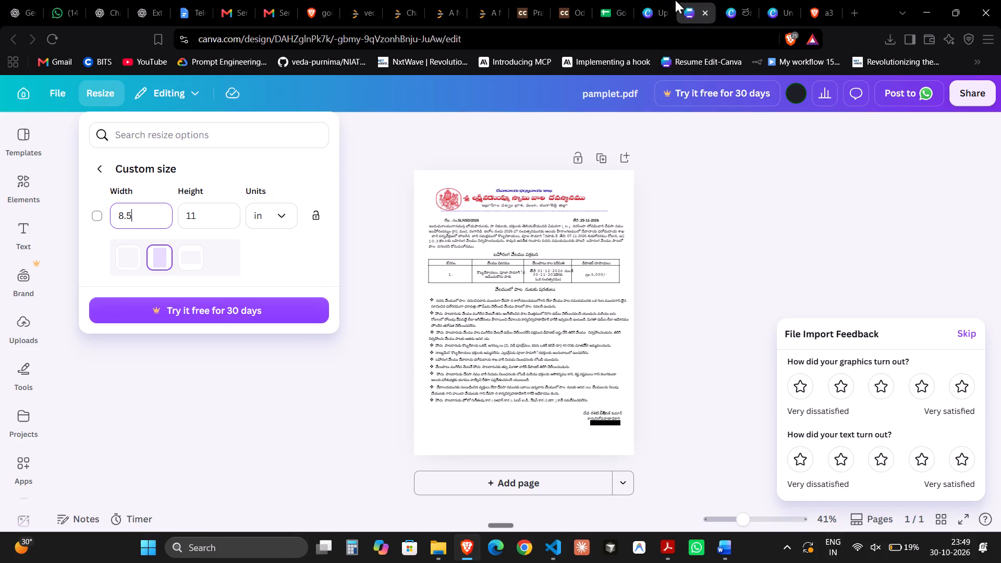
{"action": "left_click", "coordinate": [807, 0]}
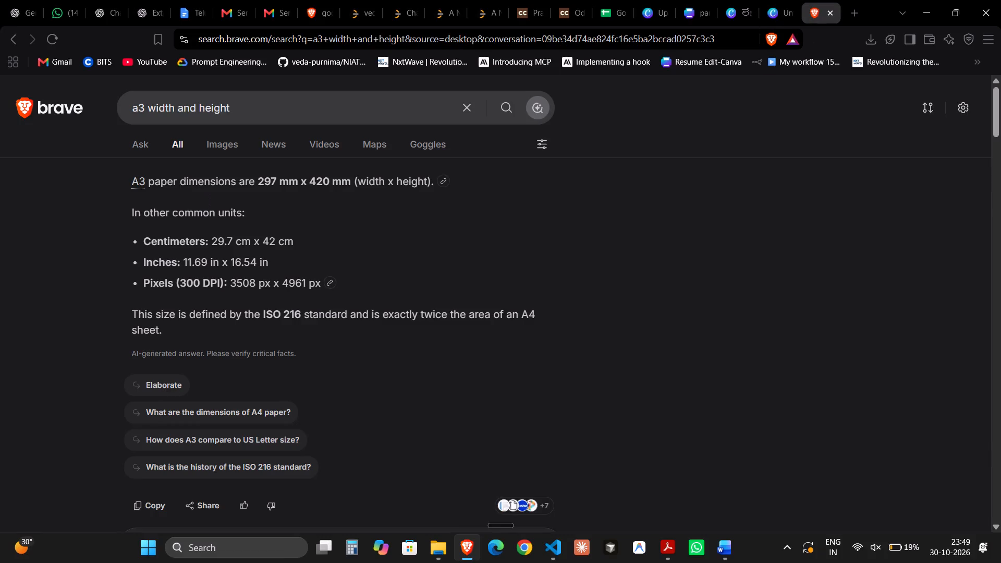
{"action": "double_click", "coordinate": [235, 284]}
{"action": "key", "text": "ctrl+c"}
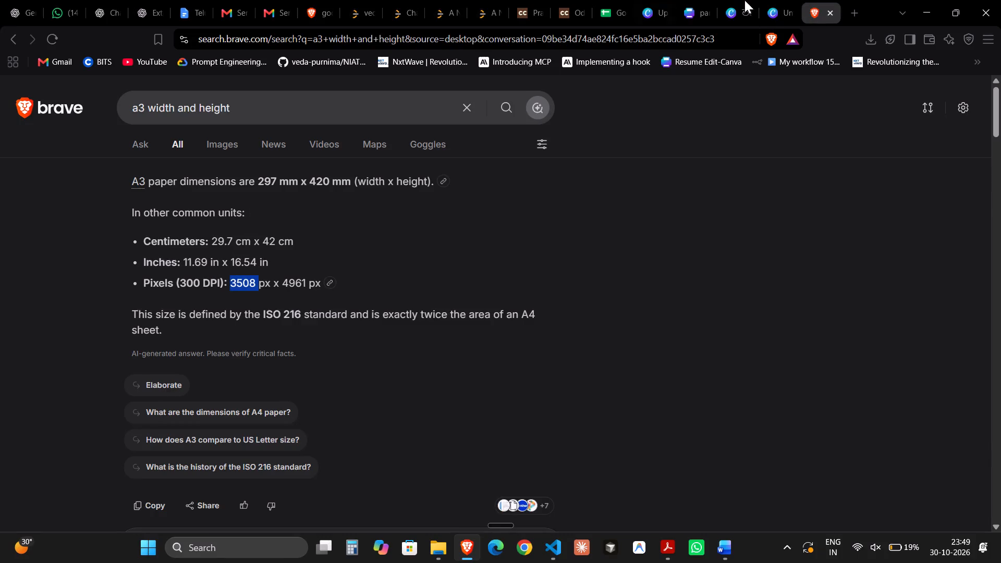
{"action": "left_click", "coordinate": [744, 0]}
{"action": "left_click", "coordinate": [700, 0]}
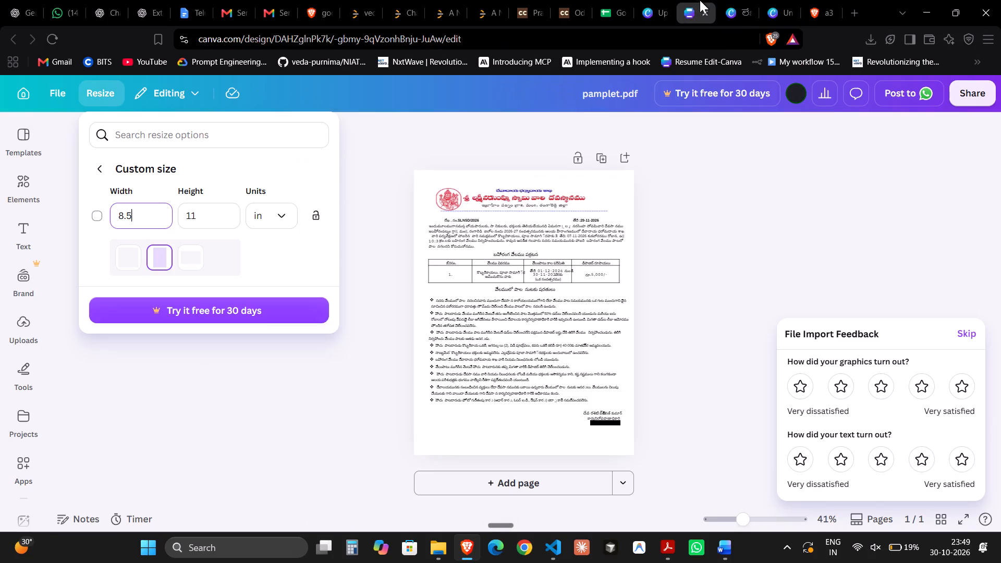
{"action": "double_click", "coordinate": [127, 216]}
{"action": "key", "text": "ctrl+v"}
Set the custom resize height of the pamplet.pdf design to 4961, copied from the same A3 pixel dimensions.
{"action": "double_click", "coordinate": [206, 213]}
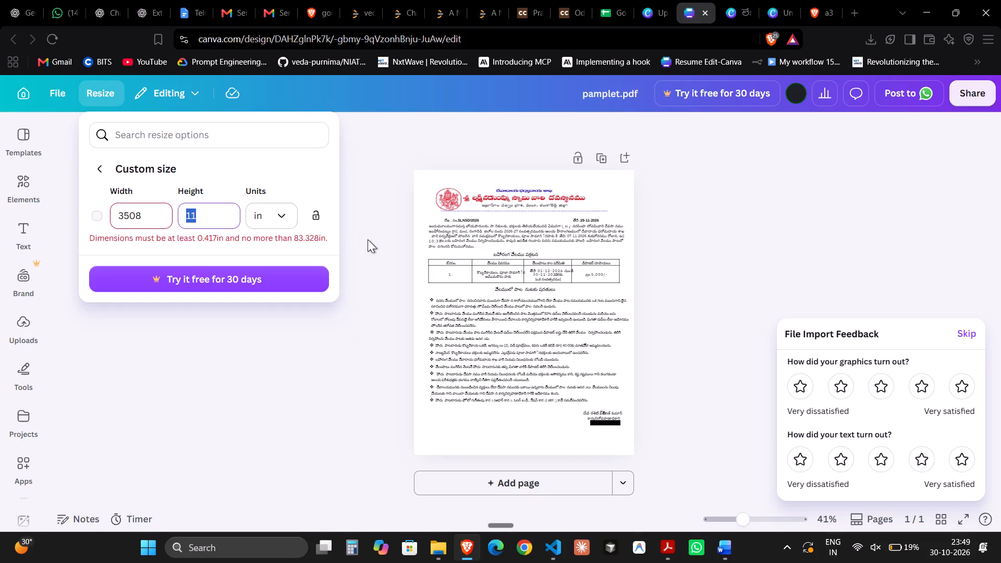
{"action": "left_click", "coordinate": [814, 1]}
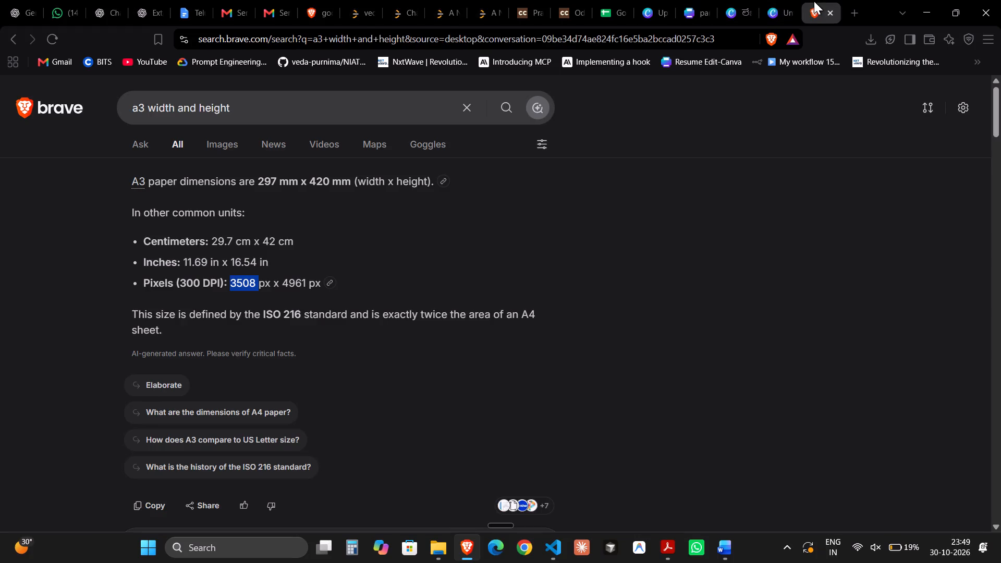
{"action": "left_click_drag", "start_coordinate": [285, 275], "coordinate": [294, 285]}
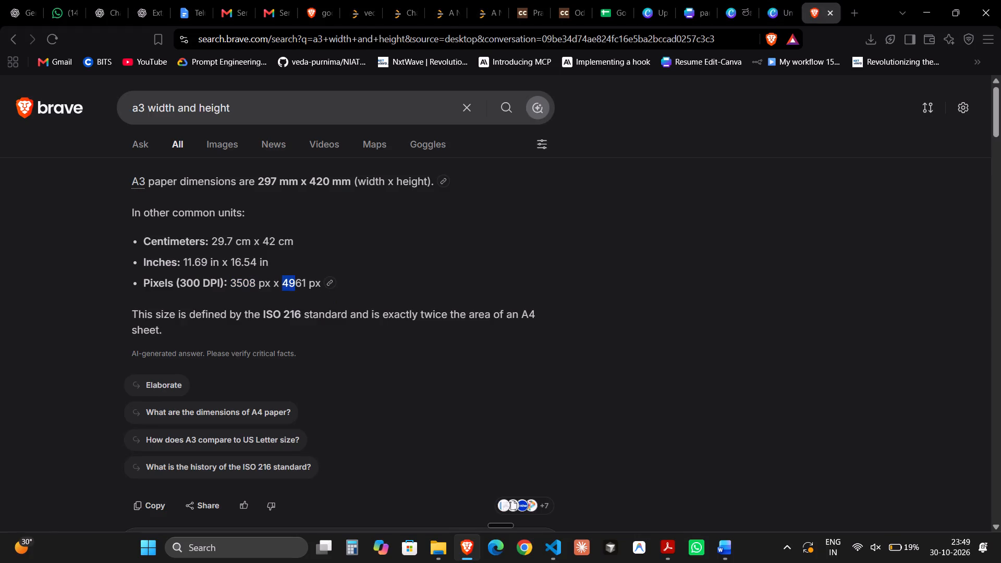
{"action": "double_click", "coordinate": [294, 285]}
{"action": "key", "text": "ctrl+c"}
{"action": "left_click", "coordinate": [693, 0]}
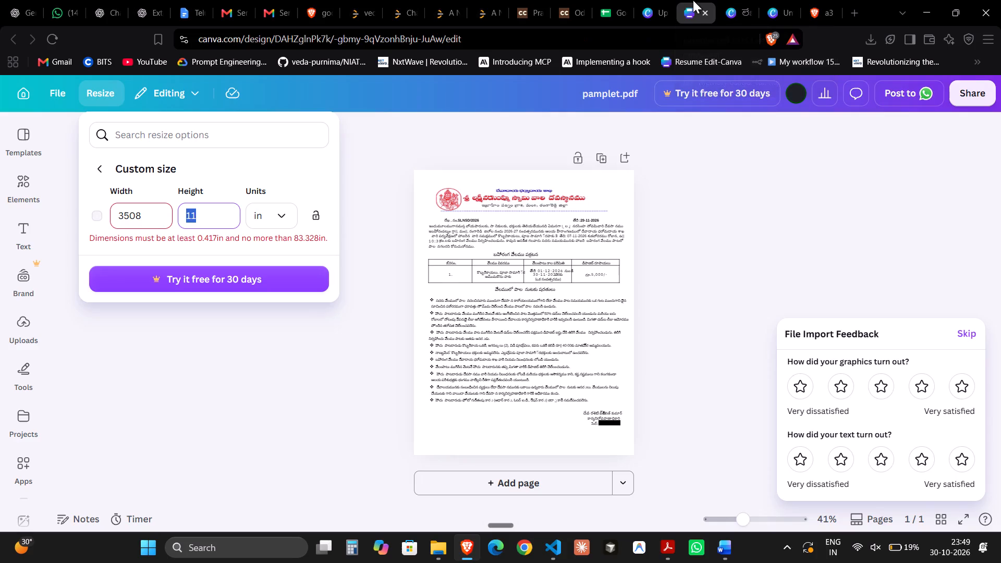
{"action": "left_click", "coordinate": [154, 214]}
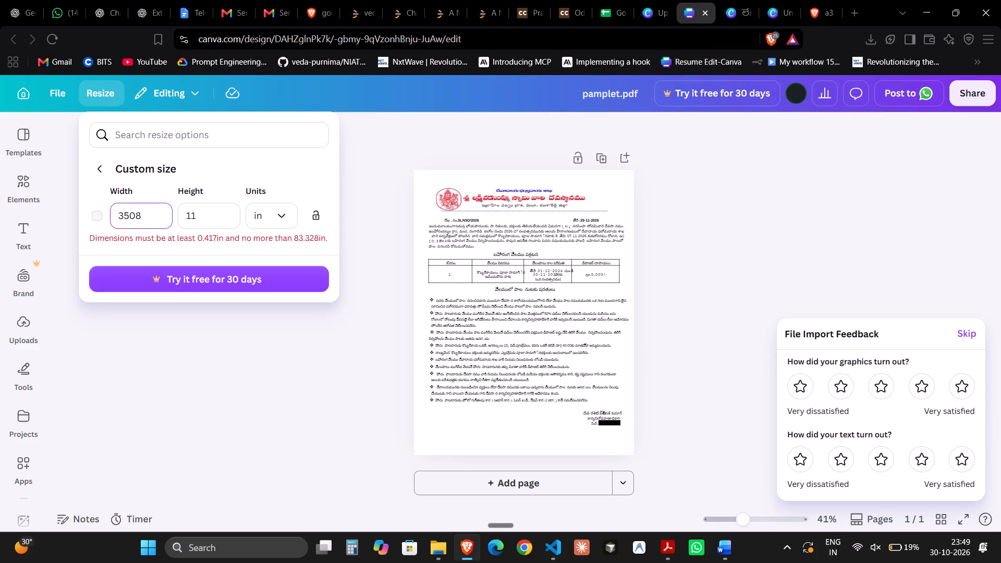
{"action": "double_click", "coordinate": [202, 209]}
{"action": "key", "text": "ctrl+v"}
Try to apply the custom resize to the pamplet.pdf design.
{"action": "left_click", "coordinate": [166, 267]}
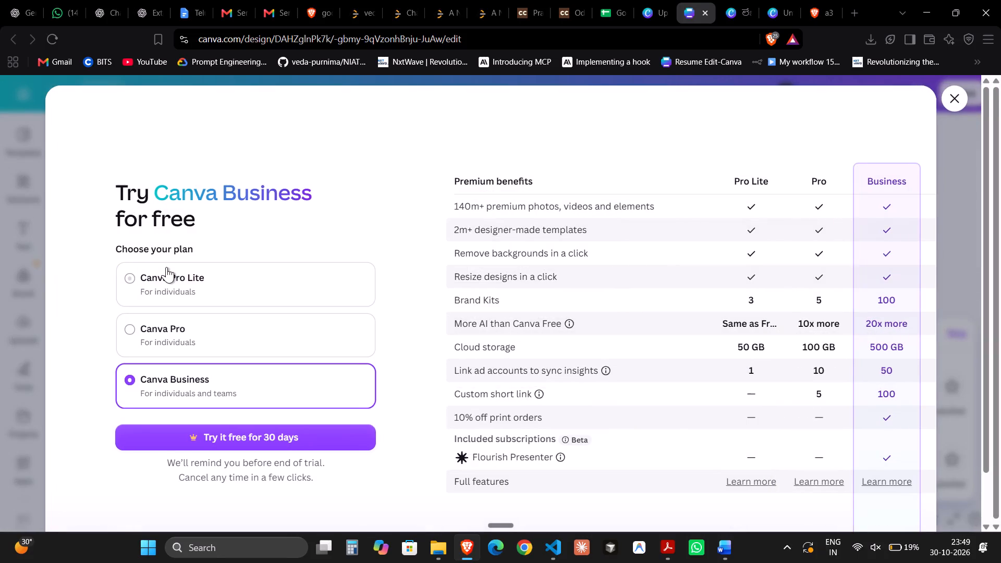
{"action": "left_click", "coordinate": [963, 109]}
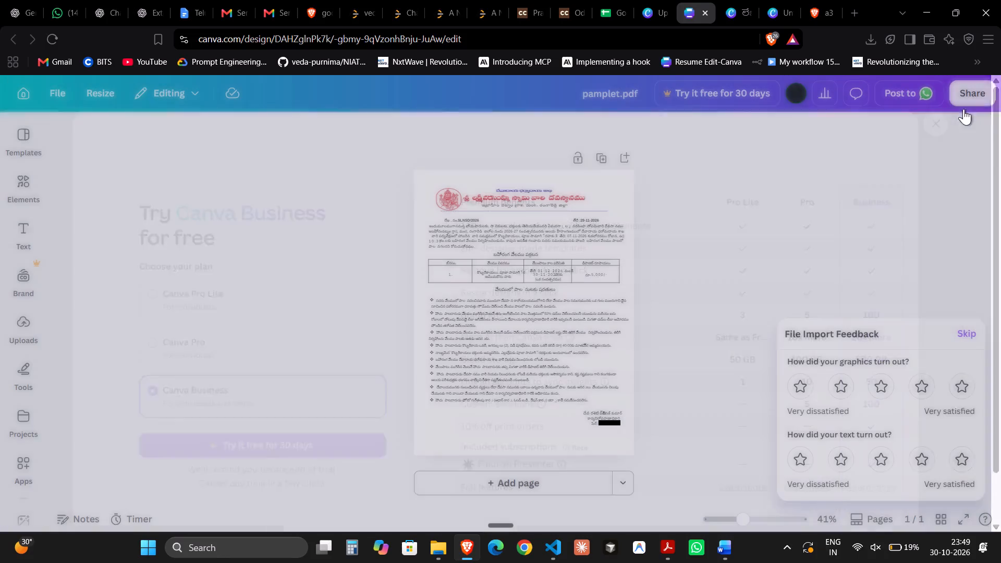
Switch to the Canva notice design with the auction table and copy "వేలము వివరము" from the text below into the header row's second cell.
{"action": "left_click", "coordinate": [737, 14]}
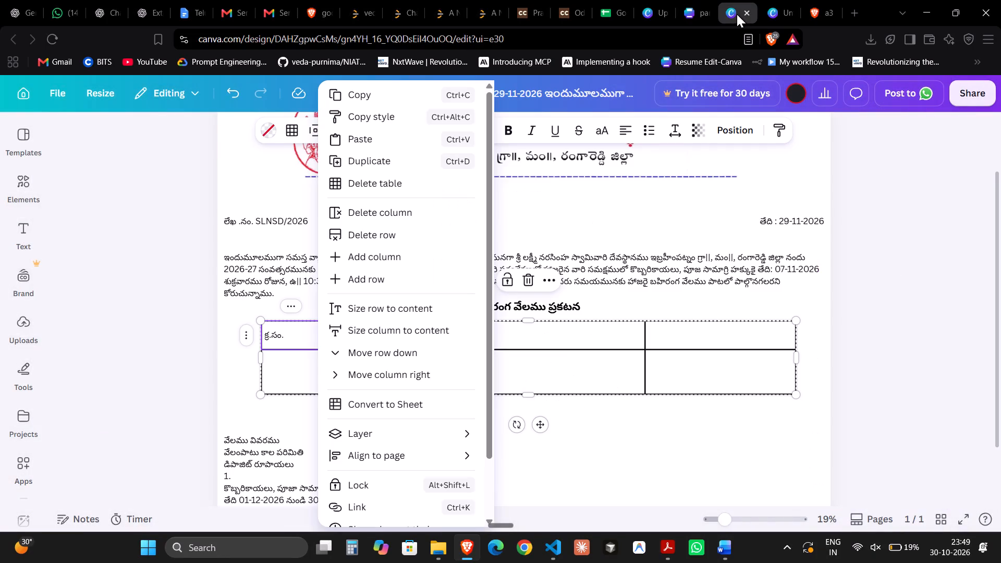
{"action": "left_click", "coordinate": [601, 231]}
{"action": "scroll", "coordinate": [601, 231], "scroll_direction": "down", "scroll_amount": 1}
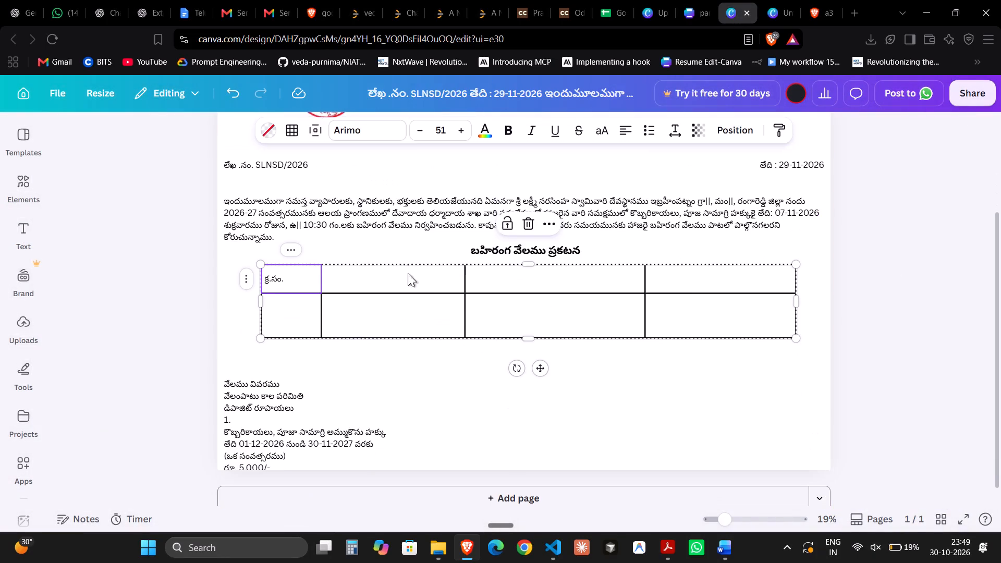
{"action": "left_click", "coordinate": [367, 279]}
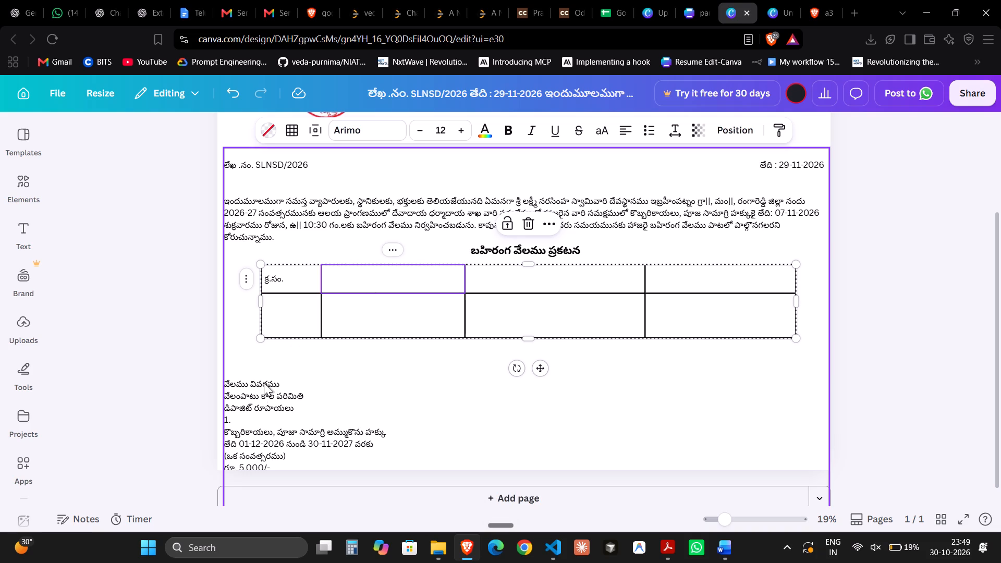
{"action": "double_click", "coordinate": [257, 380]}
{"action": "left_click", "coordinate": [262, 380]}
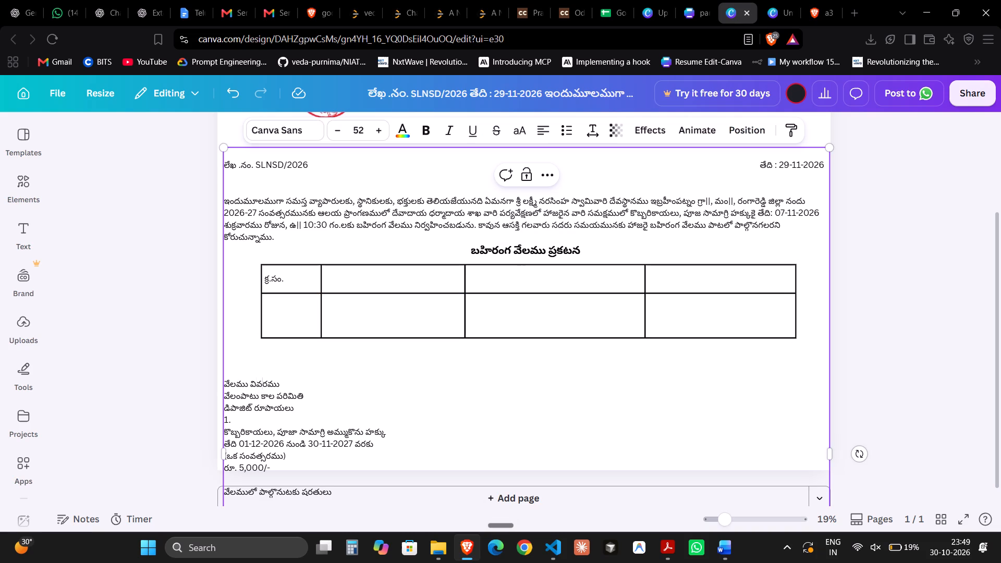
{"action": "scroll", "coordinate": [286, 380], "scroll_direction": "down", "scroll_amount": 2}
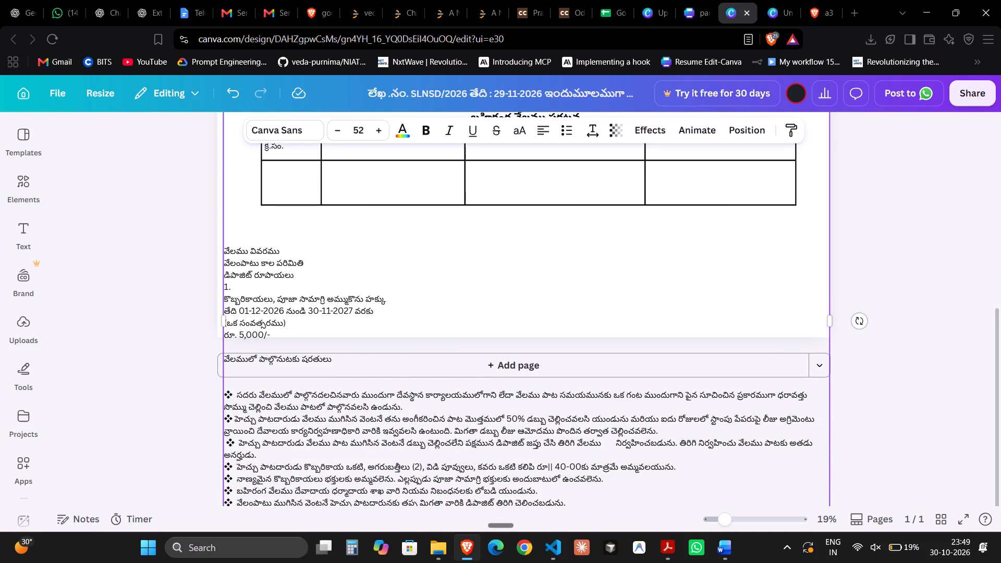
{"action": "left_click_drag", "start_coordinate": [289, 251], "coordinate": [237, 252]}
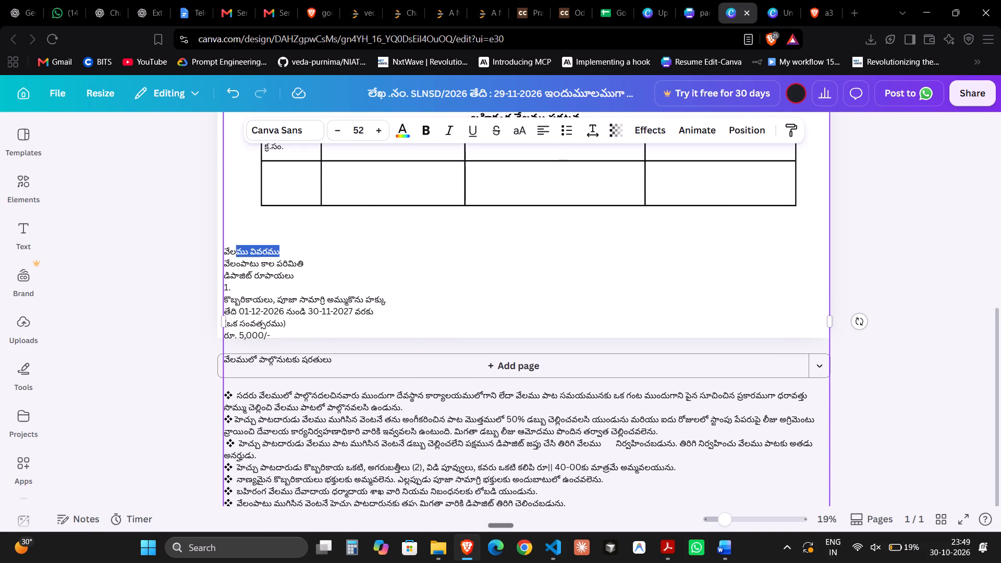
{"action": "left_click_drag", "start_coordinate": [237, 252], "coordinate": [226, 253]}
{"action": "key", "text": "ctrl+c"}
{"action": "scroll", "coordinate": [226, 253], "scroll_direction": "up", "scroll_amount": 1}
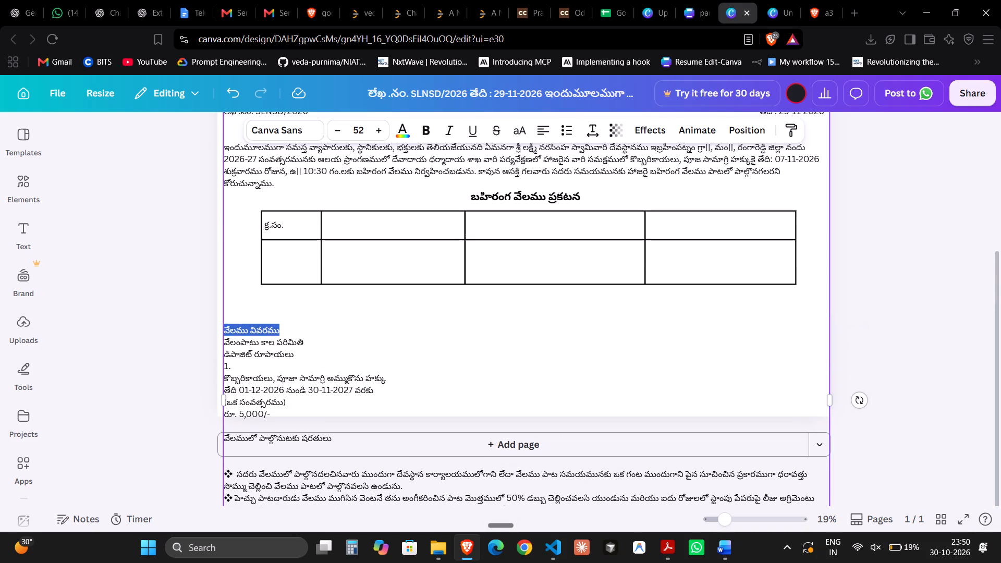
{"action": "left_click", "coordinate": [352, 223]}
{"action": "double_click", "coordinate": [352, 223]}
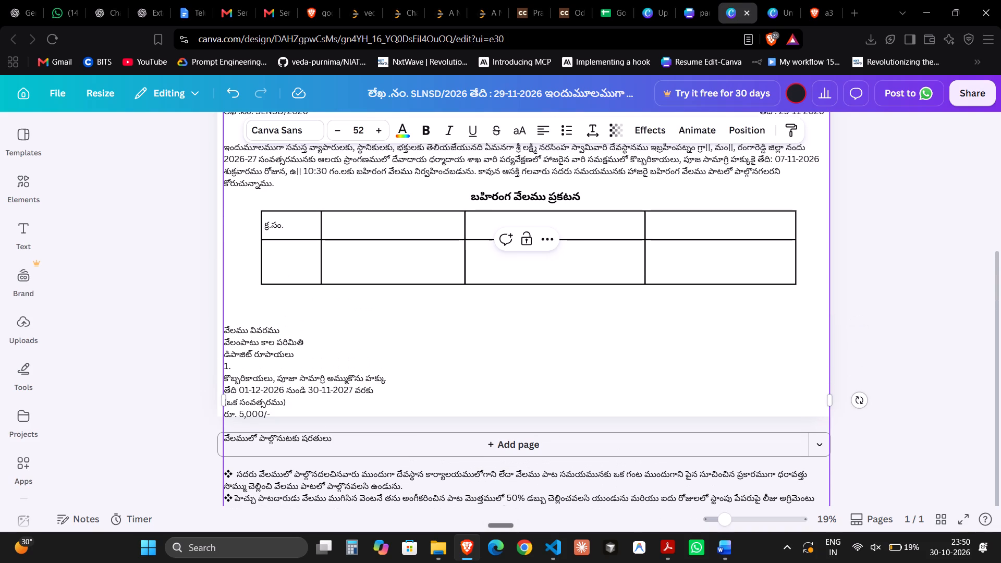
{"action": "triple_click", "coordinate": [352, 223]}
{"action": "left_click_drag", "start_coordinate": [352, 223], "coordinate": [319, 240]}
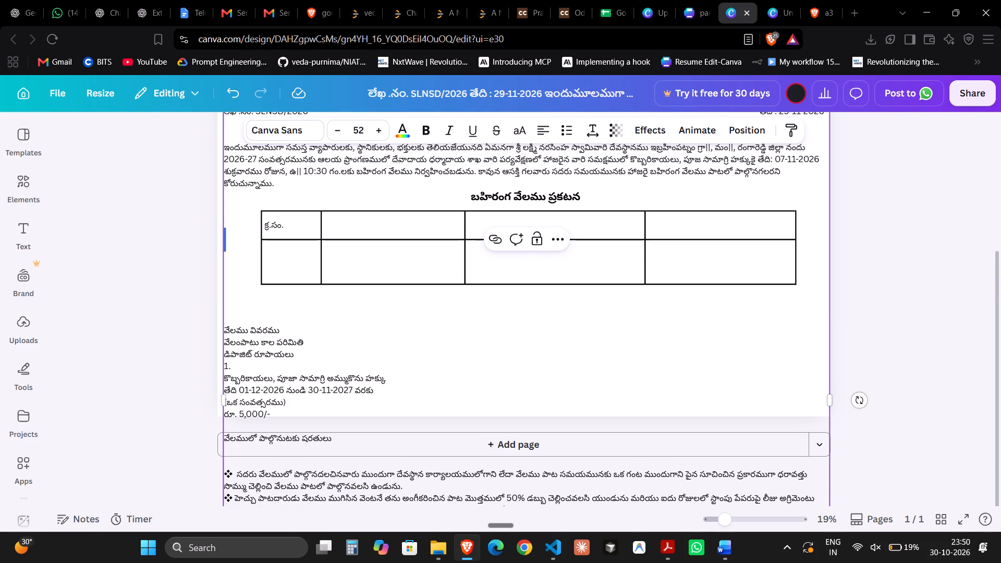
{"action": "triple_click", "coordinate": [319, 240]}
{"action": "triple_click", "coordinate": [319, 240]}
{"action": "triple_click", "coordinate": [319, 240]}
{"action": "left_click", "coordinate": [319, 240]}
{"action": "scroll", "coordinate": [319, 240], "scroll_direction": "up", "scroll_amount": 1}
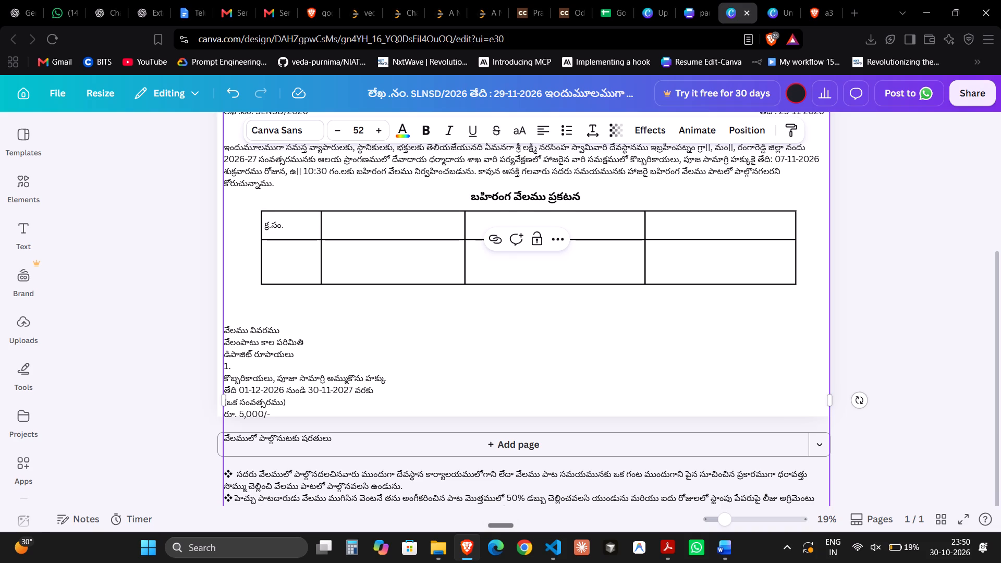
{"action": "scroll", "coordinate": [319, 240], "scroll_direction": "up", "scroll_amount": 1}
{"action": "left_click", "coordinate": [319, 240]}
{"action": "scroll", "coordinate": [319, 240], "scroll_direction": "up", "scroll_amount": 1}
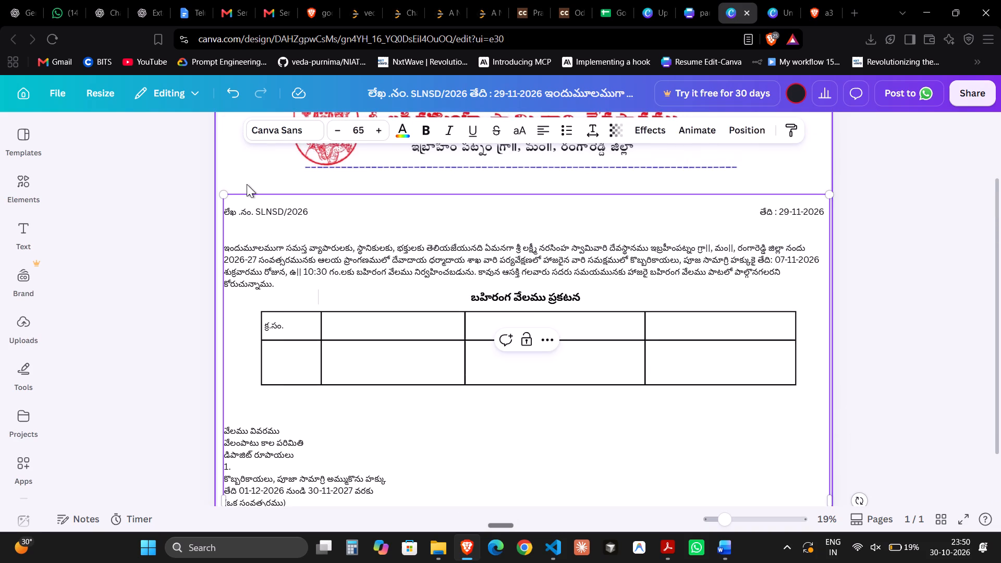
{"action": "left_click", "coordinate": [247, 184]}
{"action": "left_click", "coordinate": [318, 328]}
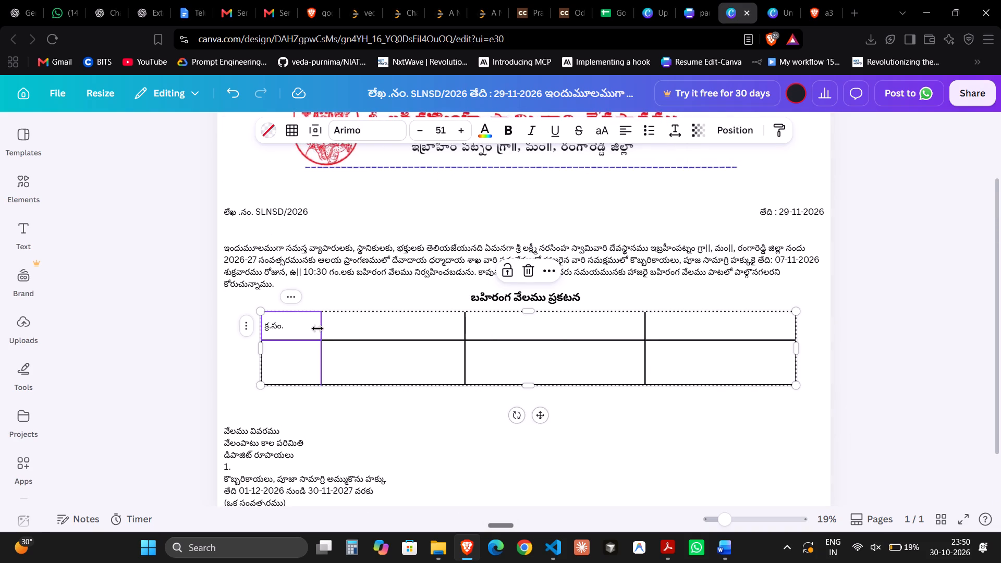
{"action": "left_click", "coordinate": [341, 331]}
{"action": "key", "text": "ctrl+v"}
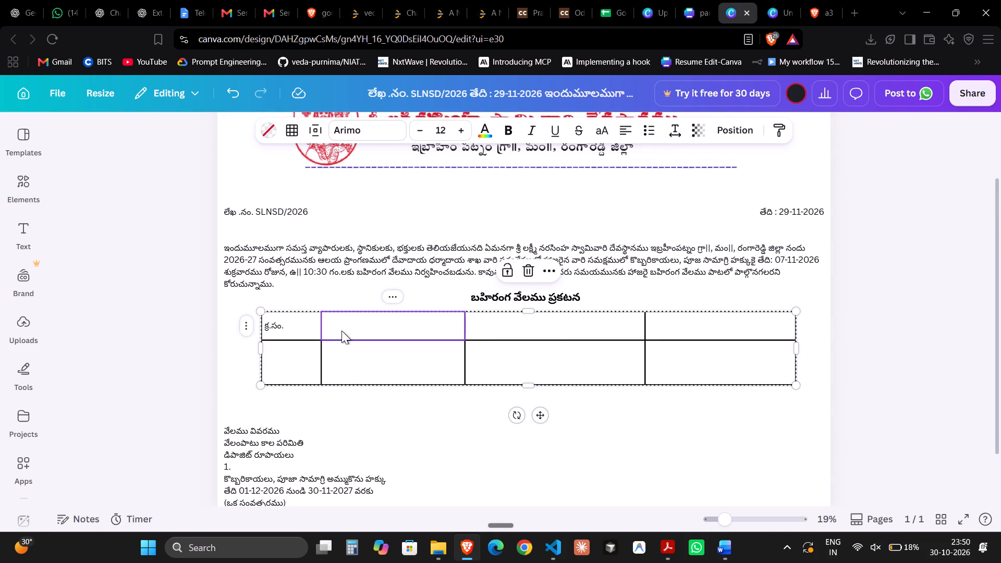
Copy the line "వేలంపాటు కాల పరిమితి" from the text below the table into the header row's third cell.
{"action": "double_click", "coordinate": [297, 437]}
{"action": "left_click_drag", "start_coordinate": [303, 443], "coordinate": [231, 448]}
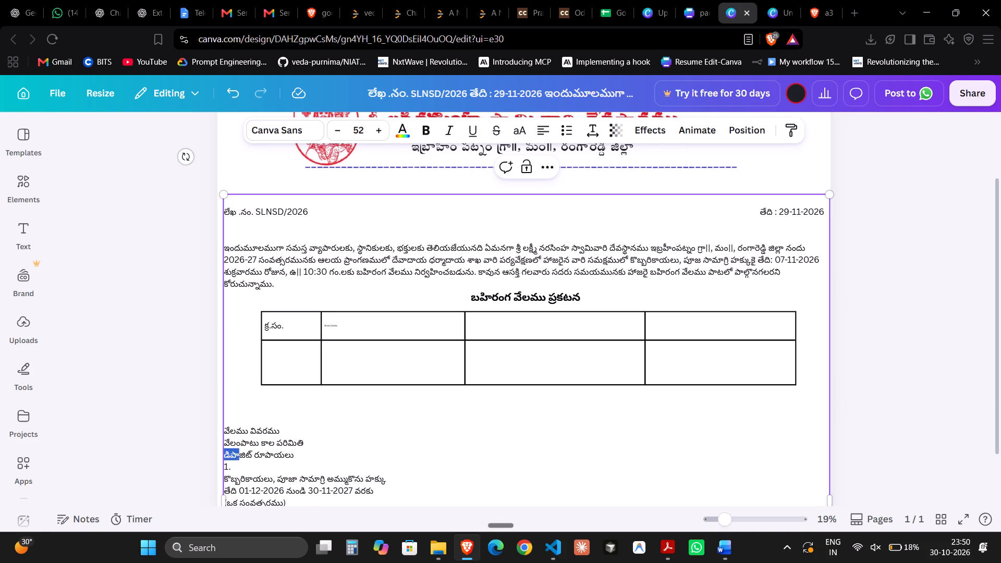
{"action": "left_click_drag", "start_coordinate": [231, 448], "coordinate": [225, 446]}
{"action": "key", "text": "ctrl+c"}
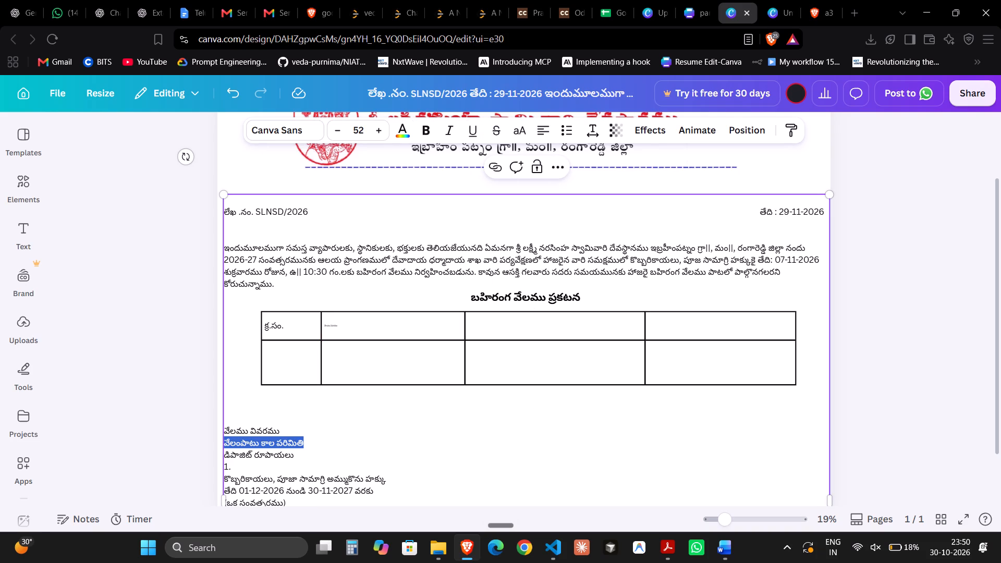
{"action": "left_click", "coordinate": [383, 429]}
{"action": "left_click", "coordinate": [305, 188]}
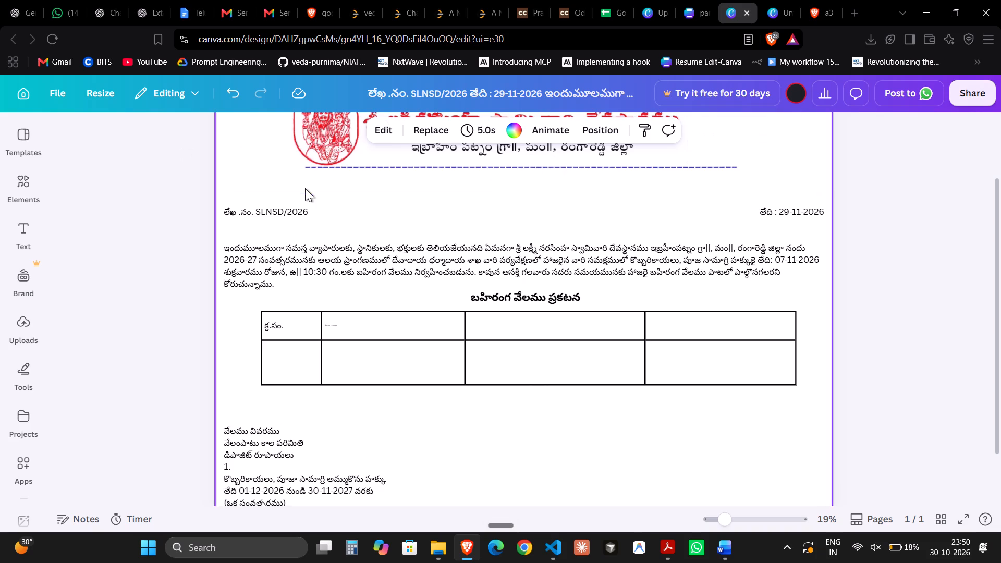
{"action": "left_click", "coordinate": [518, 325]}
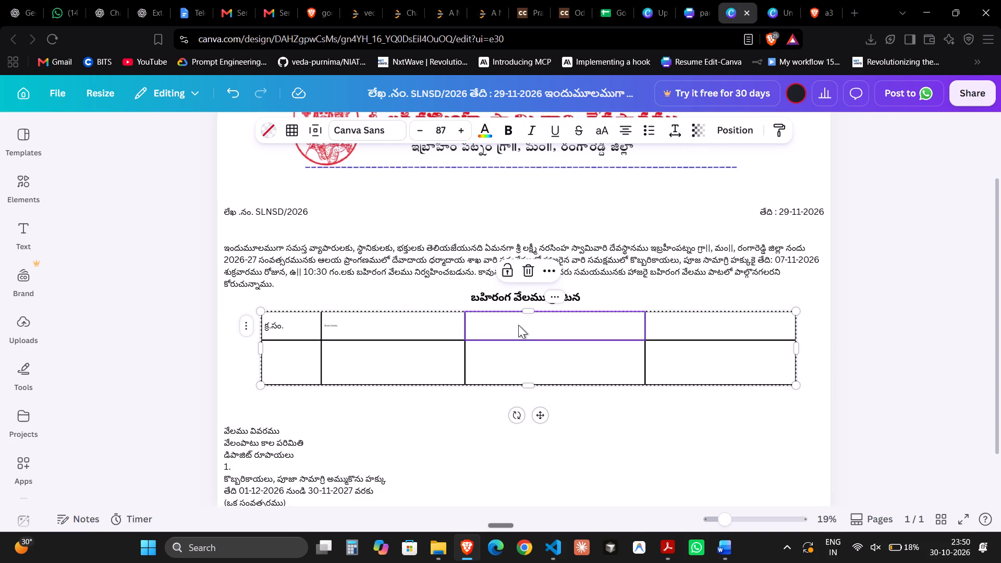
{"action": "key", "text": "ctrl+v"}
Copy the line "డిపాజిట్ రూపాయలు" from the text below the table into the header row's fourth cell.
{"action": "double_click", "coordinate": [298, 455]}
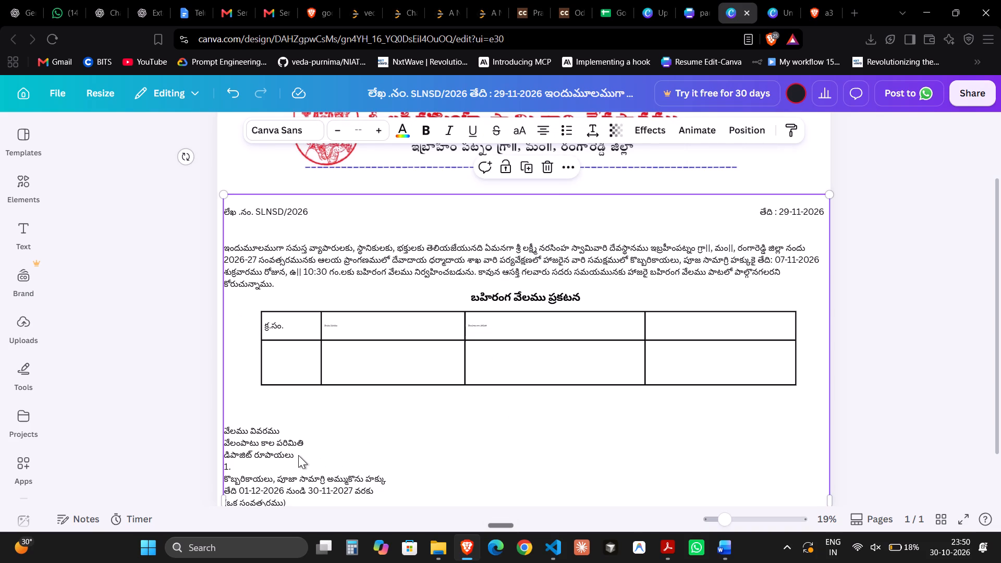
{"action": "left_click_drag", "start_coordinate": [295, 455], "coordinate": [224, 457]}
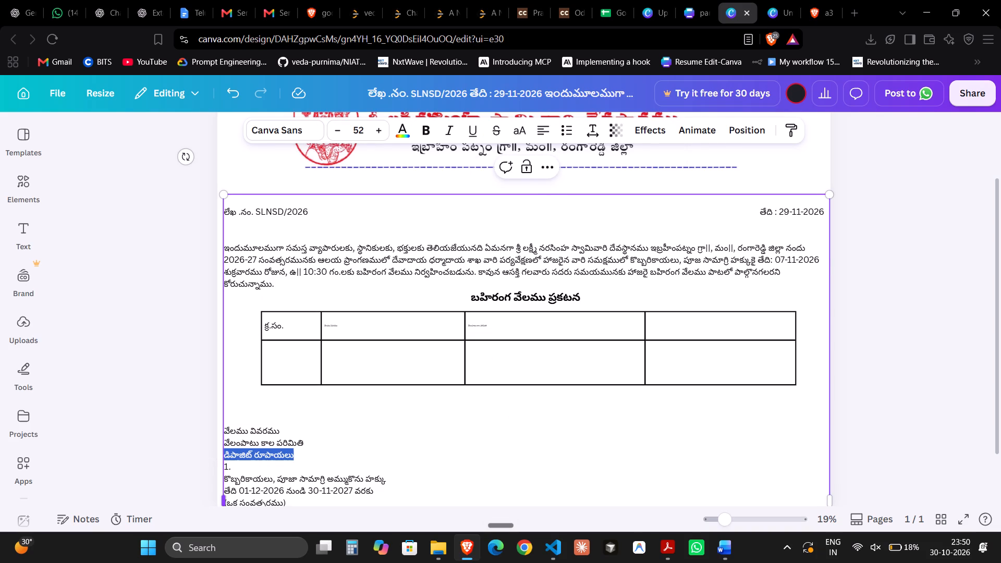
{"action": "left_click_drag", "start_coordinate": [224, 457], "coordinate": [225, 457]}
{"action": "key", "text": "ctrl+c"}
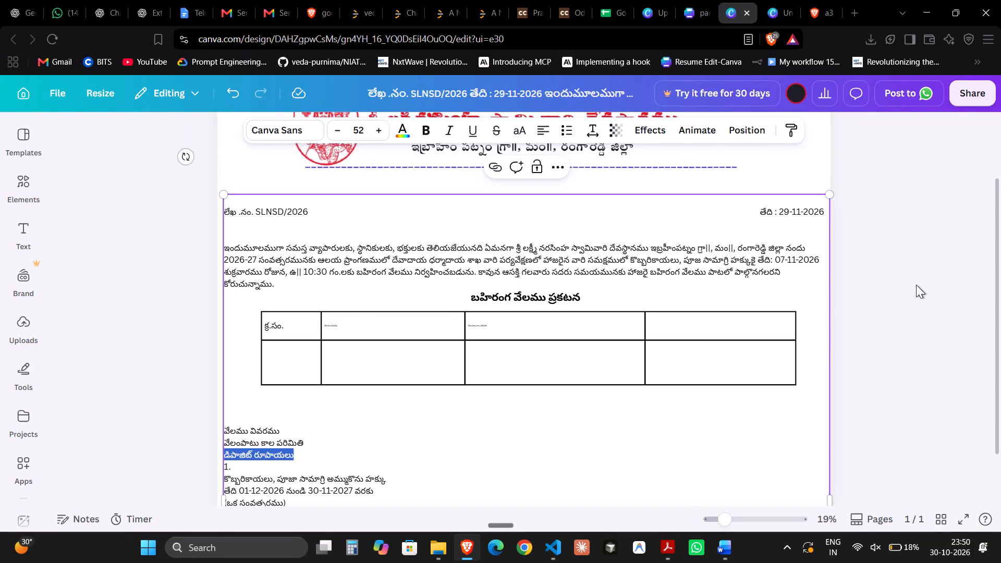
{"action": "left_click", "coordinate": [916, 285]}
{"action": "left_click", "coordinate": [748, 329]}
{"action": "key", "text": "ctrl+v"}
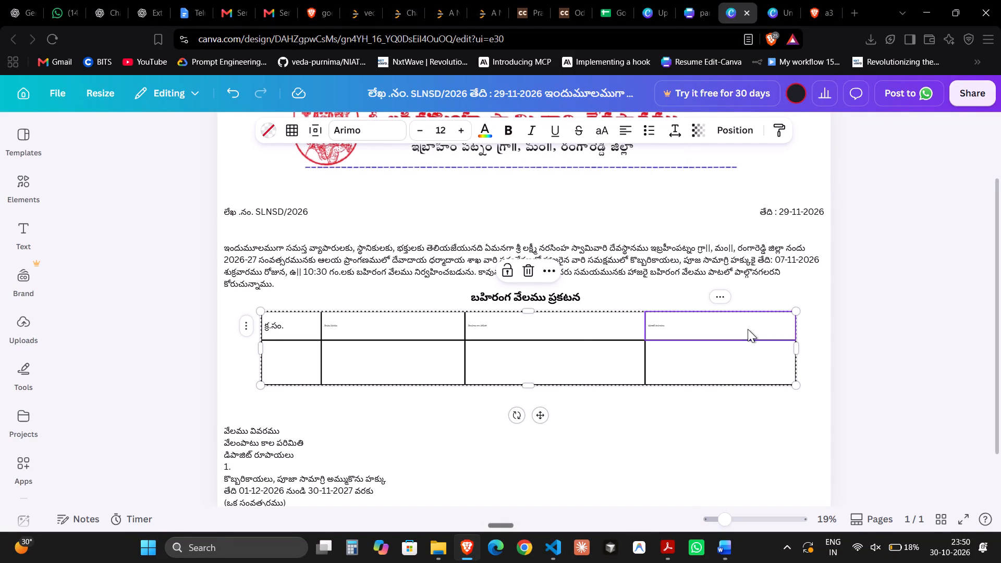
Set the header row's second to fourth cells to font size 57 and centre-align their text.
{"action": "left_click", "coordinate": [405, 326]}
{"action": "left_click_drag", "start_coordinate": [405, 326], "coordinate": [676, 324]}
{"action": "triple_click", "coordinate": [467, 129]}
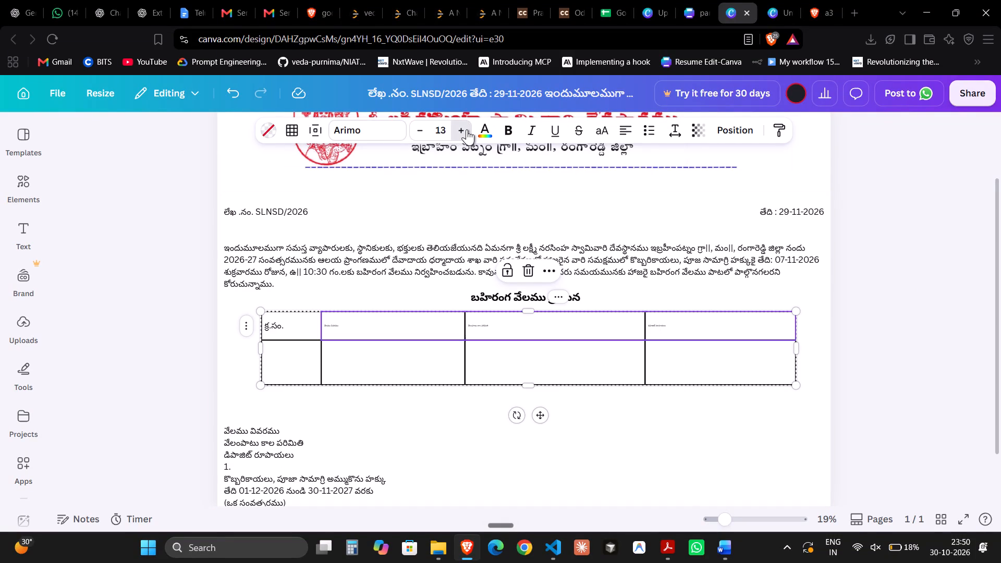
{"action": "left_click_drag", "start_coordinate": [467, 129], "coordinate": [451, 129]}
{"action": "double_click", "coordinate": [445, 129]}
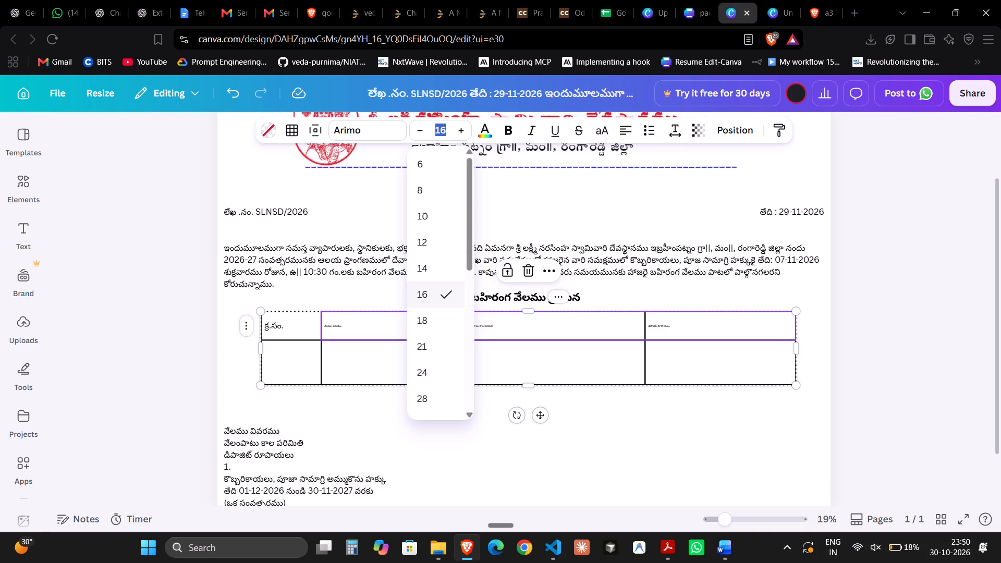
{"action": "key", "text": "5"}
{"action": "key", "text": "7"}
{"action": "key", "text": "Return"}
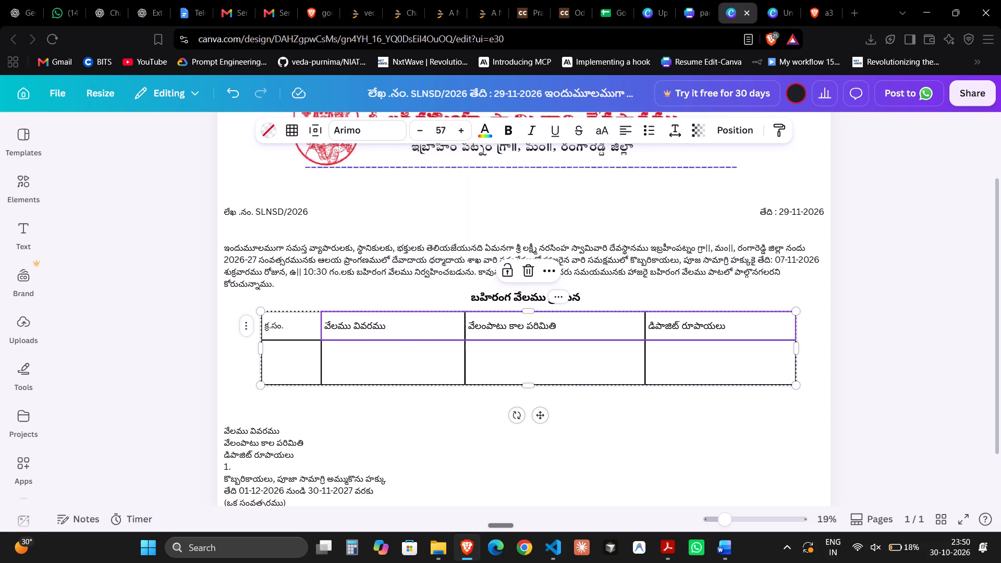
{"action": "left_click", "coordinate": [622, 132]}
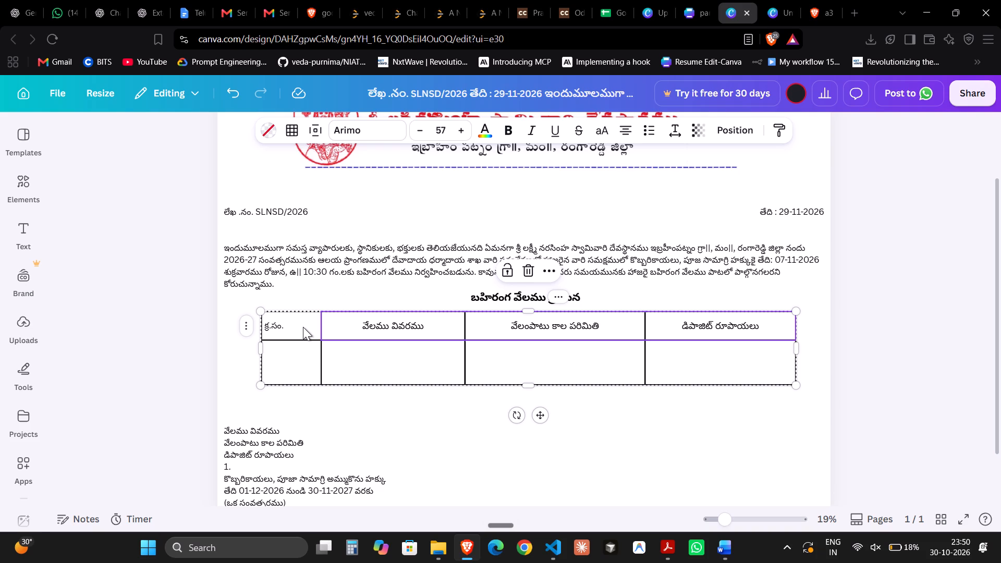
Delete three blank lines before "వేలము వివరము" in the body text so it starts directly below the table.
{"action": "left_click", "coordinate": [297, 446]}
{"action": "scroll", "coordinate": [297, 446], "scroll_direction": "down", "scroll_amount": 1}
{"action": "scroll", "coordinate": [272, 366], "scroll_direction": "down", "scroll_amount": 1}
{"action": "scroll", "coordinate": [421, 330], "scroll_direction": "up", "scroll_amount": 1}
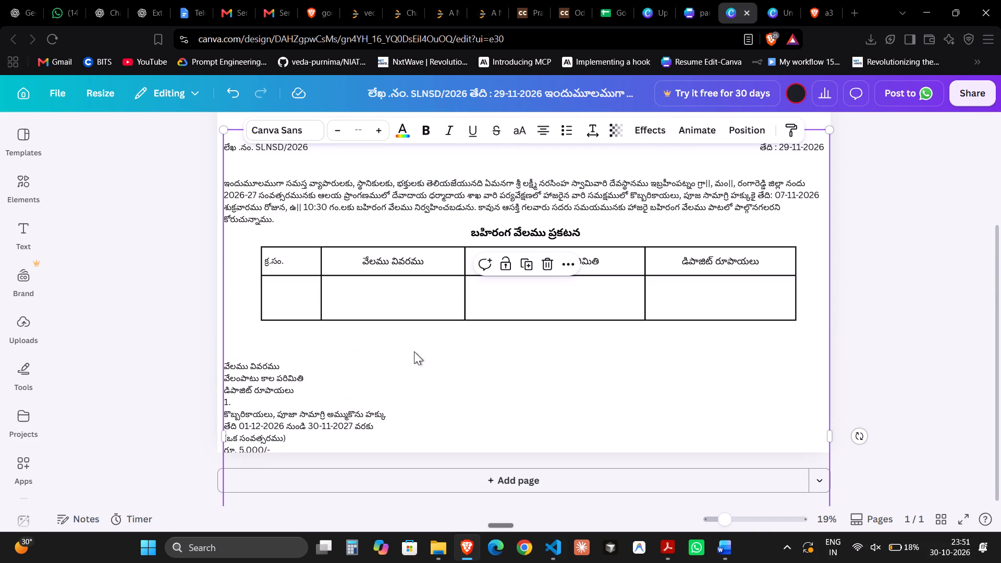
{"action": "double_click", "coordinate": [234, 366]}
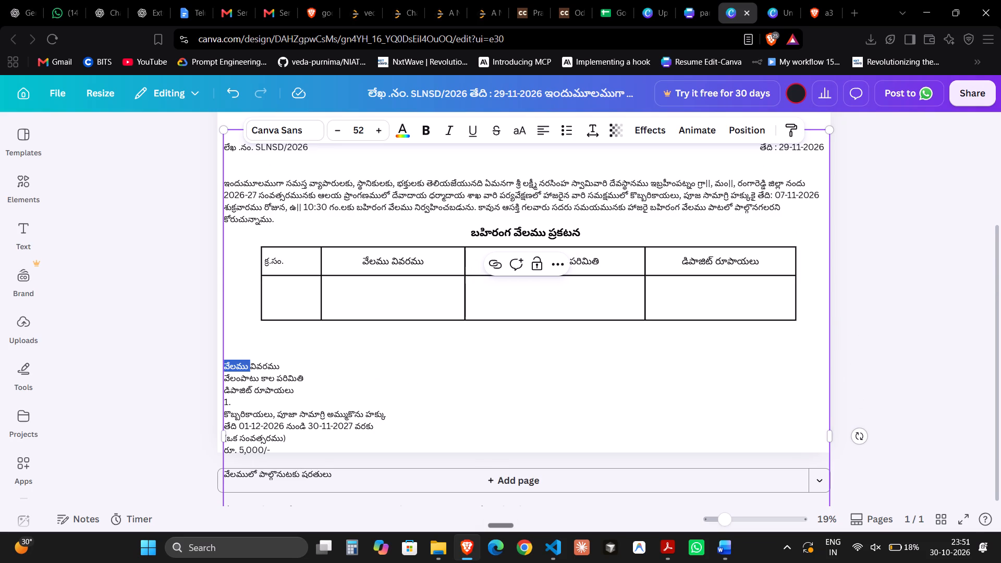
{"action": "left_click", "coordinate": [227, 366]}
{"action": "left_click", "coordinate": [225, 366]}
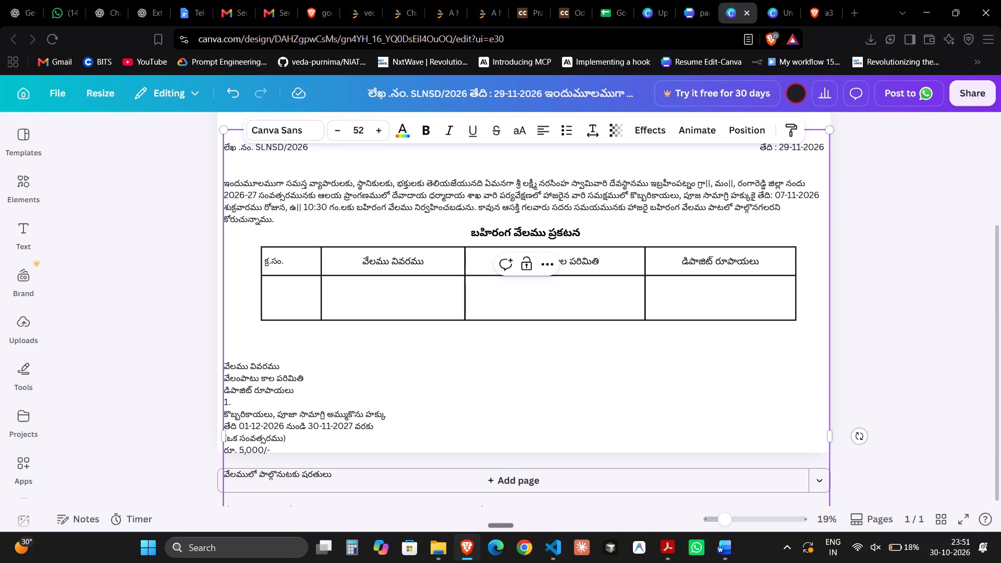
{"action": "key", "text": "BackSpace"}
{"action": "key", "text": "BackSpace"}
{"action": "key", "text": "BackSpace"}
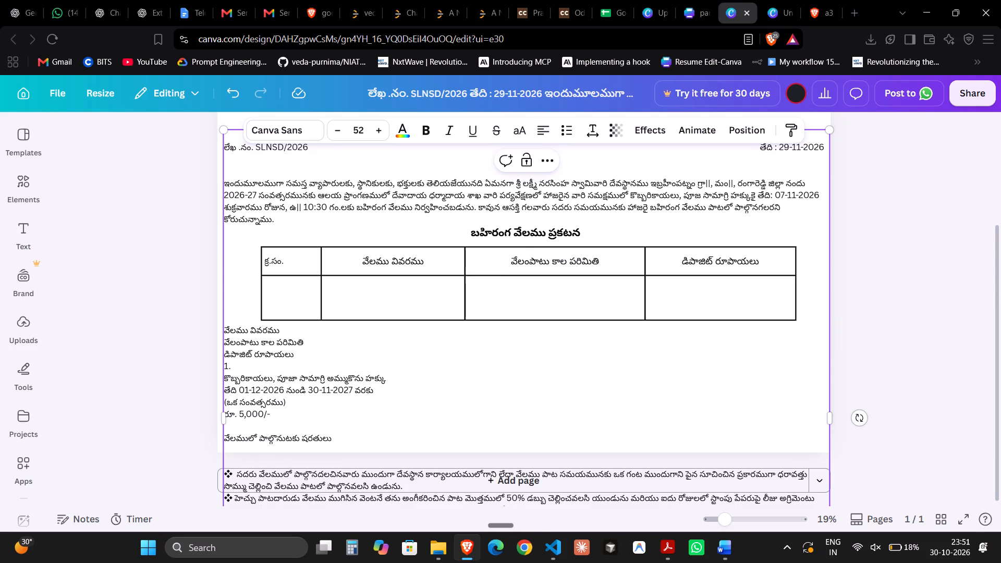
Copy the "1." line from the text below the table into the second row's first cell.
{"action": "left_click_drag", "start_coordinate": [234, 369], "coordinate": [218, 368]}
{"action": "left_click", "coordinate": [239, 374]}
{"action": "left_click_drag", "start_coordinate": [236, 366], "coordinate": [224, 366]}
{"action": "key", "text": "ctrl+c"}
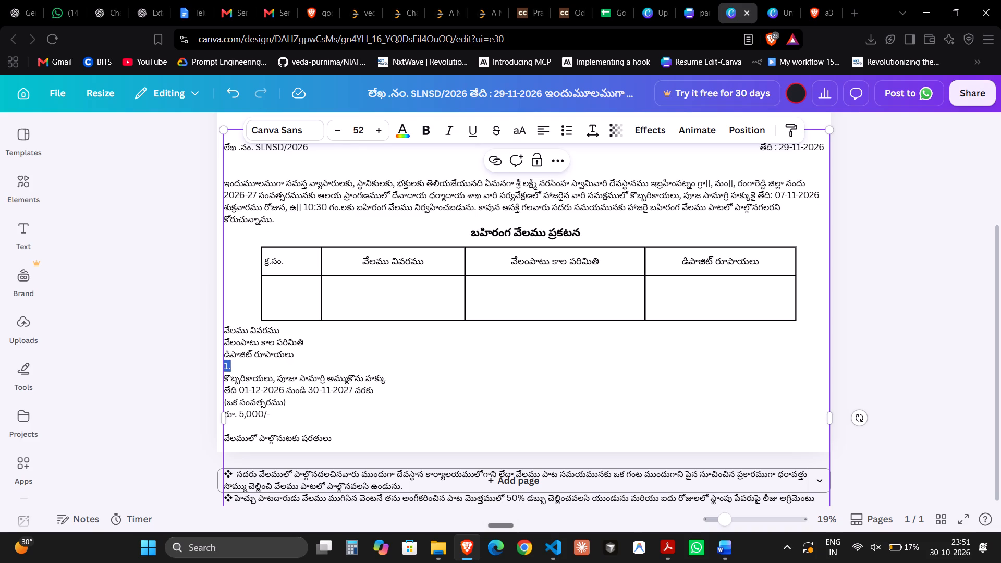
{"action": "left_click", "coordinate": [162, 369]}
{"action": "left_click", "coordinate": [291, 296]}
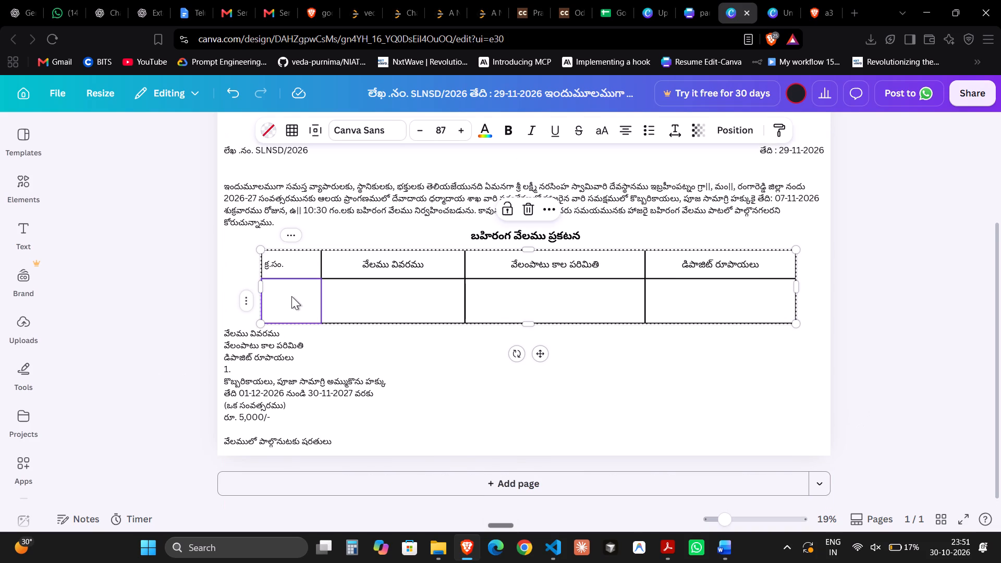
{"action": "key", "text": "ctrl+v"}
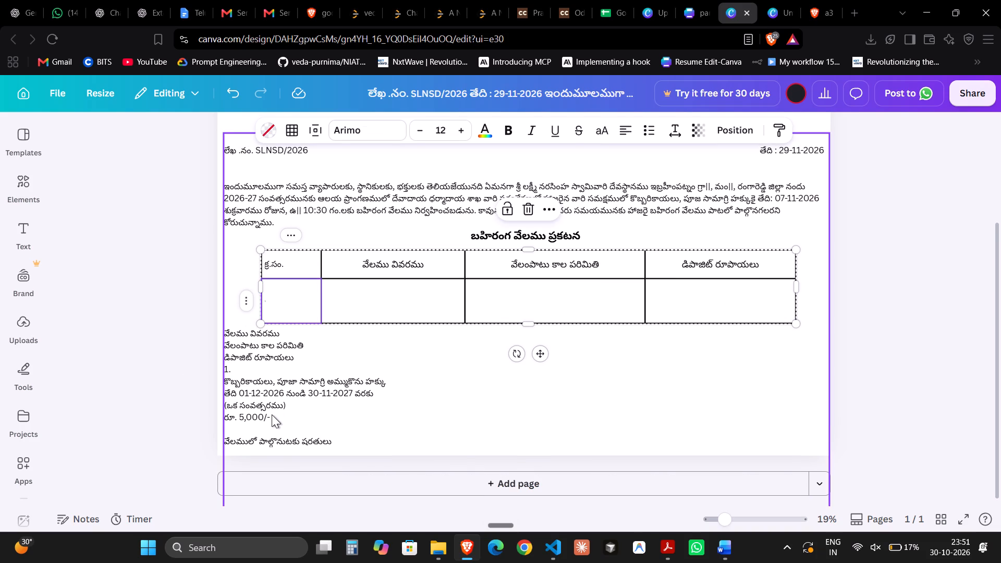
Copy the line "కొబ్బరికాయలు, పూజా సామాగ్రి అమ్ముకొను హక్కు" from the text below the table into the second row's second cell.
{"action": "left_click", "coordinate": [271, 415]}
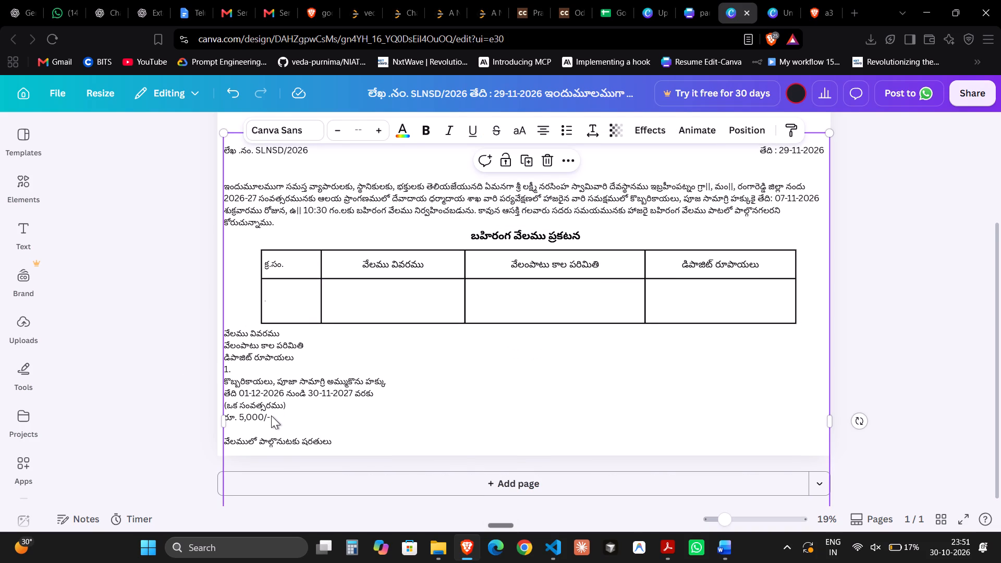
{"action": "double_click", "coordinate": [386, 384]}
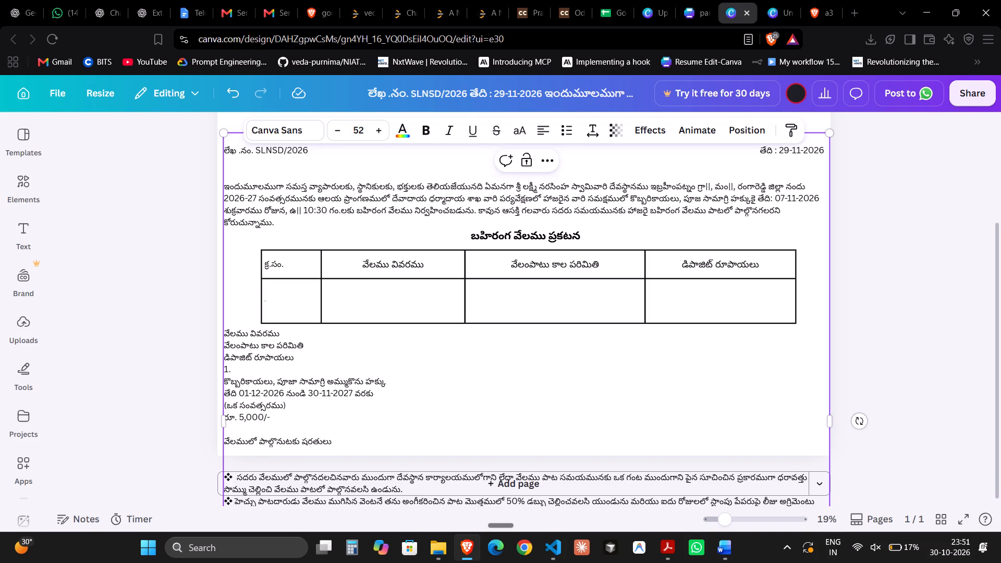
{"action": "left_click_drag", "start_coordinate": [386, 384], "coordinate": [225, 381]}
{"action": "left_click_drag", "start_coordinate": [225, 381], "coordinate": [387, 376]}
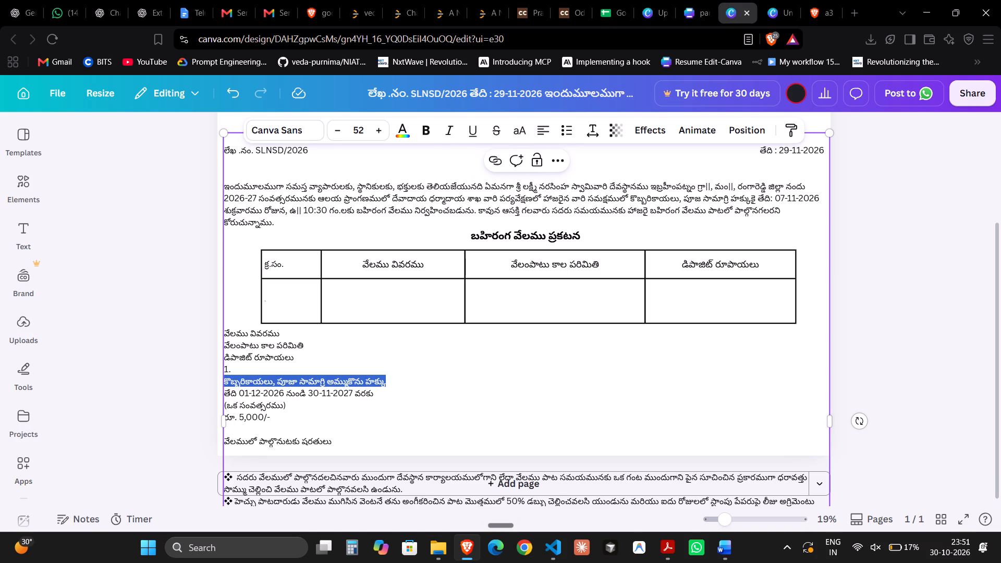
{"action": "key", "text": "ctrl+c"}
{"action": "double_click", "coordinate": [392, 300]}
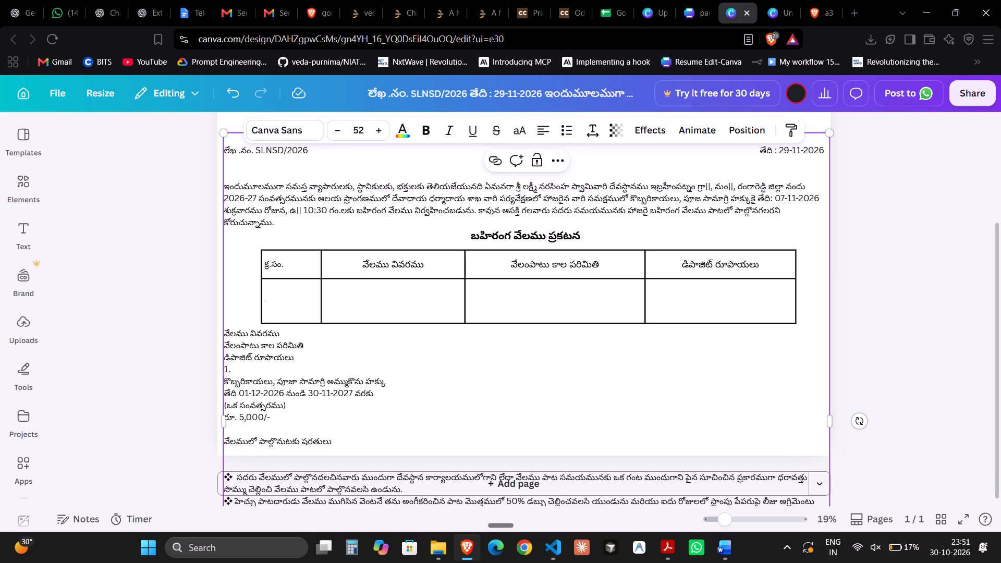
{"action": "left_click", "coordinate": [152, 326]}
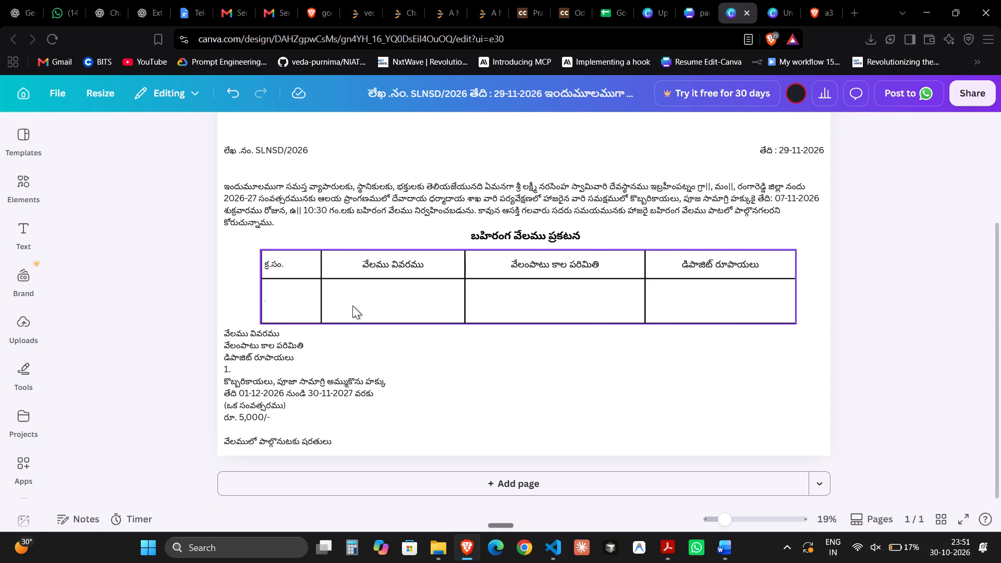
{"action": "left_click", "coordinate": [352, 305]}
{"action": "key", "text": "ctrl+v"}
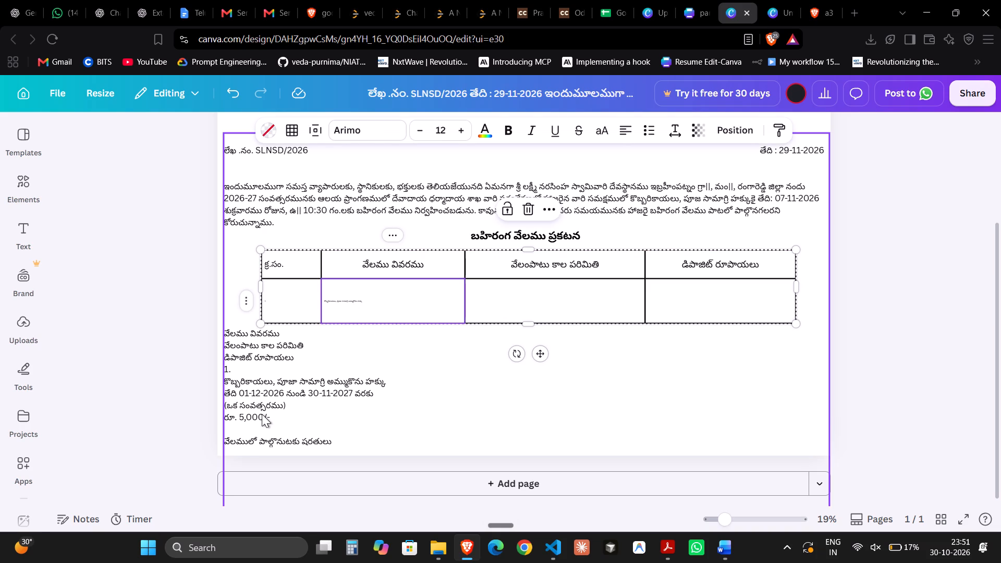
Copy the two lines "తేది 01-12-2026 నుండి 30-11-2027 వరకు" and "(ఒక సంవత్సరము)" into the second row's third cell.
{"action": "double_click", "coordinate": [304, 395]}
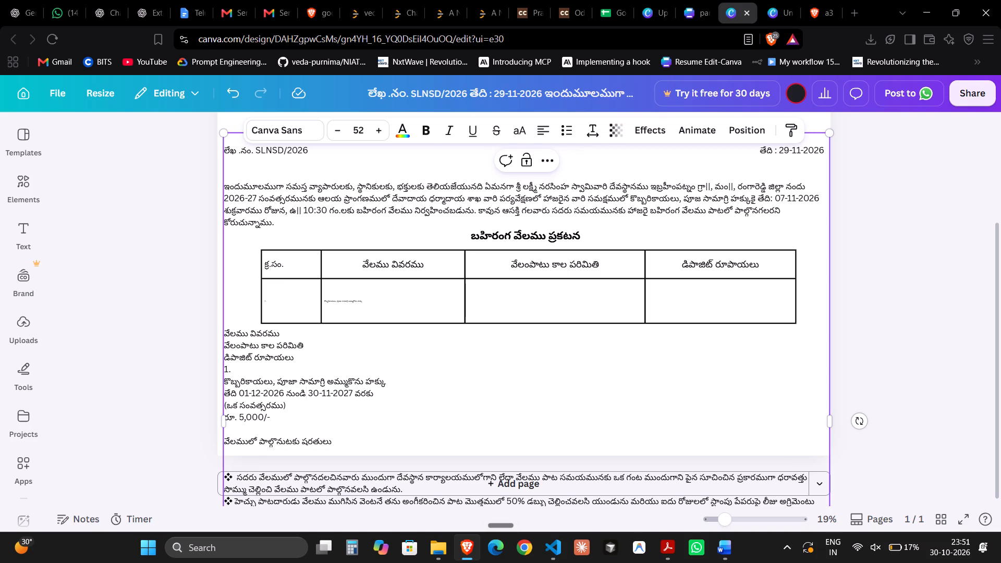
{"action": "left_click_drag", "start_coordinate": [291, 406], "coordinate": [225, 395]}
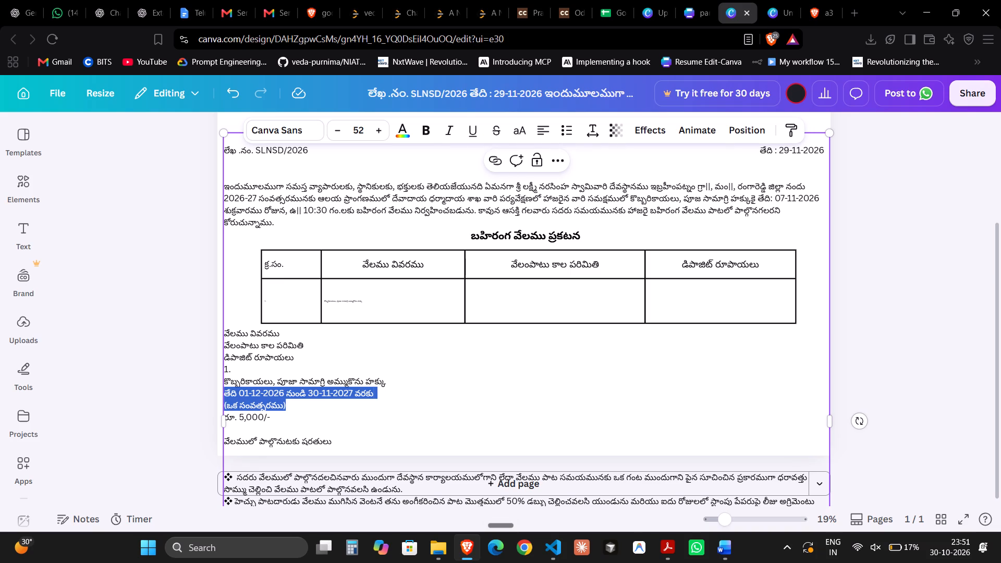
{"action": "key", "text": "ctrl+c"}
{"action": "left_click", "coordinate": [148, 401]}
{"action": "left_click", "coordinate": [526, 308]}
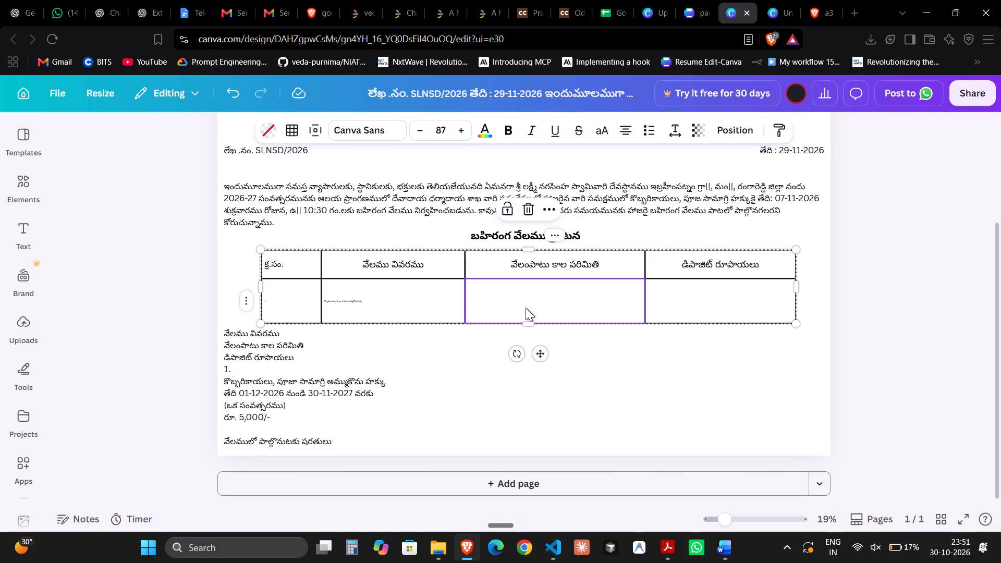
{"action": "key", "text": "ctrl+v"}
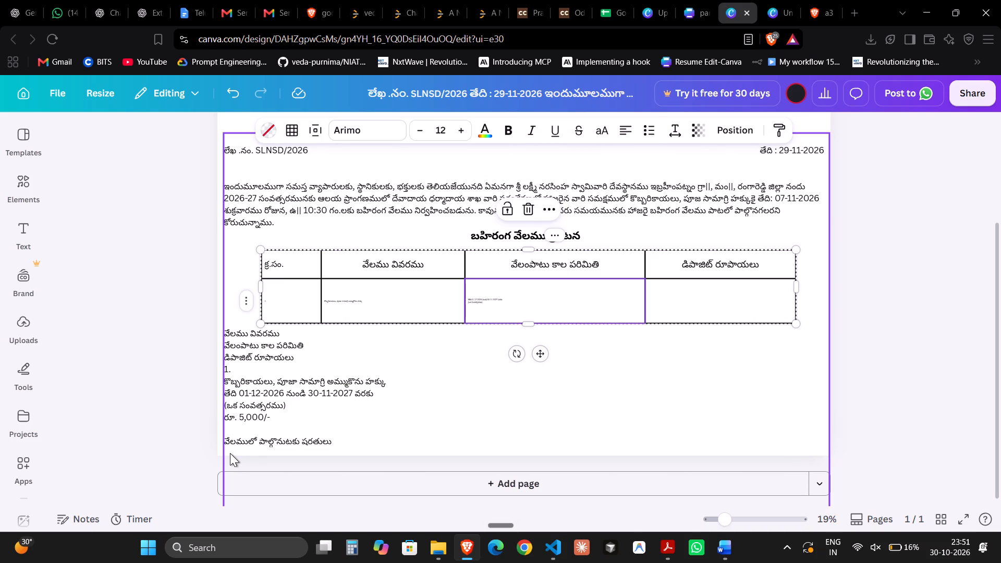
Copy the line "రూ. 5,000/-" from the text below the table into the second row's fourth cell.
{"action": "double_click", "coordinate": [271, 411]}
{"action": "left_click_drag", "start_coordinate": [271, 414], "coordinate": [227, 415]}
{"action": "key", "text": "ctrl+c"}
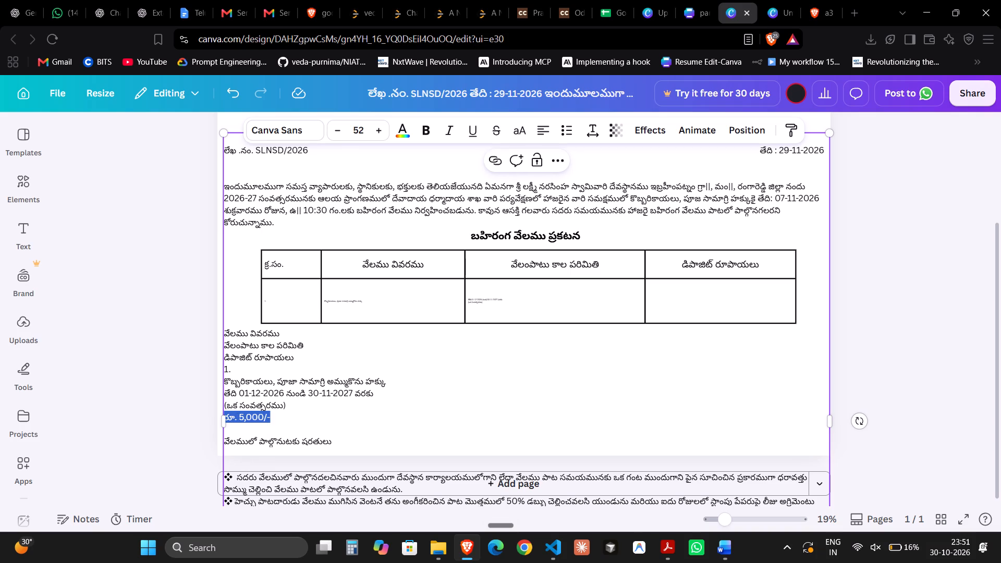
{"action": "left_click", "coordinate": [714, 300]}
{"action": "left_click_drag", "start_coordinate": [714, 300], "coordinate": [986, 336]}
{"action": "left_click", "coordinate": [986, 336]}
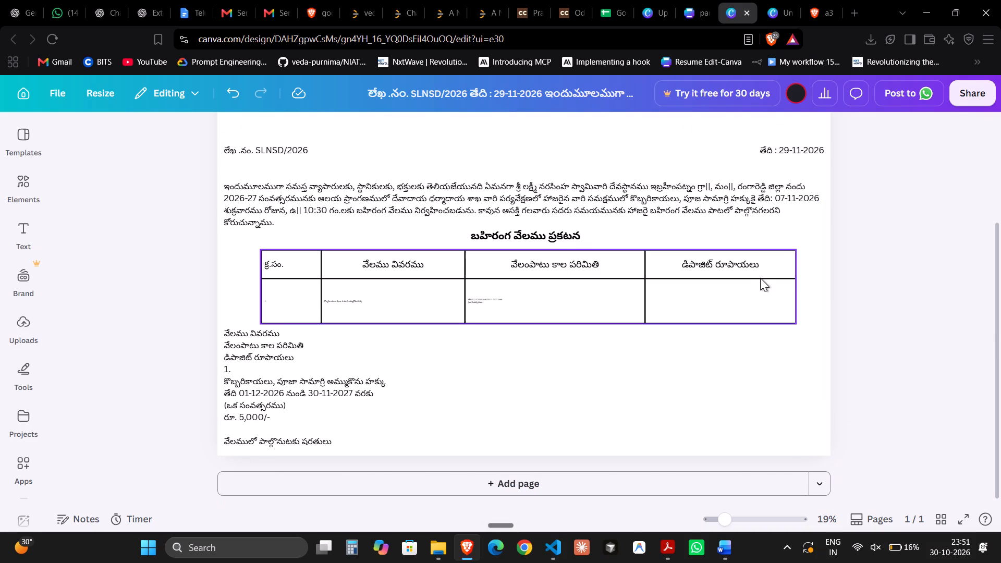
{"action": "left_click", "coordinate": [745, 298]}
{"action": "key", "text": "ctrl+v"}
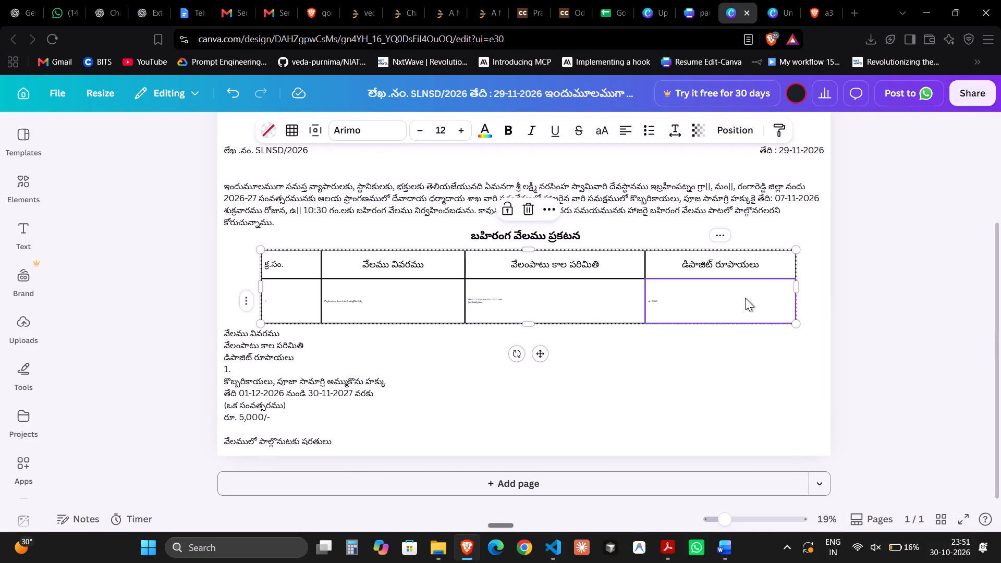
Set the text of all four cells in the table's second row to font size 57.
{"action": "left_click_drag", "start_coordinate": [745, 298], "coordinate": [284, 297]}
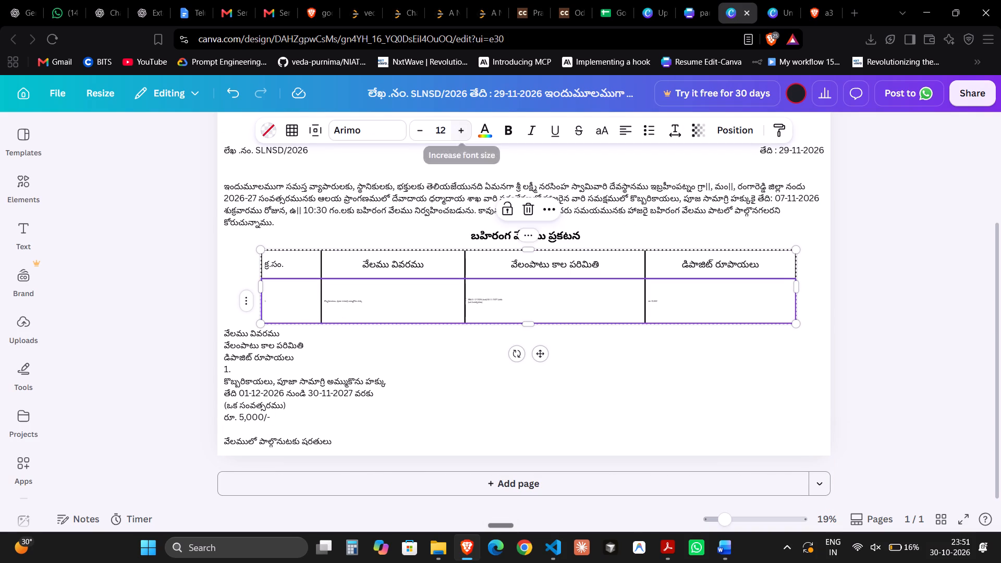
{"action": "double_click", "coordinate": [442, 132]}
{"action": "type", "text": "57"}
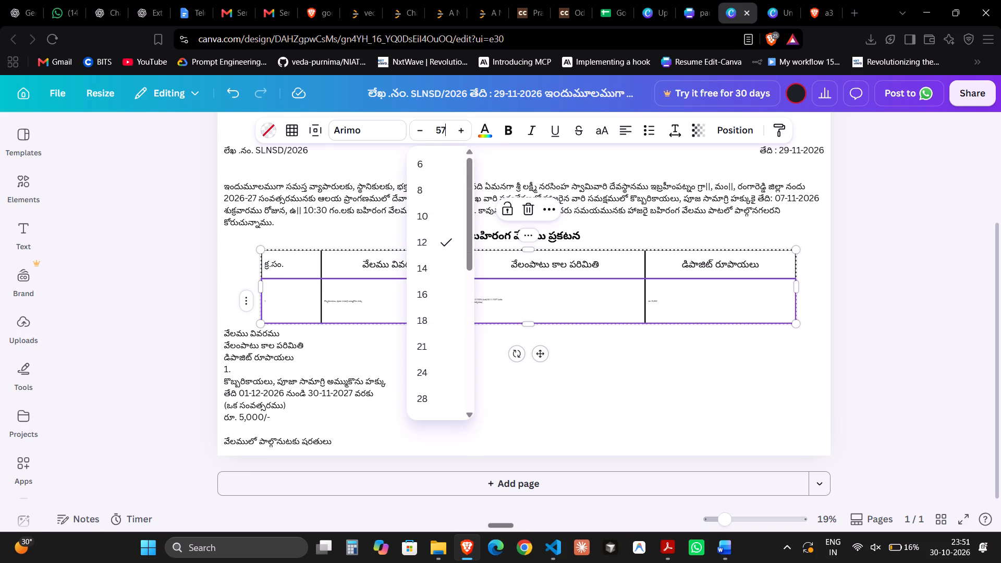
{"action": "left_click", "coordinate": [706, 308]}
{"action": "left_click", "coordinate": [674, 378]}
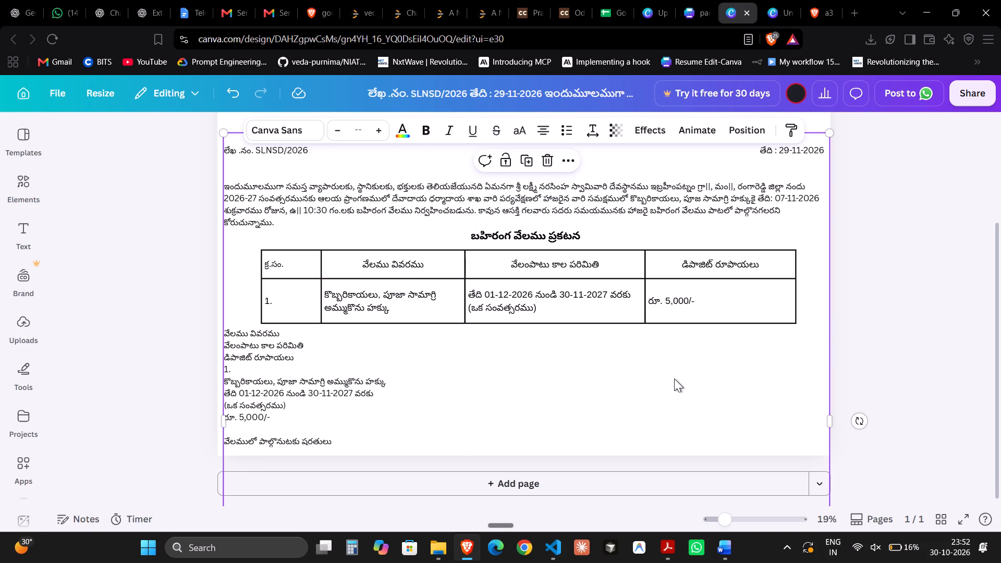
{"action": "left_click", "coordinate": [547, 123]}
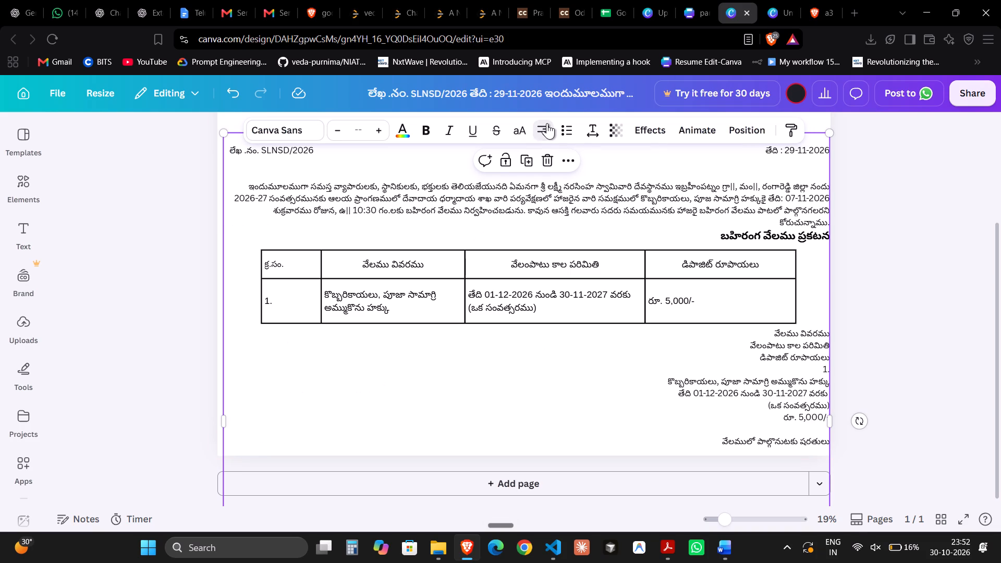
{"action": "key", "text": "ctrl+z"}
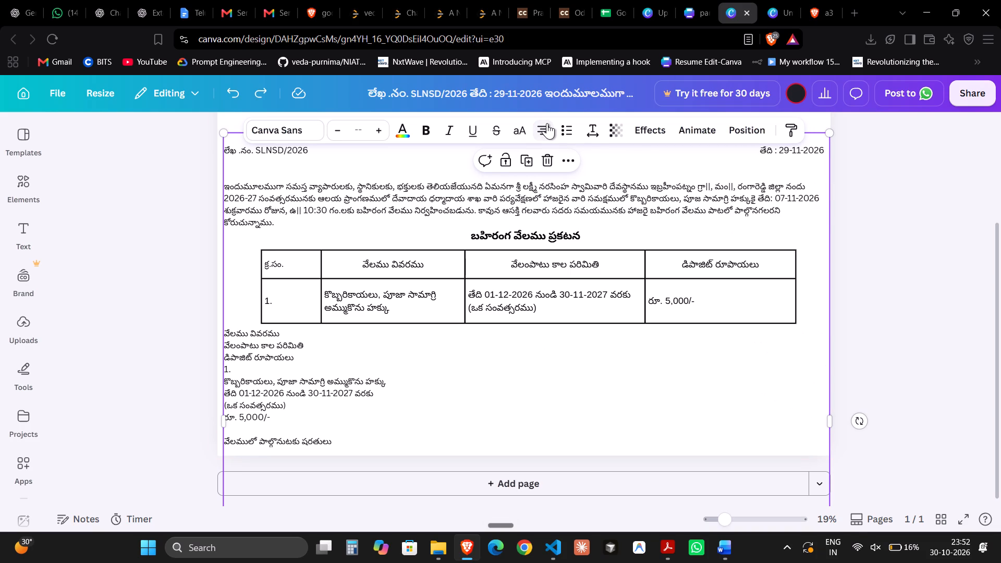
Centre-align the text in all four cells of the table's second row.
{"action": "left_click", "coordinate": [567, 313]}
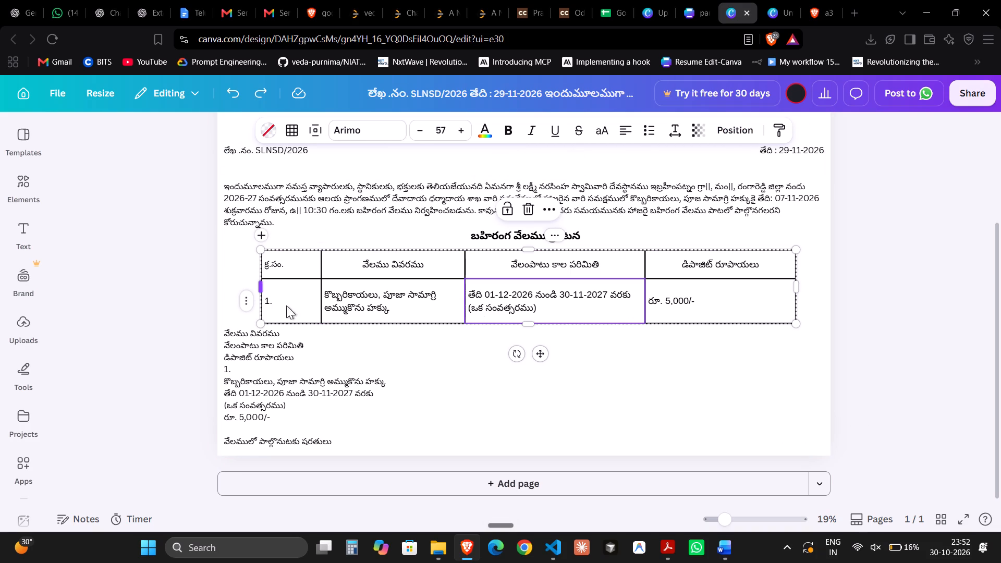
{"action": "left_click", "coordinate": [292, 308]}
{"action": "left_click_drag", "start_coordinate": [292, 308], "coordinate": [735, 320]}
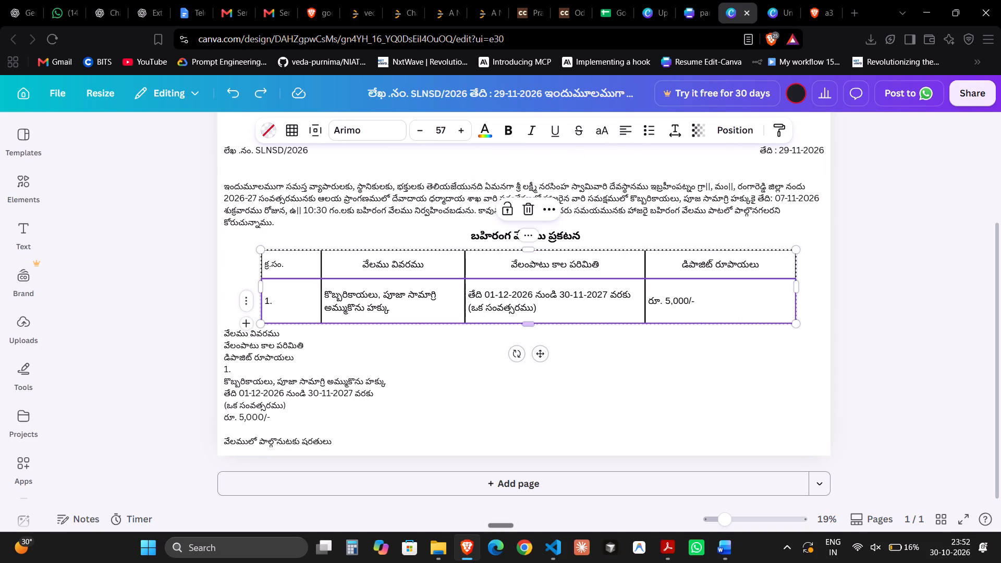
{"action": "left_click", "coordinate": [636, 137]}
{"action": "left_click", "coordinate": [632, 137]}
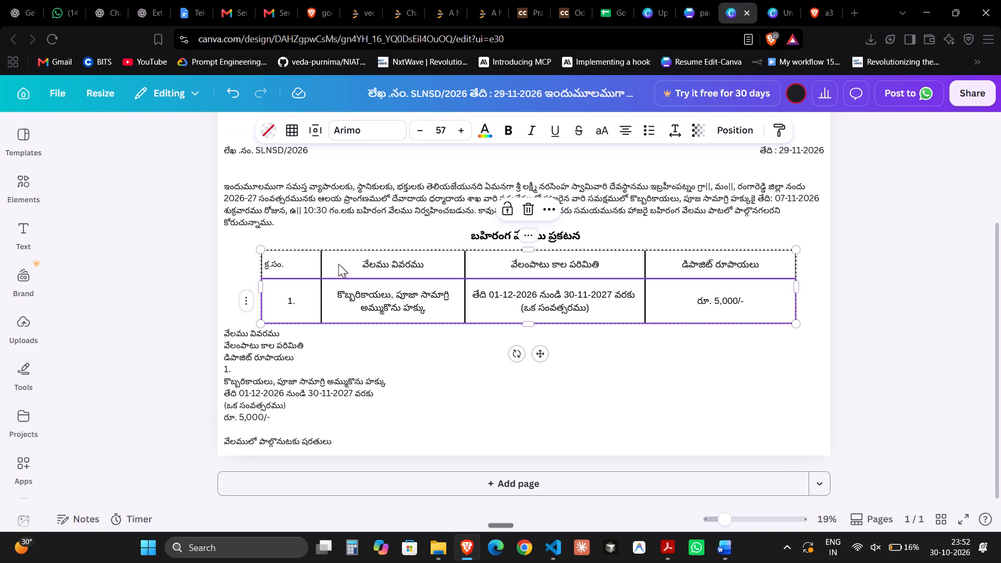
Narrow the table by shrinking its first column, "క్ర.సం.", to about half its width.
{"action": "left_click_drag", "start_coordinate": [321, 270], "coordinate": [295, 270]}
{"action": "left_click", "coordinate": [287, 267]}
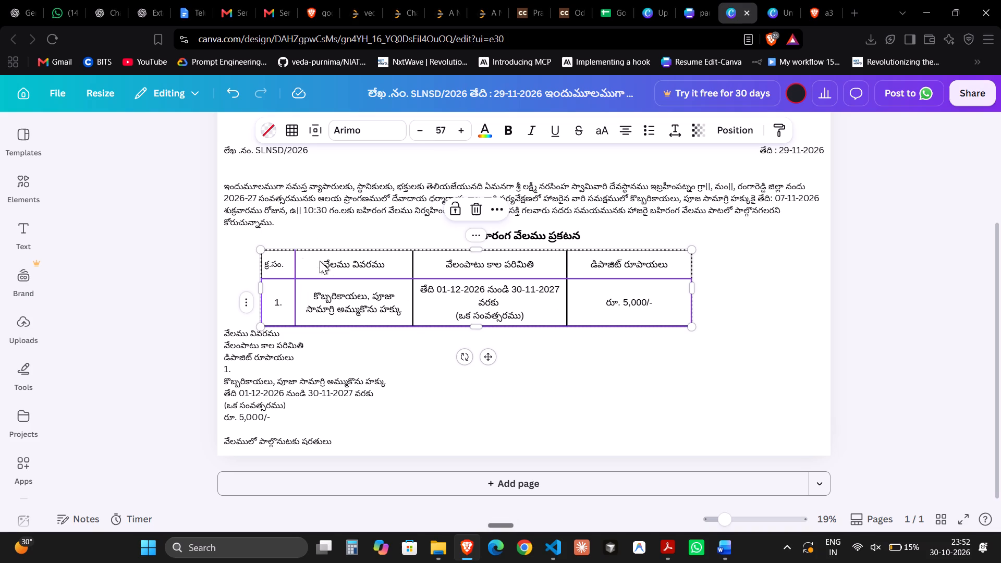
{"action": "left_click", "coordinate": [331, 263]}
{"action": "left_click", "coordinate": [298, 263]}
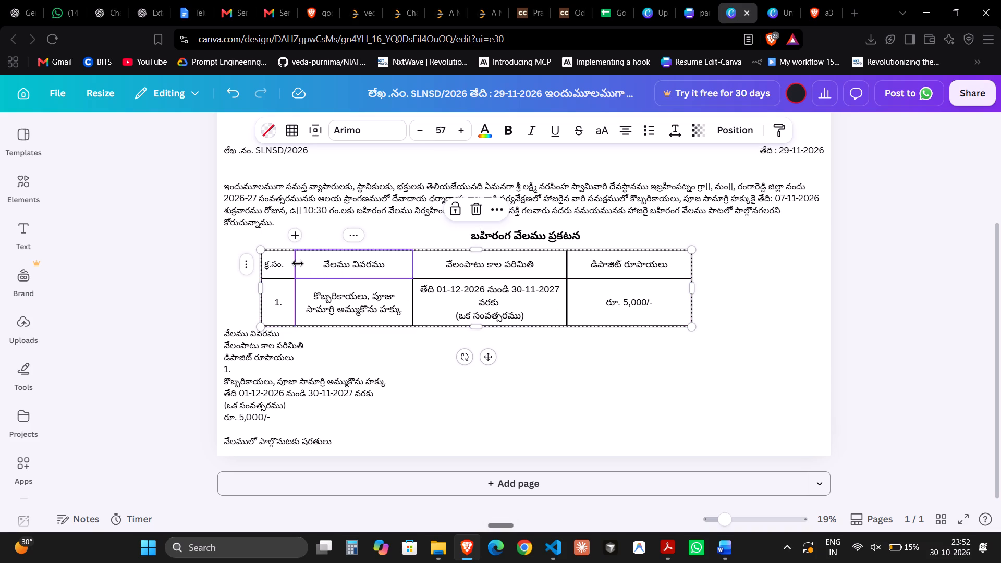
Set the font size of the whole table to 60.
{"action": "left_click", "coordinate": [262, 249]}
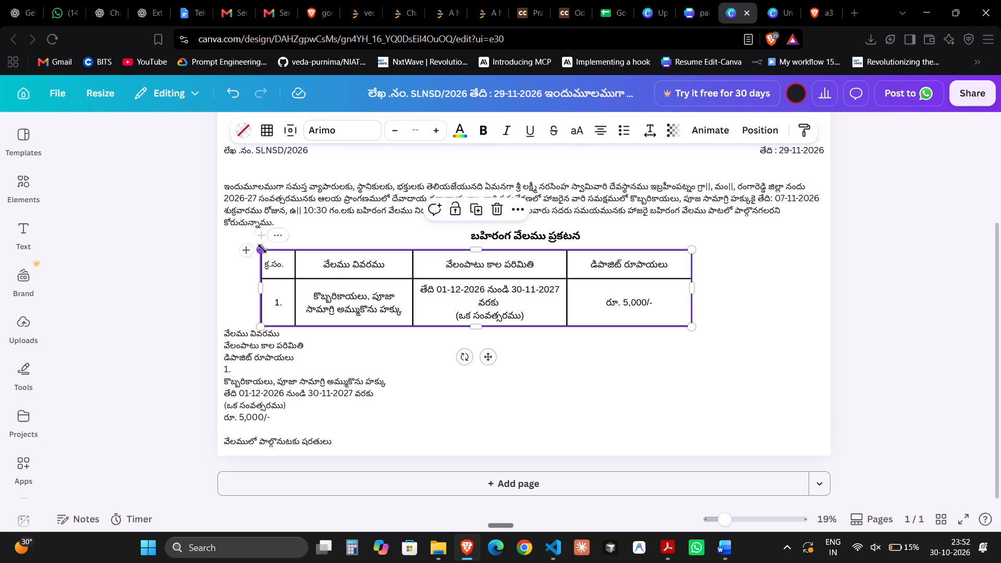
{"action": "left_click_drag", "start_coordinate": [380, 133], "coordinate": [434, 131]}
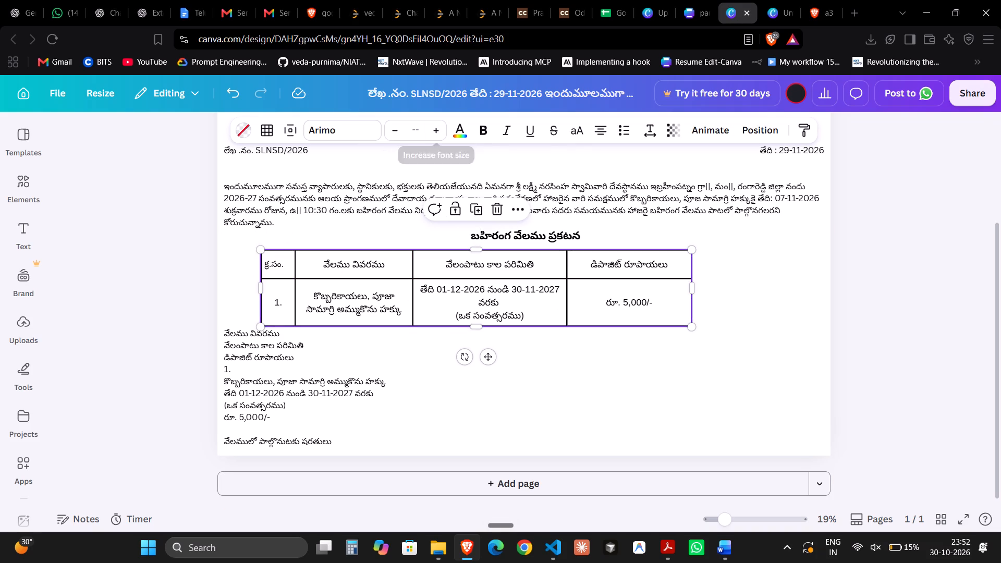
{"action": "left_click", "coordinate": [415, 130]}
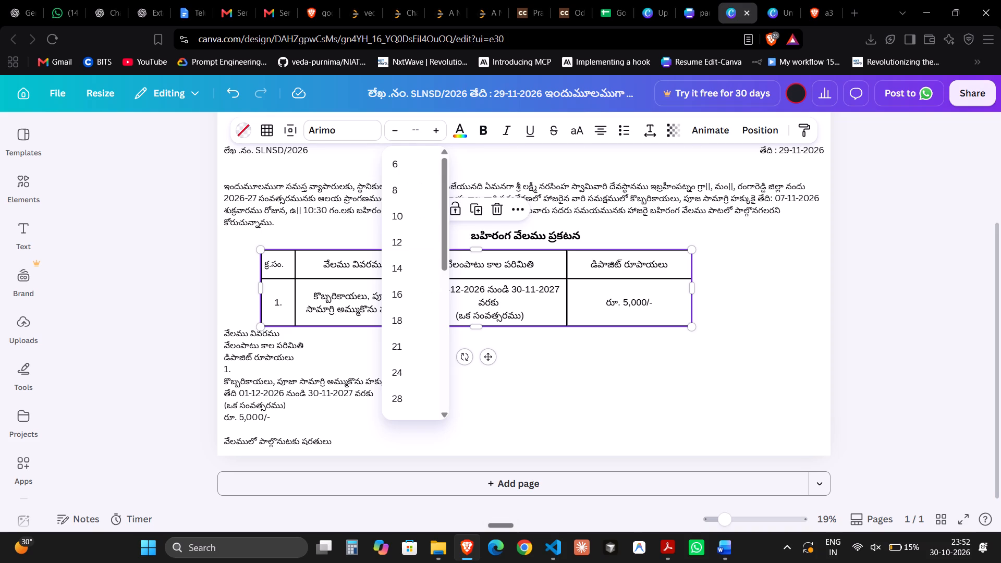
{"action": "type", "text": "60"}
{"action": "key", "text": "Return"}
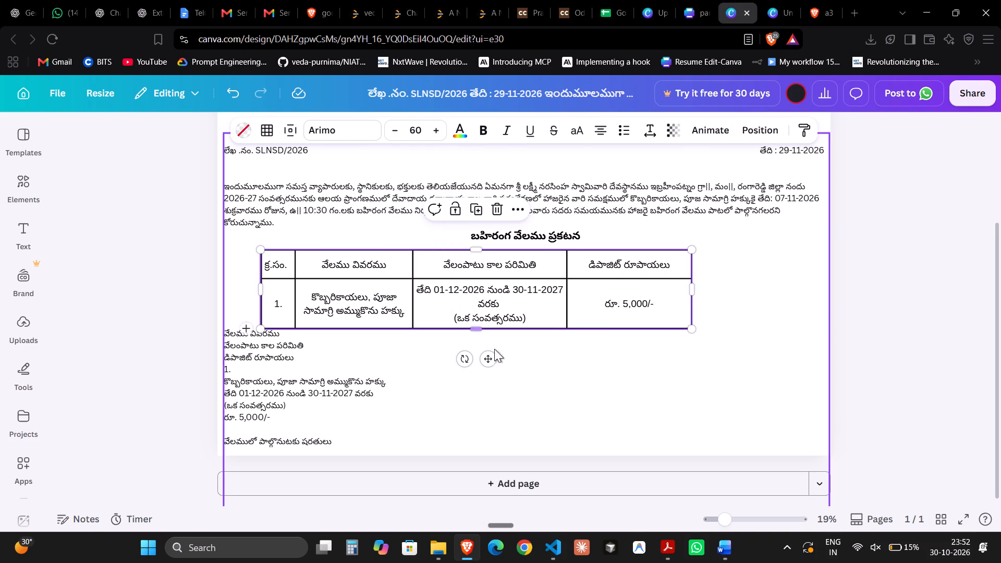
Move the table sideways so it is centred under the heading "బహిరంగ వేలము ప్రకటన".
{"action": "left_click_drag", "start_coordinate": [490, 359], "coordinate": [526, 358]}
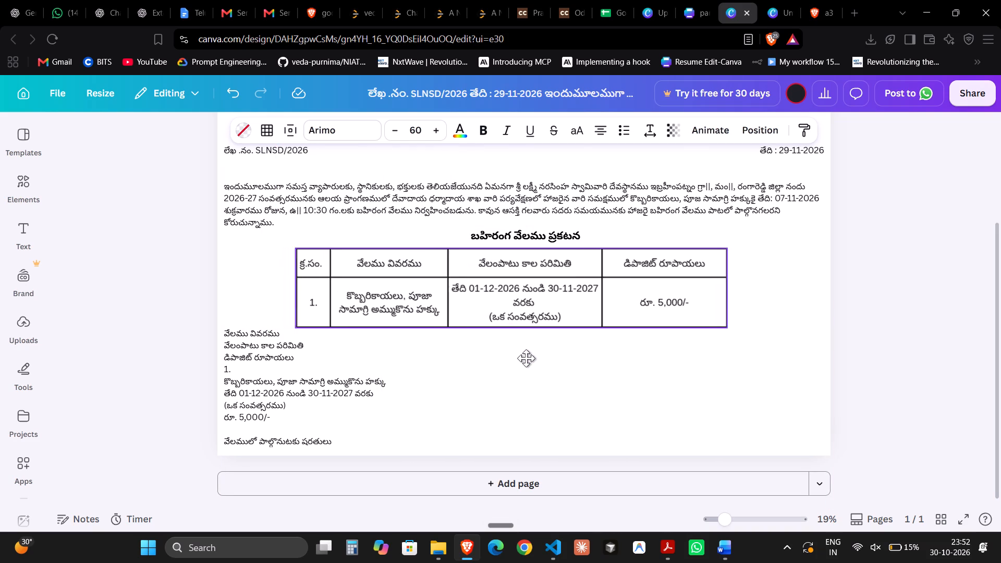
{"action": "left_click_drag", "start_coordinate": [526, 358], "coordinate": [538, 358]}
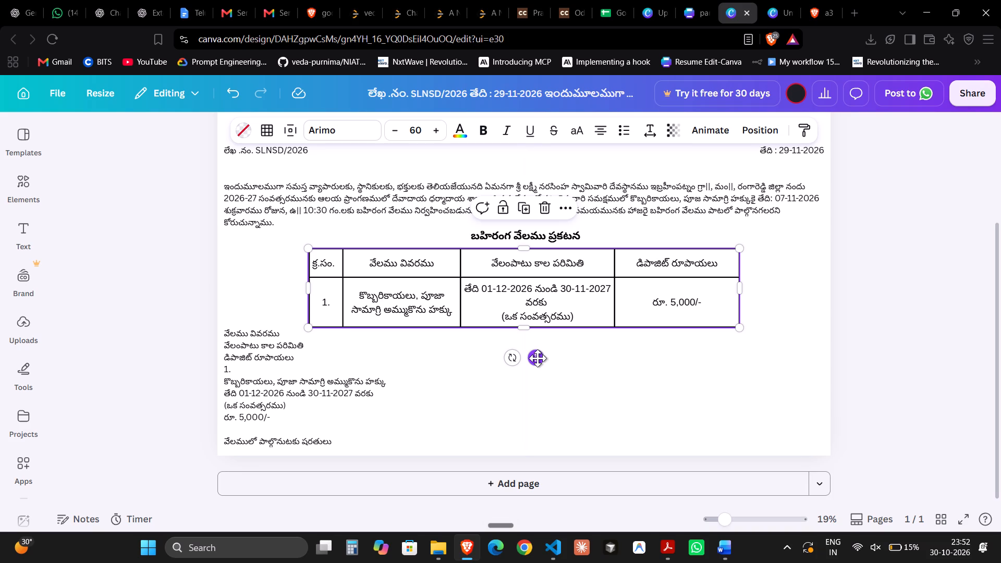
Extend the table's left edge outward to widen the "క్ర.సం." column.
{"action": "left_click_drag", "start_coordinate": [307, 280], "coordinate": [266, 283]}
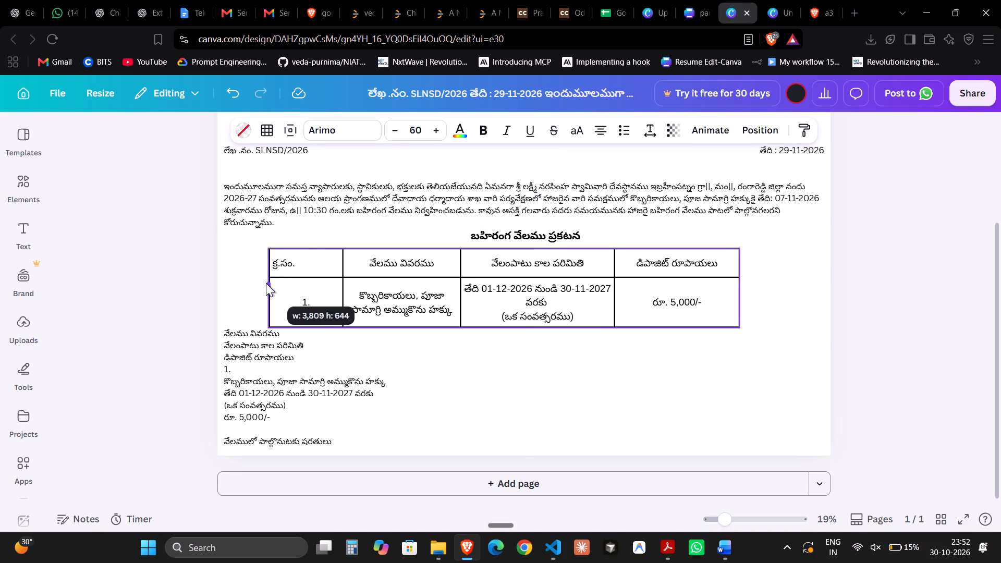
{"action": "left_click_drag", "start_coordinate": [266, 283], "coordinate": [262, 286]}
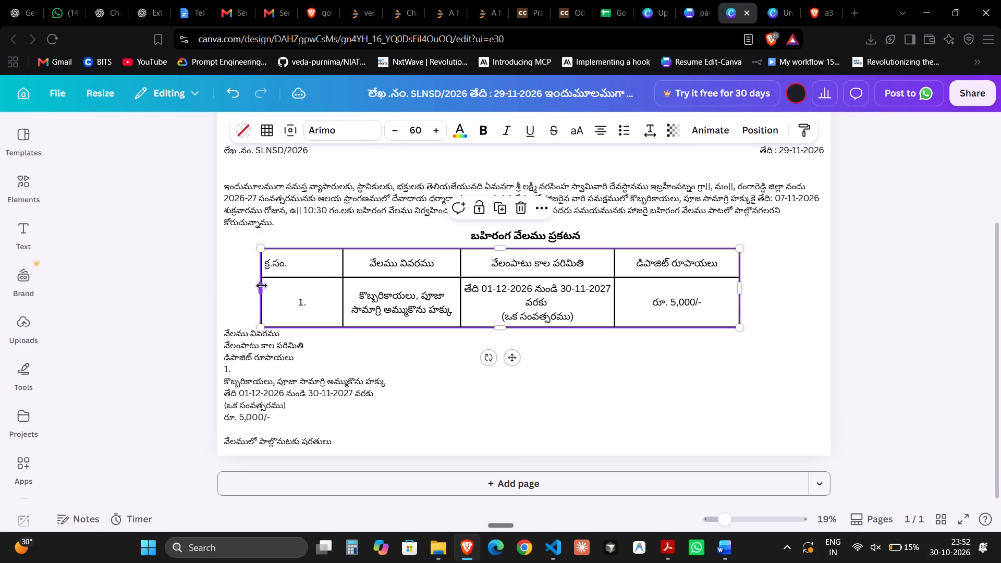
Narrow the table's "క్ర.సం." column to a width of about 248.
{"action": "left_click_drag", "start_coordinate": [342, 291], "coordinate": [290, 292]}
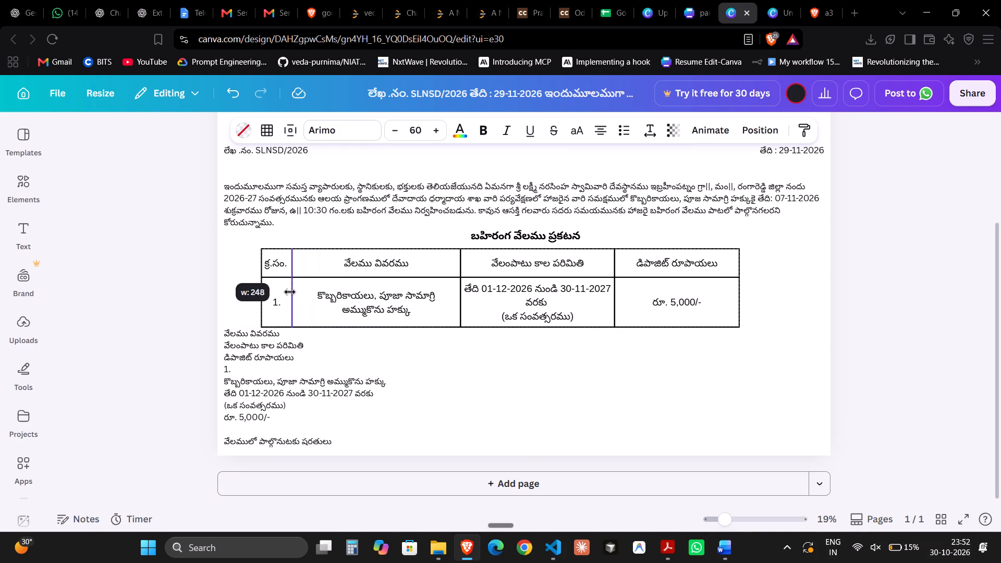
{"action": "left_click_drag", "start_coordinate": [290, 292], "coordinate": [289, 292]}
Extend the table's right edge outward and widen the "వేలంపాటు కాల పరిమితి" column so the date range fits on one line.
{"action": "left_click_drag", "start_coordinate": [736, 289], "coordinate": [794, 292]}
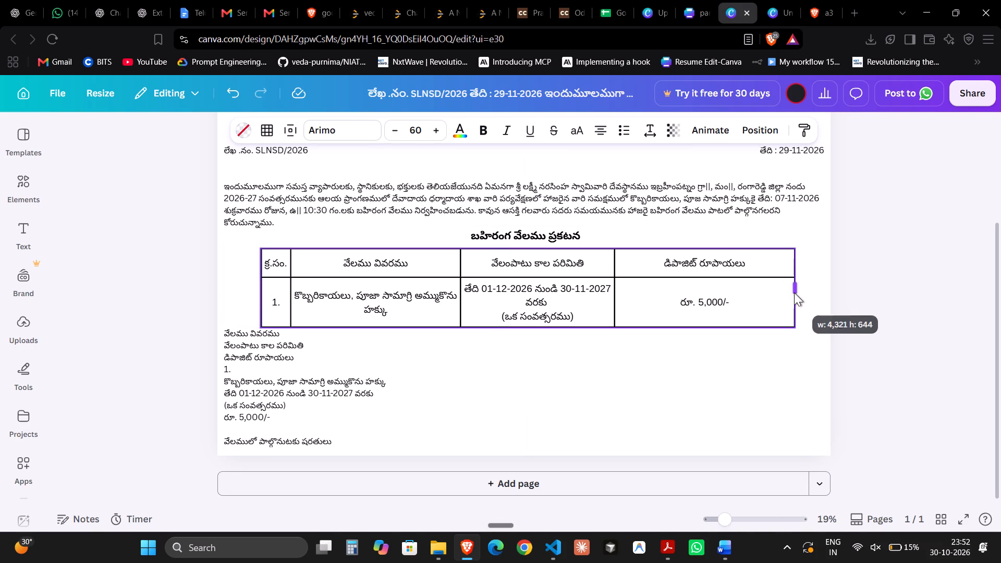
{"action": "left_click_drag", "start_coordinate": [794, 292], "coordinate": [786, 298]}
{"action": "left_click_drag", "start_coordinate": [617, 301], "coordinate": [658, 301]}
{"action": "left_click", "coordinate": [599, 357]}
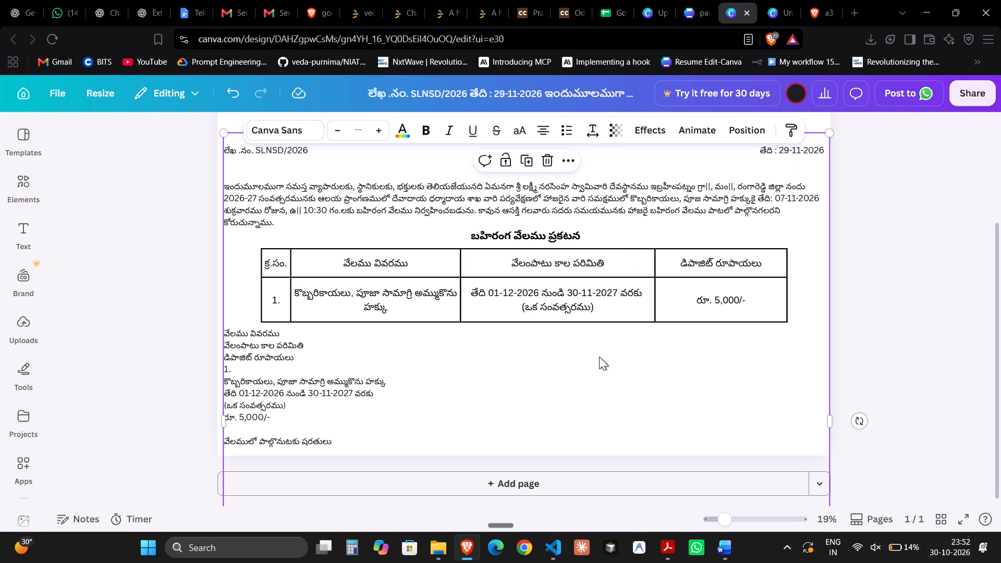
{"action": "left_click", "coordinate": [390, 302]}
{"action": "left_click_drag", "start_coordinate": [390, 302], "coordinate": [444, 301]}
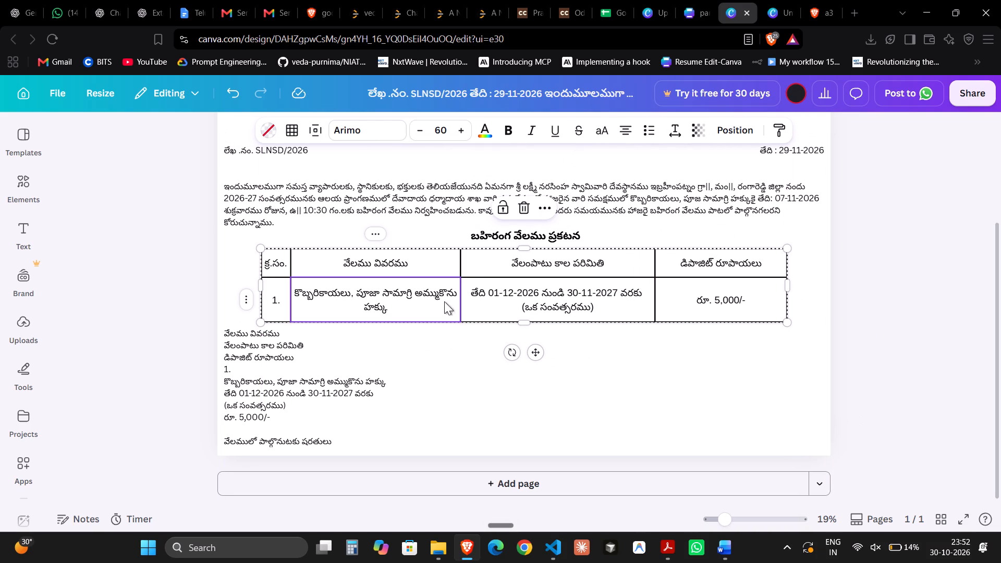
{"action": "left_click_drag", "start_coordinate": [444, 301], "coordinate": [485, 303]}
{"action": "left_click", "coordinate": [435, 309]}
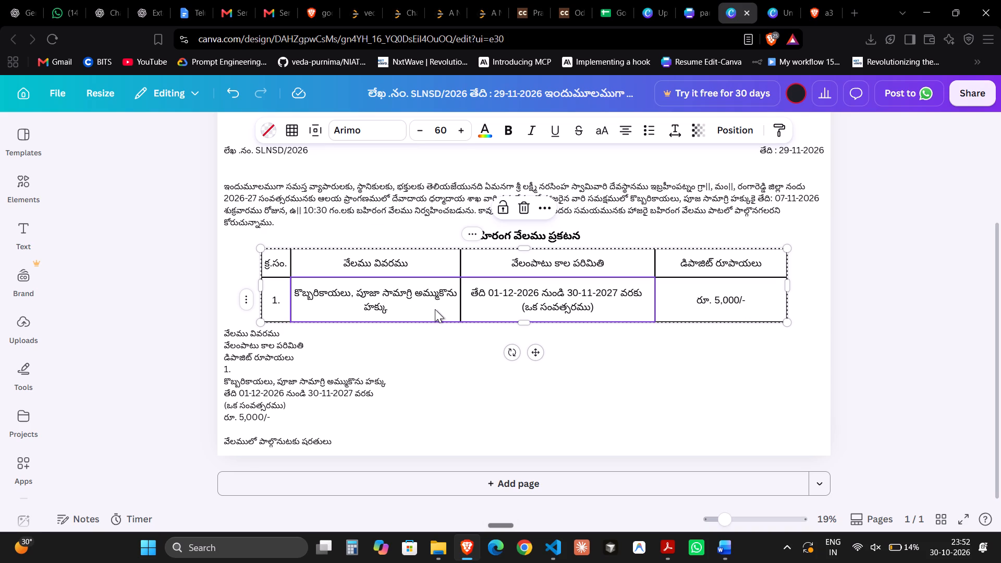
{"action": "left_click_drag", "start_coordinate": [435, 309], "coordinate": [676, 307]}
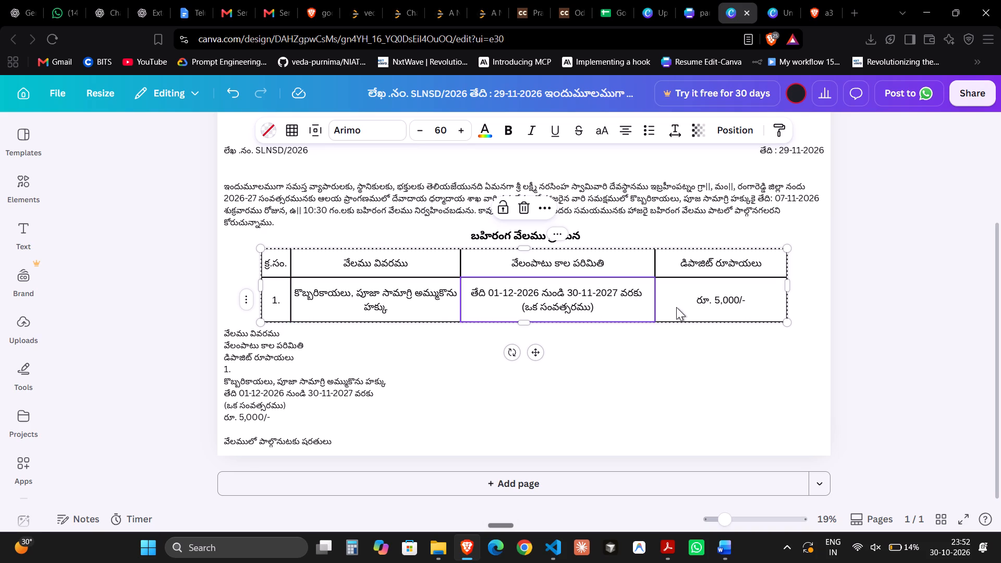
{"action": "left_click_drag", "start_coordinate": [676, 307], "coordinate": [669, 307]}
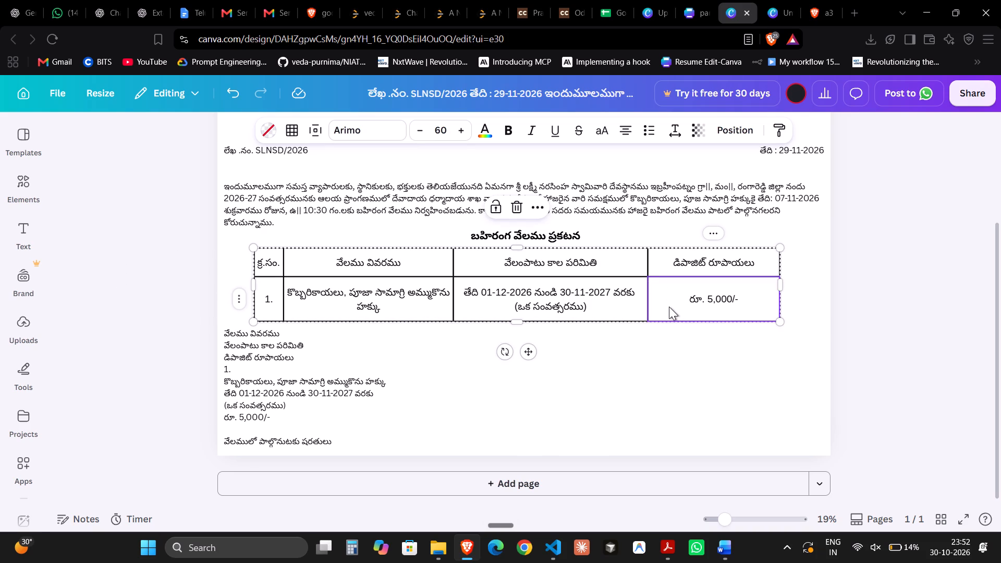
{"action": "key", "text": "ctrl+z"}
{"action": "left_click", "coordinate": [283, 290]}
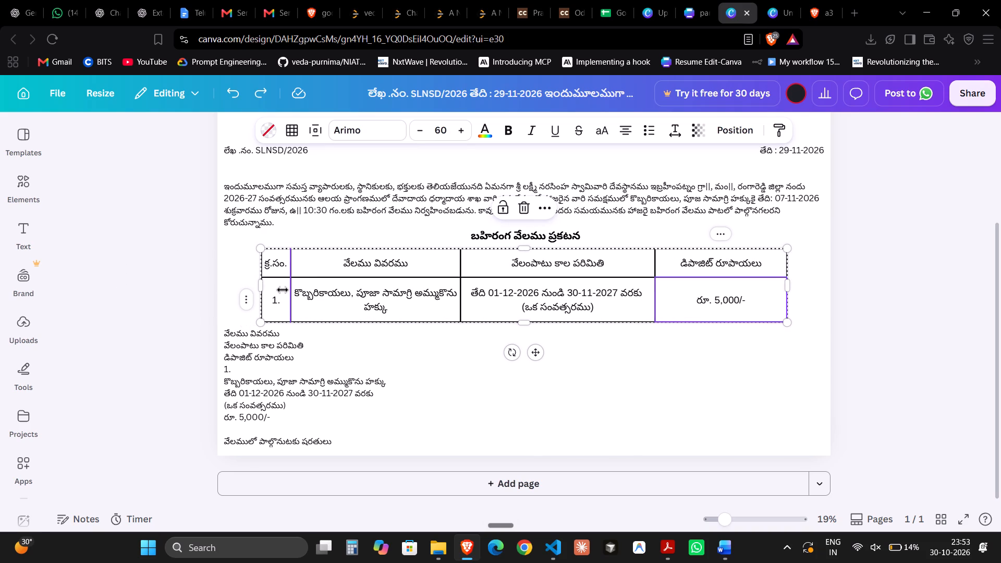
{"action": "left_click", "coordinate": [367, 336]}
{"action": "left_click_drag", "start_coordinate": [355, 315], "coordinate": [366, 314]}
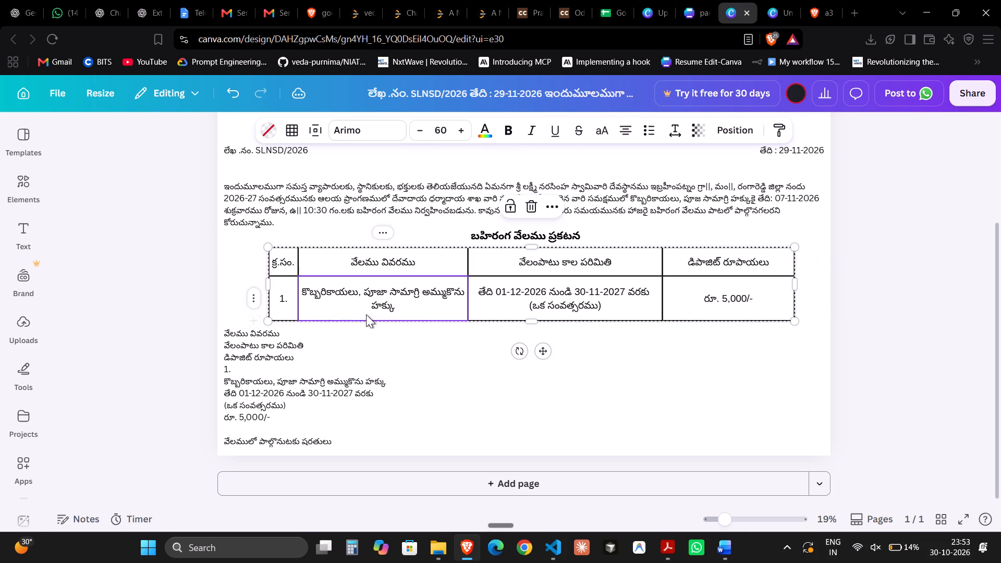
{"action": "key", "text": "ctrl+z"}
Left-align the text in the last three cells of the table's second row.
{"action": "double_click", "coordinate": [366, 314]}
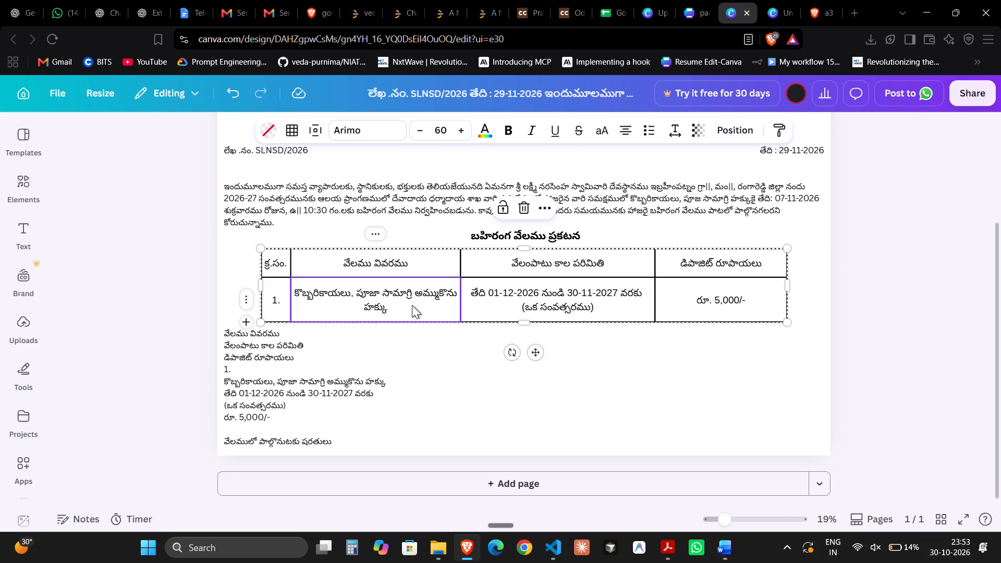
{"action": "left_click_drag", "start_coordinate": [435, 304], "coordinate": [481, 309]}
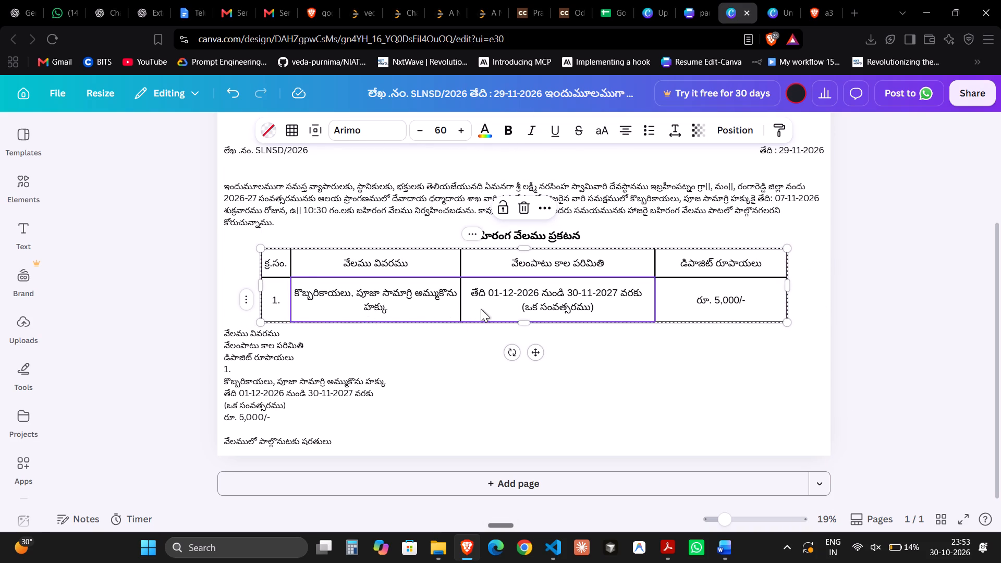
{"action": "left_click_drag", "start_coordinate": [481, 309], "coordinate": [658, 310]}
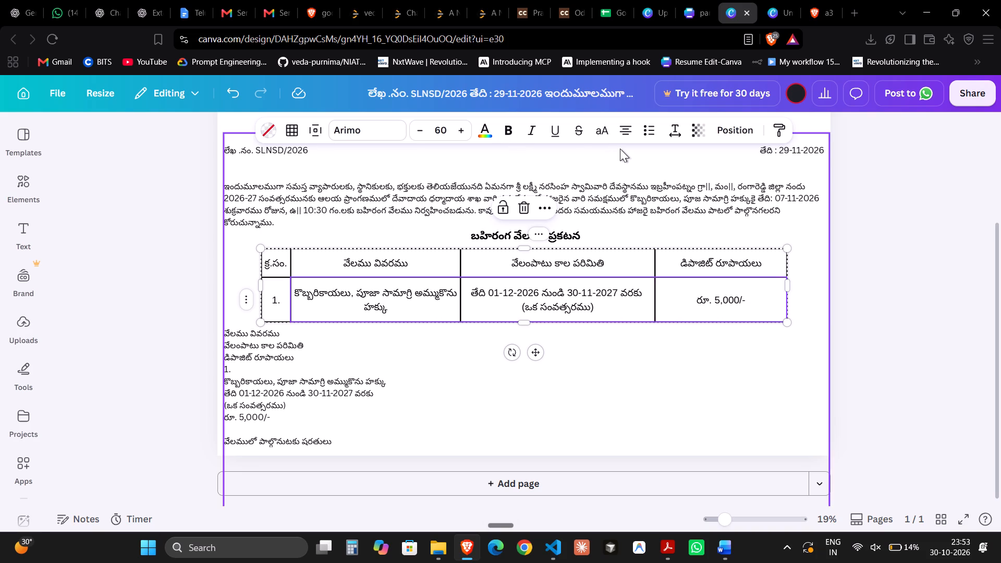
{"action": "left_click", "coordinate": [628, 135]}
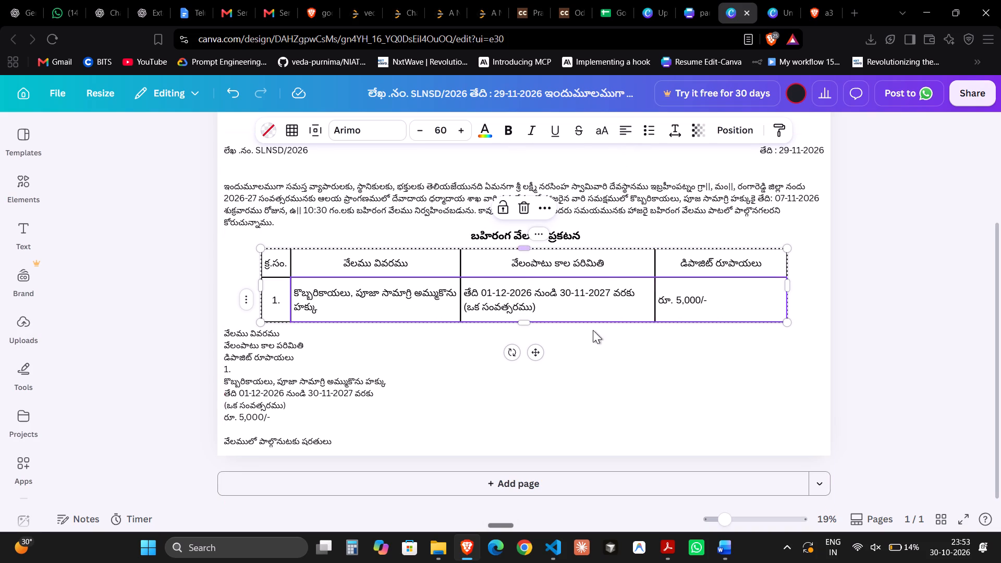
{"action": "left_click", "coordinate": [595, 340]}
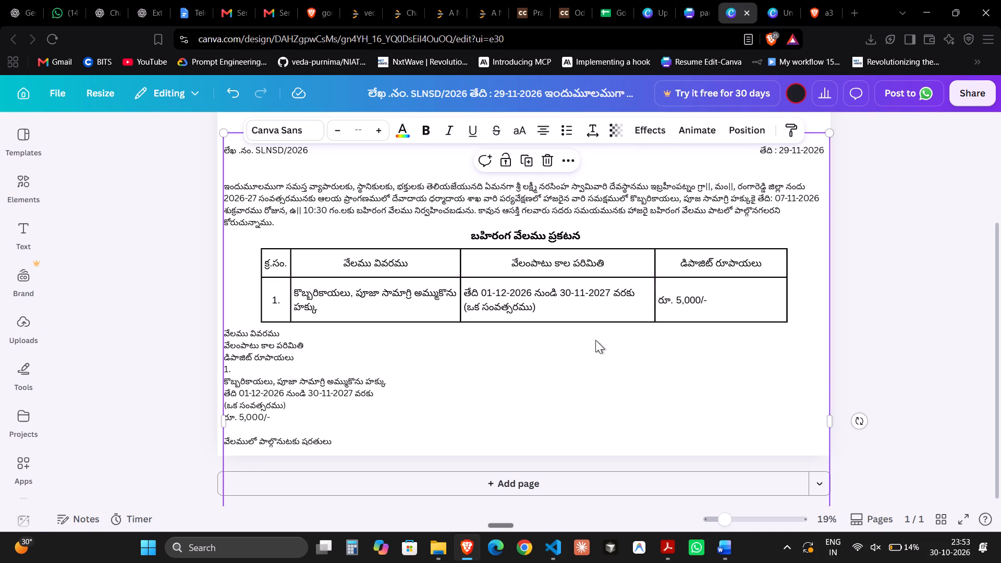
Delete the leftover auction table text below the table, from "వేలము వివరము" through "రూ. 5,000/-".
{"action": "left_click", "coordinate": [237, 338]}
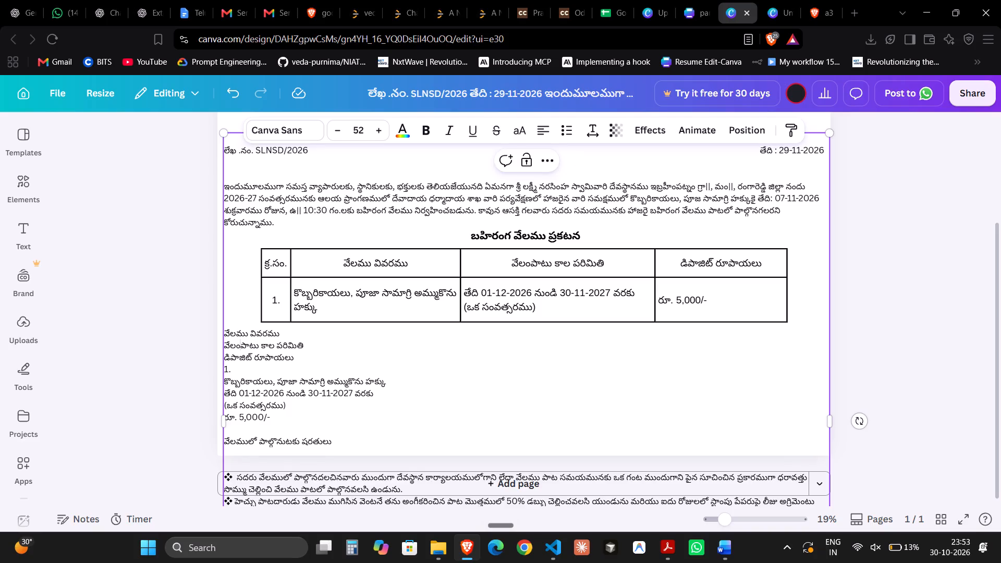
{"action": "left_click_drag", "start_coordinate": [279, 416], "coordinate": [231, 328]}
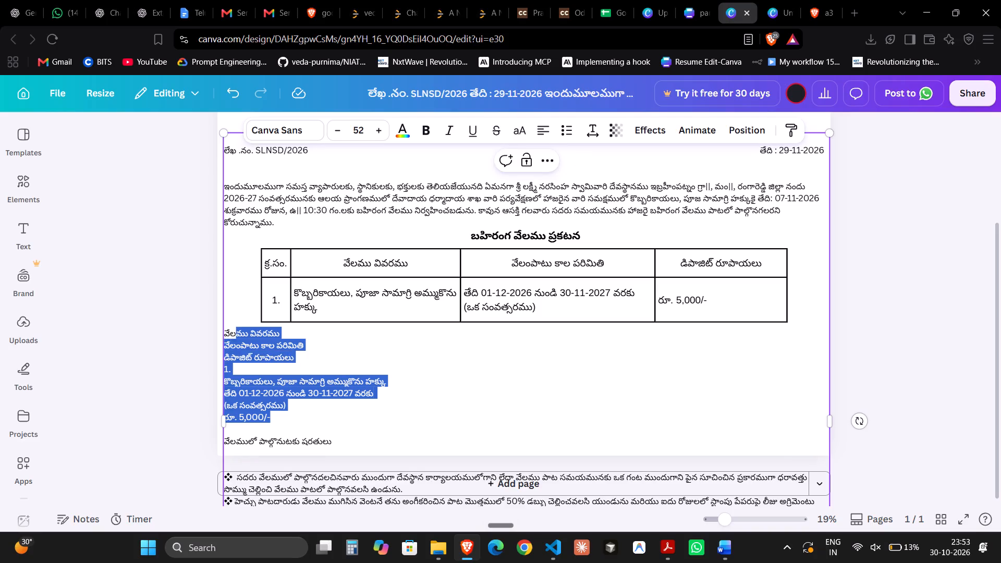
{"action": "left_click_drag", "start_coordinate": [231, 328], "coordinate": [224, 326]}
{"action": "key", "text": "BackSpace"}
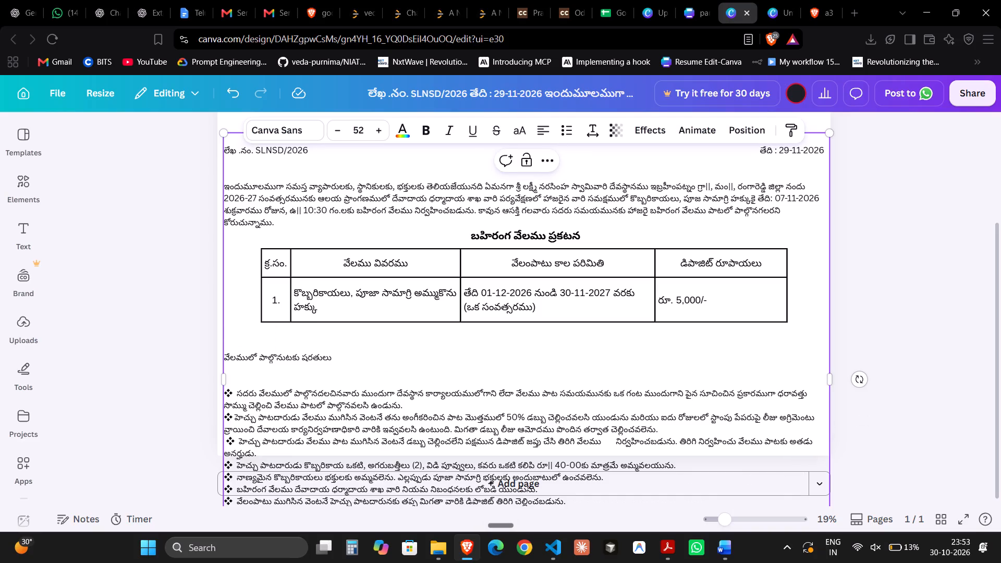
Move the notice's body text box up so it starts just below the letterhead's dashed line.
{"action": "scroll", "coordinate": [302, 486], "scroll_direction": "down", "scroll_amount": 6}
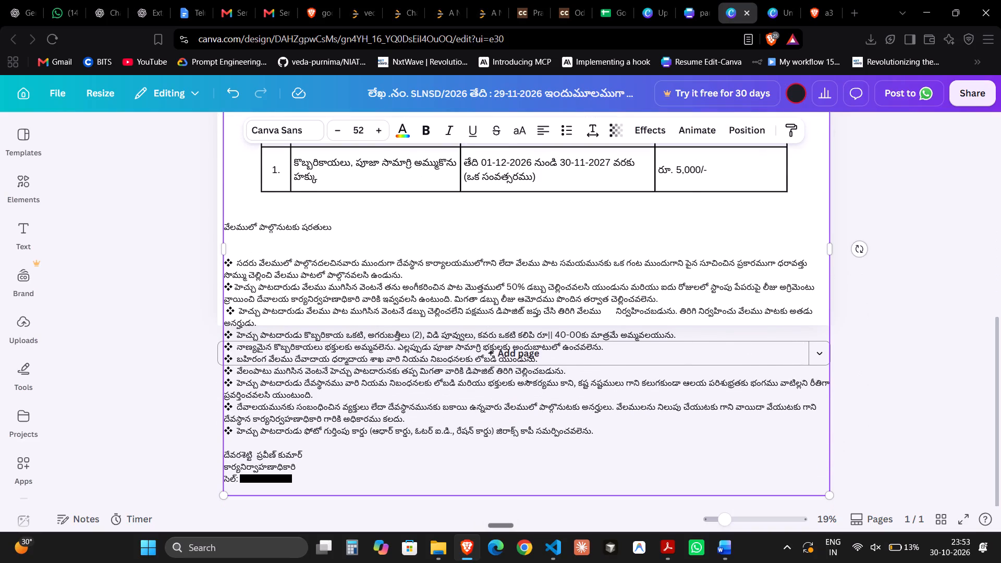
{"action": "scroll", "coordinate": [302, 486], "scroll_direction": "up", "scroll_amount": 2}
{"action": "scroll", "coordinate": [440, 314], "scroll_direction": "up", "scroll_amount": 3}
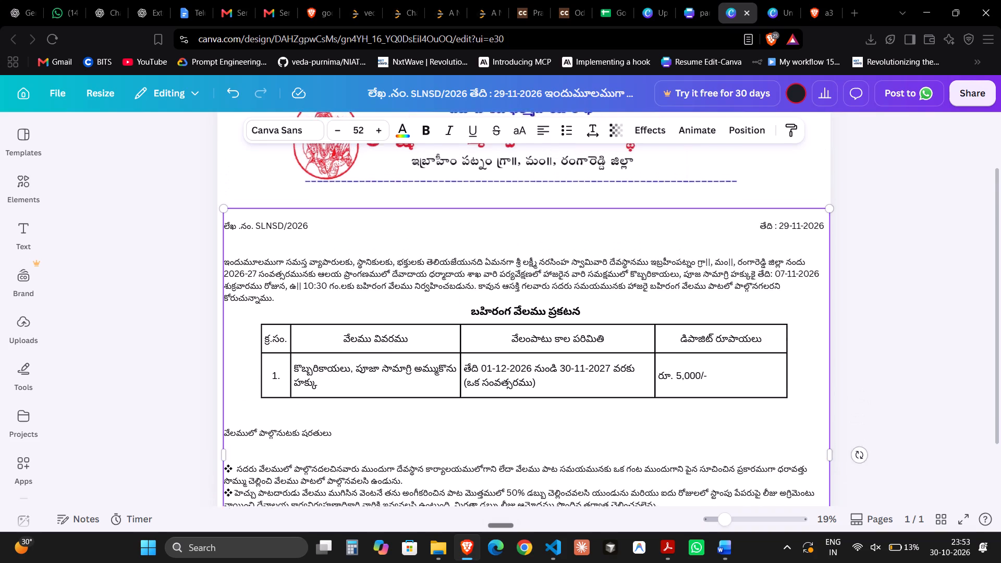
{"action": "scroll", "coordinate": [440, 314], "scroll_direction": "up", "scroll_amount": 1}
{"action": "left_click", "coordinate": [470, 263]}
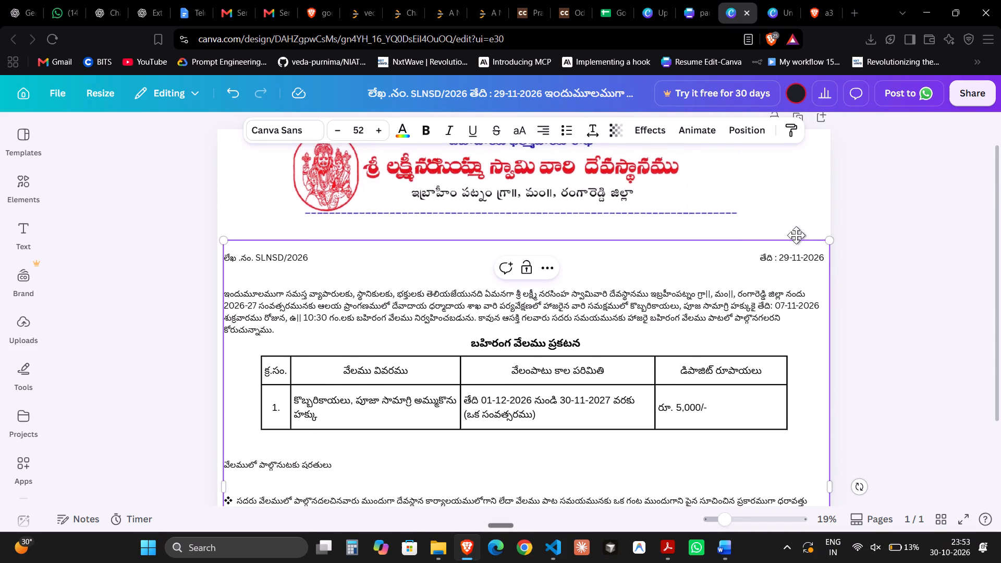
{"action": "left_click", "coordinate": [835, 210]}
{"action": "left_click_drag", "start_coordinate": [685, 285], "coordinate": [686, 267]}
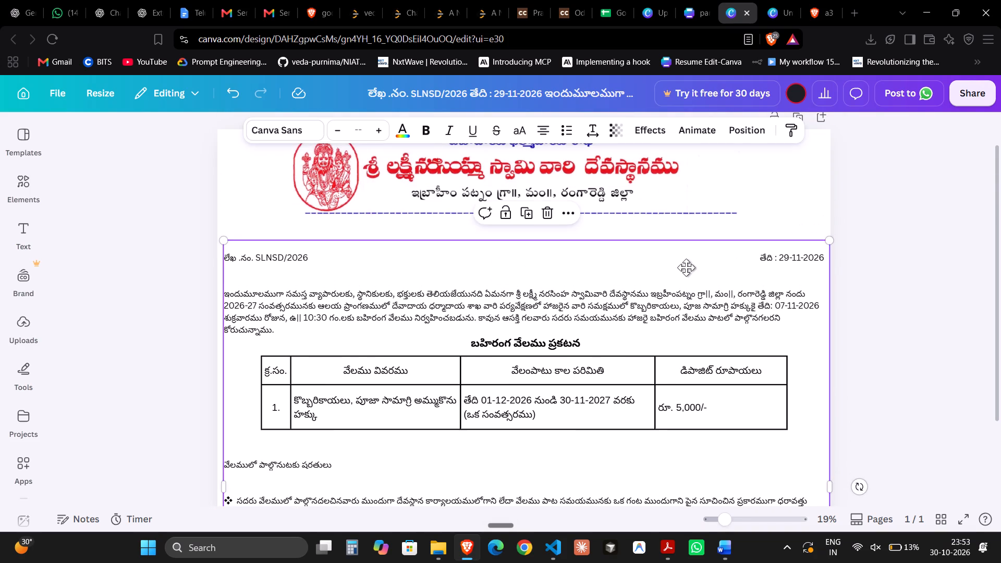
{"action": "left_click_drag", "start_coordinate": [686, 267], "coordinate": [686, 253]}
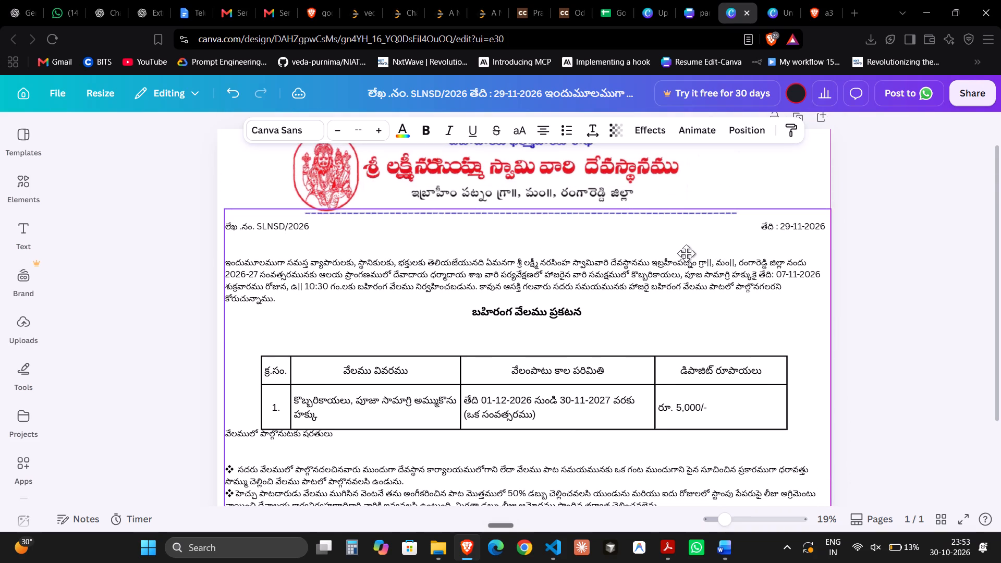
{"action": "left_click_drag", "start_coordinate": [686, 253], "coordinate": [686, 255]}
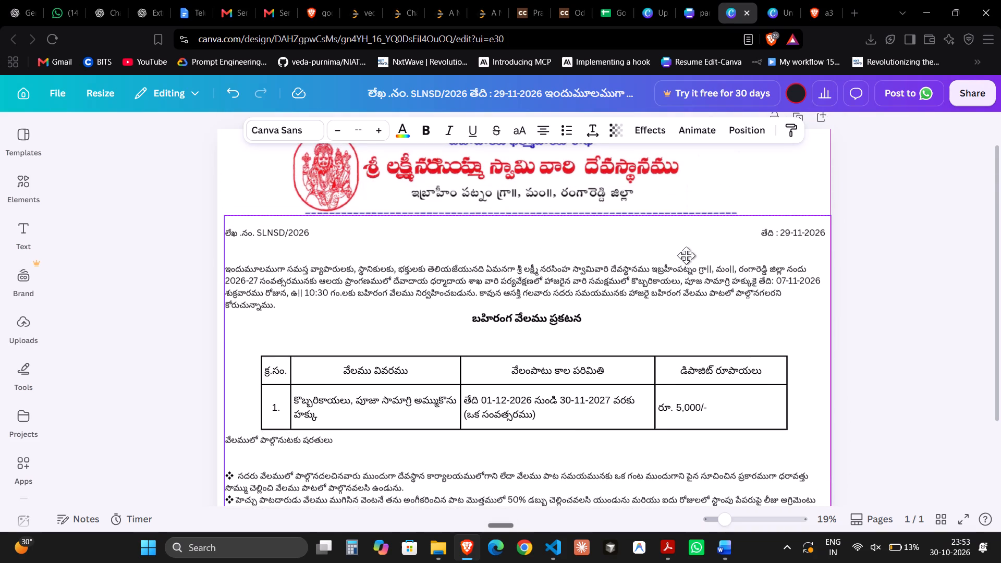
{"action": "left_click_drag", "start_coordinate": [686, 255], "coordinate": [686, 251]}
Move the auction table up so it sits directly under the heading "బహిరంగ వేలము ప్రకటన".
{"action": "left_click", "coordinate": [681, 316]}
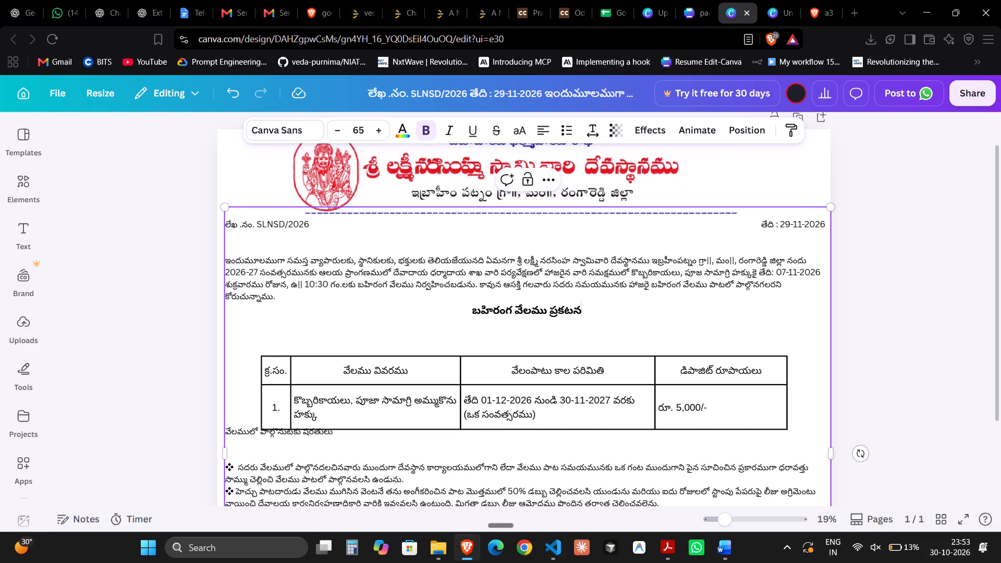
{"action": "scroll", "coordinate": [681, 316], "scroll_direction": "down", "scroll_amount": 1}
{"action": "left_click", "coordinate": [474, 293]}
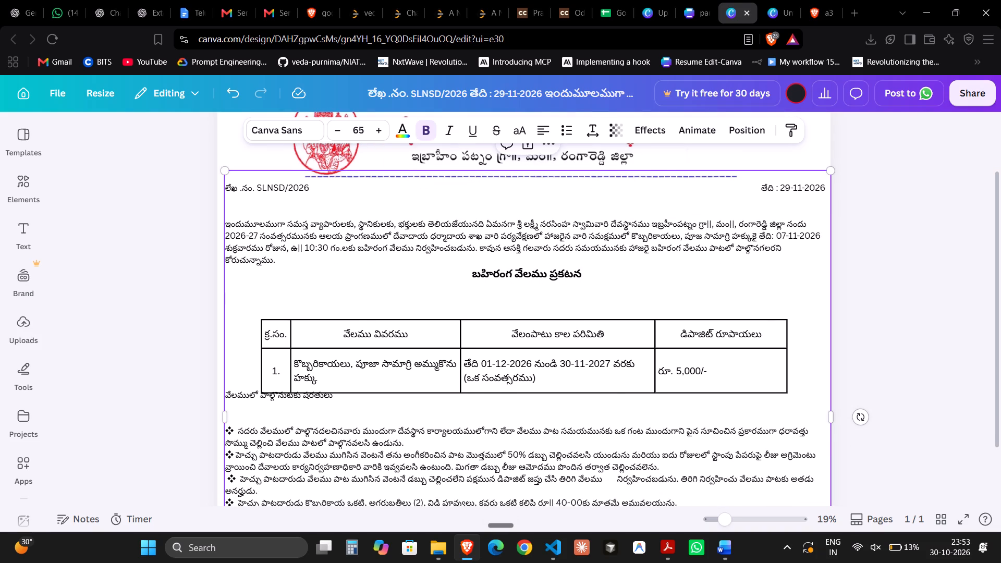
{"action": "left_click", "coordinate": [958, 346]}
{"action": "left_click_drag", "start_coordinate": [651, 379], "coordinate": [652, 364]}
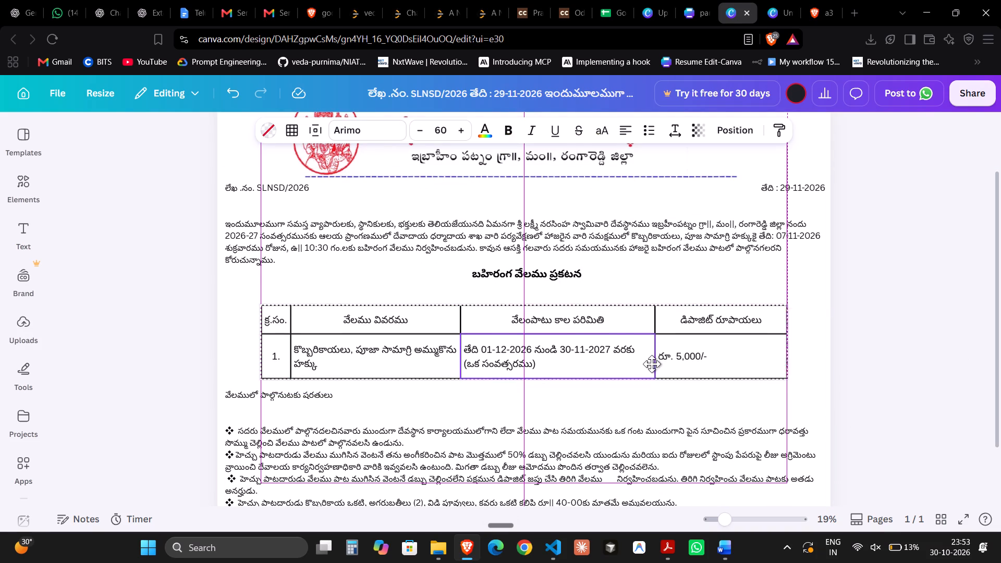
{"action": "left_click_drag", "start_coordinate": [652, 364], "coordinate": [652, 349]}
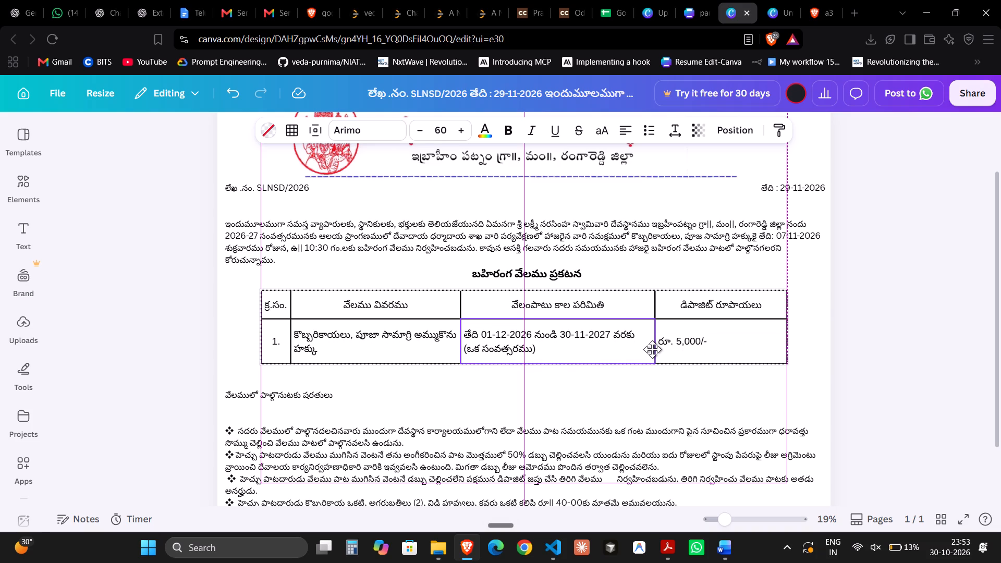
{"action": "left_click_drag", "start_coordinate": [652, 349], "coordinate": [653, 349]}
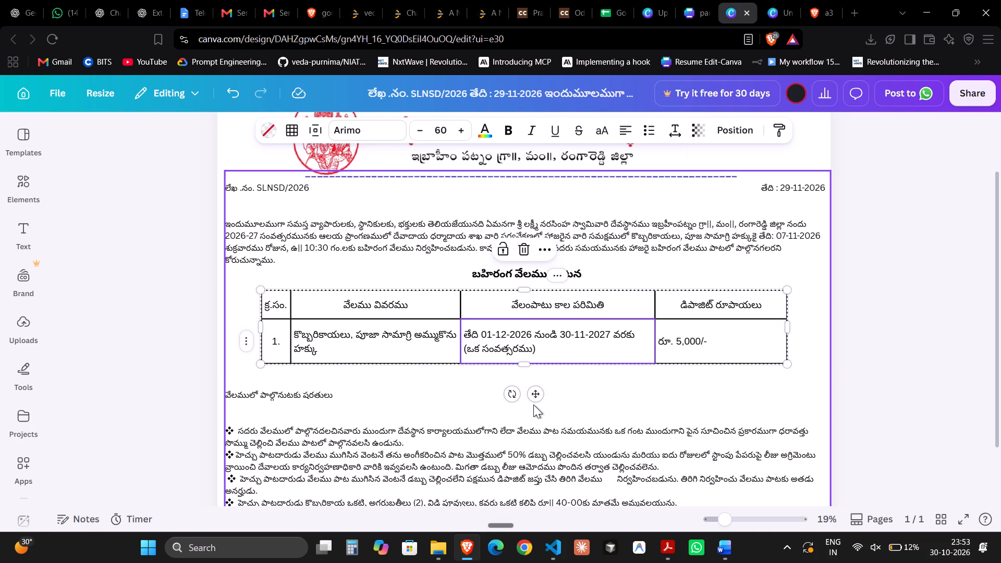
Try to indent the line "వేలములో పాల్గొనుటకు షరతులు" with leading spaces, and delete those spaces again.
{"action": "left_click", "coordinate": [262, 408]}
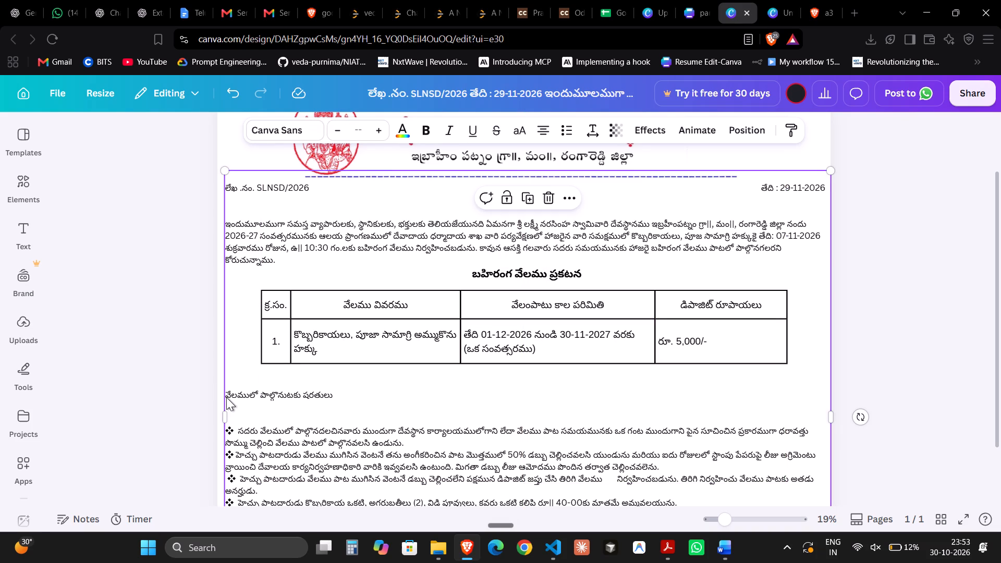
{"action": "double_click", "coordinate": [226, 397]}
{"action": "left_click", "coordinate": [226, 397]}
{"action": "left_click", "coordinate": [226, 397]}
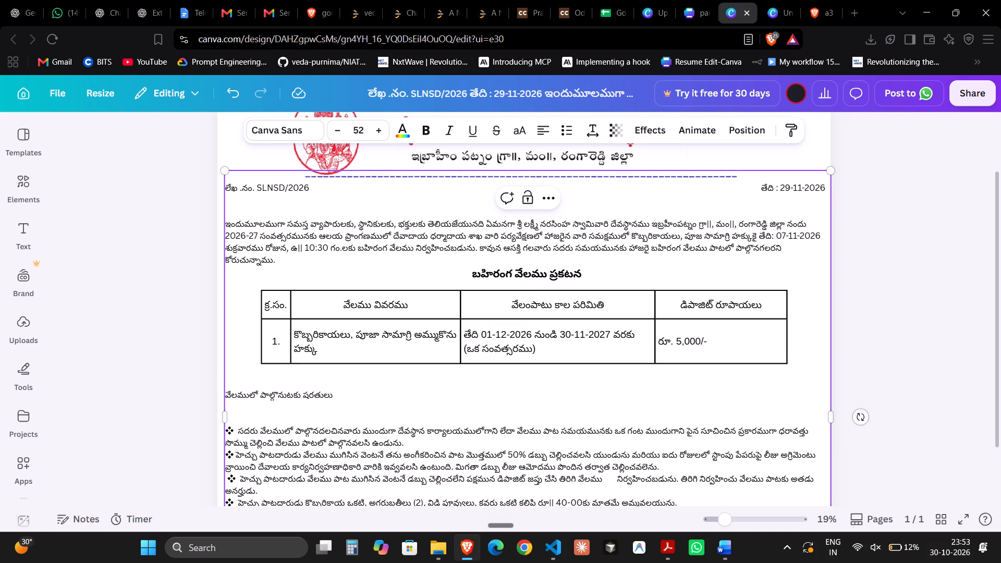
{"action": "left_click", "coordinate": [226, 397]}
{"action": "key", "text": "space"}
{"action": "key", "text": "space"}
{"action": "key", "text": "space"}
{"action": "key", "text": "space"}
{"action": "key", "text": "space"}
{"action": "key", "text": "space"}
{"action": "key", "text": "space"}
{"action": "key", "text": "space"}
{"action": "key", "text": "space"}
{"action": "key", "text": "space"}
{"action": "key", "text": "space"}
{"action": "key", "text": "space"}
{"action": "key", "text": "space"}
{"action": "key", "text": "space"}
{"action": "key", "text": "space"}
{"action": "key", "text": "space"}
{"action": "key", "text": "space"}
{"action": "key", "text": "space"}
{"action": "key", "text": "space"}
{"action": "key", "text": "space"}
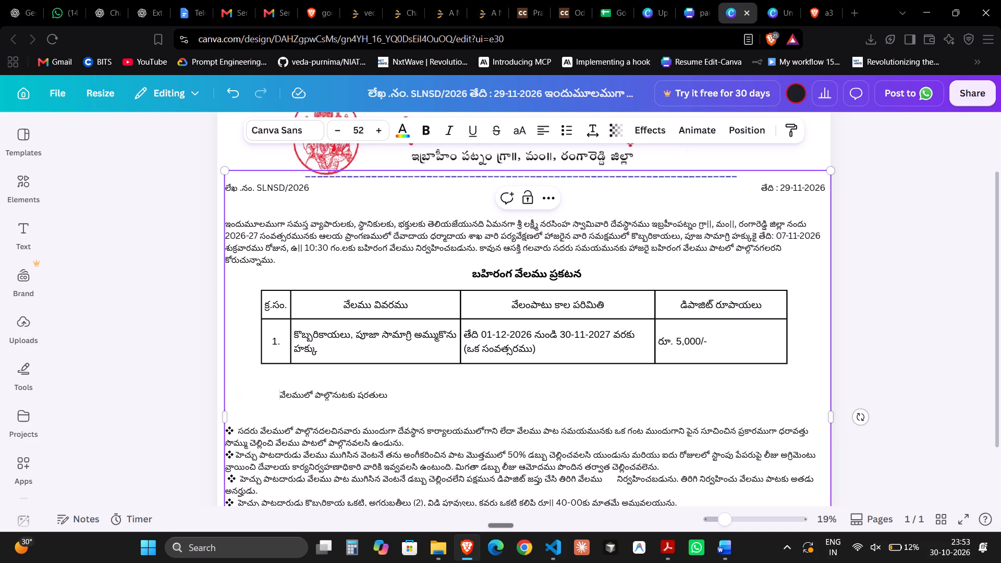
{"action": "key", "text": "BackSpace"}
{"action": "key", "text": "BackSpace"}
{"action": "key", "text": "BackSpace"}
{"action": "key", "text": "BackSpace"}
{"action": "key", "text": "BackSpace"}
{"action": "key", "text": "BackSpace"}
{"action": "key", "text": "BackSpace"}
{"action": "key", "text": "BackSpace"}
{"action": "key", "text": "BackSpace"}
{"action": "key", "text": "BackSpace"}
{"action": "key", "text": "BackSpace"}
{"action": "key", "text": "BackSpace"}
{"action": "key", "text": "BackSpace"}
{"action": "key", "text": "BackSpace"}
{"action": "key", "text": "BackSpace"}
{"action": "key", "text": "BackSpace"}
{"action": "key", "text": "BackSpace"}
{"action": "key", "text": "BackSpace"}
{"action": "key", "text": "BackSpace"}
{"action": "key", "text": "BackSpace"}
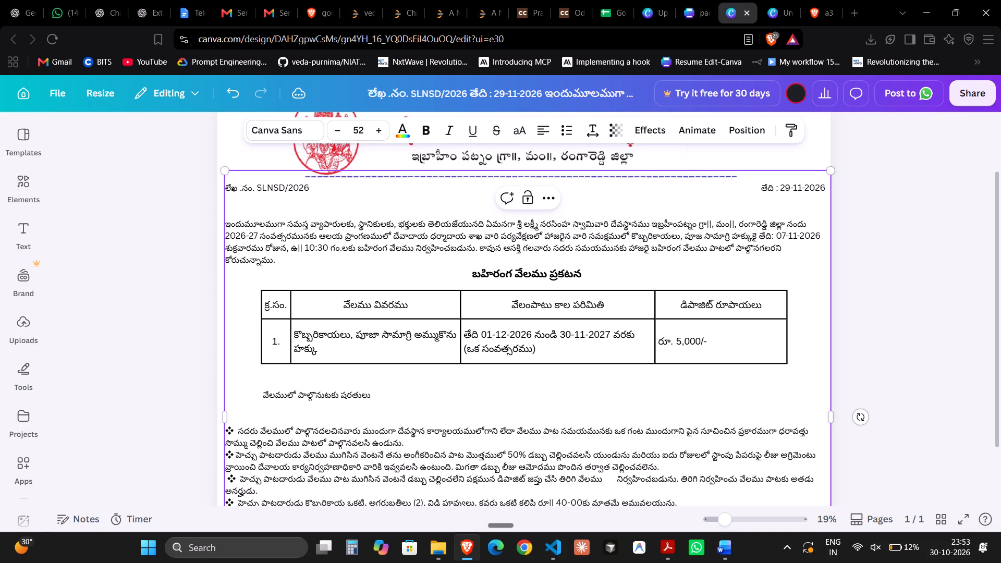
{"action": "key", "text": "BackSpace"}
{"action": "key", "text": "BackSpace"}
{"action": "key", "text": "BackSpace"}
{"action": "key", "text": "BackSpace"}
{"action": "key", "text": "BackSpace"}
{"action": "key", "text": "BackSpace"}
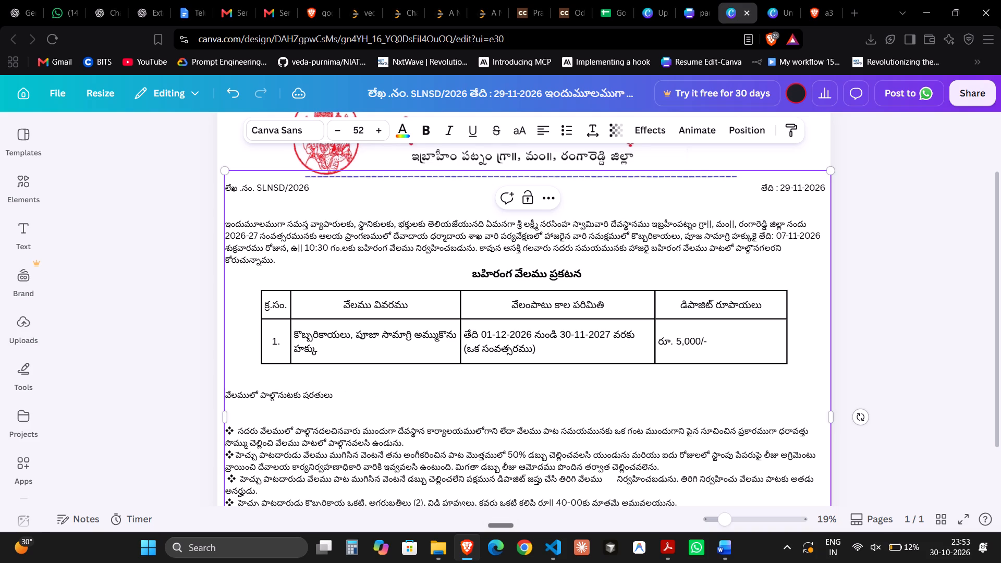
Delete two blank lines above "వేలములో పాల్గొనుటకు షరతులు" to bring it directly below the table.
{"action": "key", "text": "BackSpace"}
{"action": "key", "text": "BackSpace"}
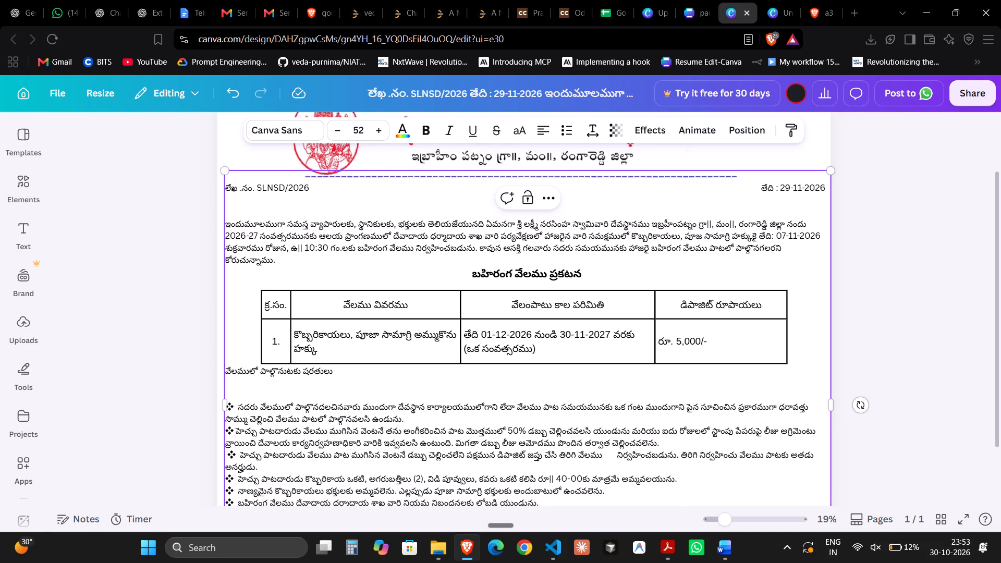
Indent the line "వేలములో పాల్గొనుటకు షరతులు" below the table with leading spaces to bring it near the page's centre.
{"action": "key", "text": "space"}
{"action": "key", "text": "space"}
{"action": "key", "text": "space"}
{"action": "key", "text": "space"}
{"action": "key", "text": "space"}
{"action": "key", "text": "space"}
{"action": "key", "text": "space"}
{"action": "key", "text": "space"}
{"action": "key", "text": "space"}
{"action": "key", "text": "space"}
{"action": "key", "text": "space"}
{"action": "key", "text": "space"}
{"action": "key", "text": "space"}
{"action": "key", "text": "space"}
{"action": "key", "text": "space"}
{"action": "key", "text": "space"}
{"action": "key", "text": "space"}
{"action": "key", "text": "space"}
{"action": "key", "text": "space"}
{"action": "key", "text": "space"}
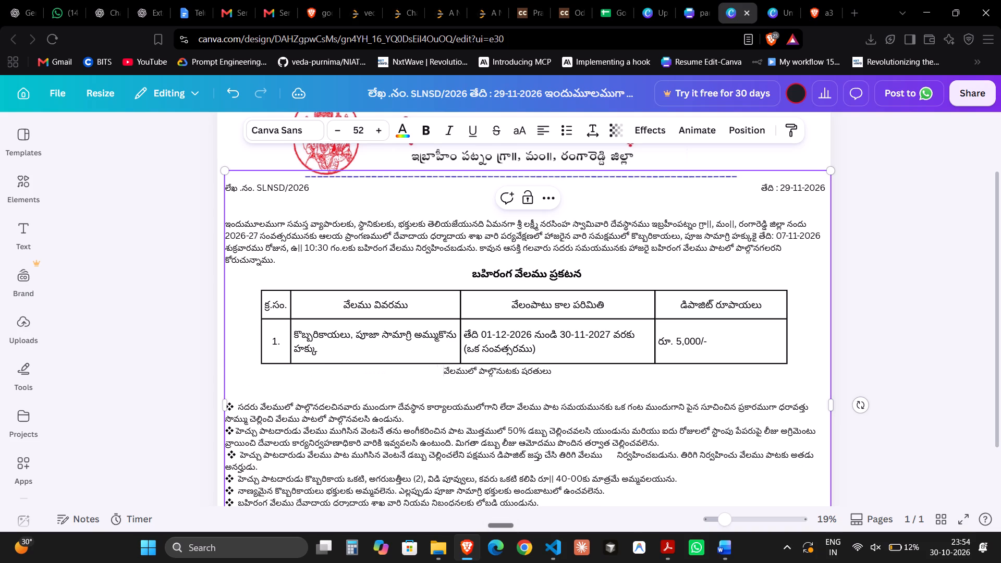
Push "వేలములో పాల్గొనుటకు షరతులు" down one line and indent it again with leading spaces to centre it under the table.
{"action": "key", "text": "Return"}
{"action": "key", "text": "space"}
{"action": "key", "text": "space"}
{"action": "key", "text": "space"}
{"action": "key", "text": "space"}
{"action": "key", "text": "space"}
{"action": "key", "text": "space"}
{"action": "key", "text": "space"}
{"action": "key", "text": "space"}
{"action": "key", "text": "space"}
{"action": "key", "text": "space"}
{"action": "key", "text": "space"}
{"action": "key", "text": "space"}
{"action": "key", "text": "space"}
{"action": "key", "text": "space"}
{"action": "key", "text": "space"}
{"action": "key", "text": "space"}
{"action": "key", "text": "space"}
{"action": "key", "text": "space"}
{"action": "key", "text": "space"}
{"action": "key", "text": "space"}
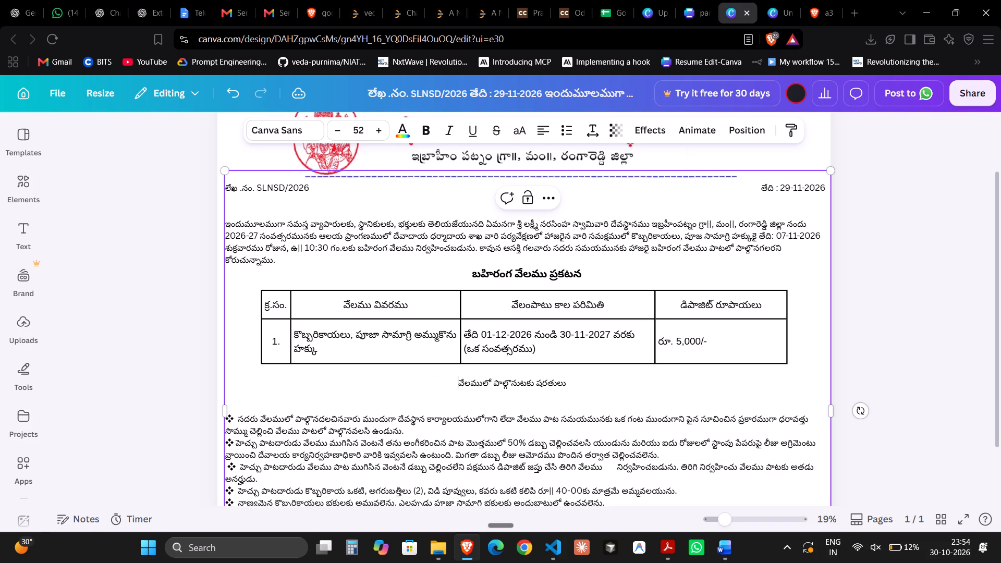
{"action": "key", "text": "space"}
{"action": "key", "text": "space"}
Set the font size of the heading "వేలములో పాల్గొనుటకు షరతులు" to 68.
{"action": "key", "text": "shift+Right"}
{"action": "key", "text": "shift+Right"}
{"action": "key", "text": "shift+Right"}
{"action": "key", "text": "shift+Right"}
{"action": "key", "text": "shift+Right"}
{"action": "key", "text": "shift+Right"}
{"action": "key", "text": "shift+Right"}
{"action": "key", "text": "shift+Right"}
{"action": "key", "text": "shift+Right"}
{"action": "key", "text": "shift+Right"}
{"action": "key", "text": "shift+Right"}
{"action": "key", "text": "shift+Right"}
{"action": "key", "text": "shift+Right"}
{"action": "key", "text": "shift+Right"}
{"action": "key", "text": "shift+Right"}
{"action": "key", "text": "shift+Right"}
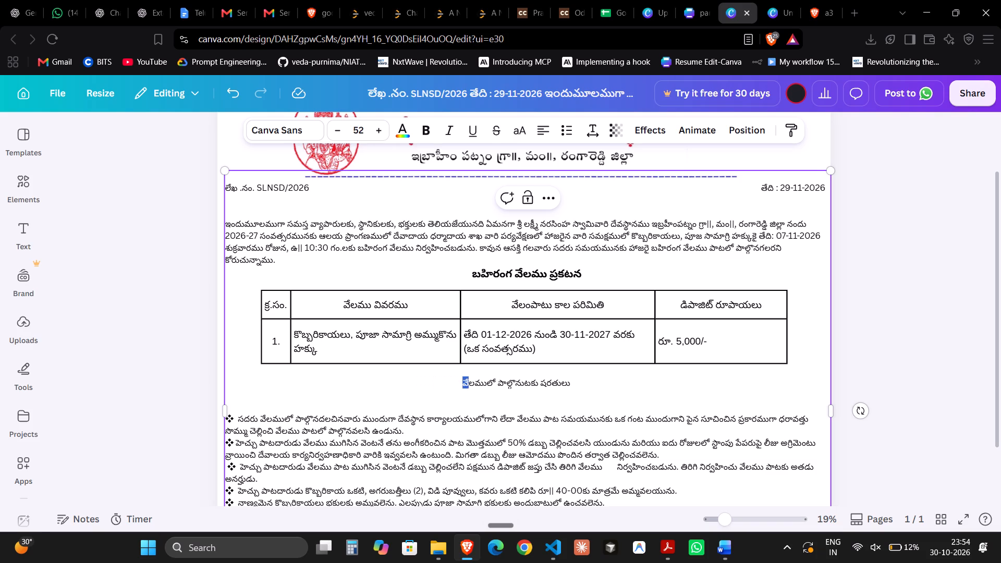
{"action": "triple_click", "coordinate": [377, 130]}
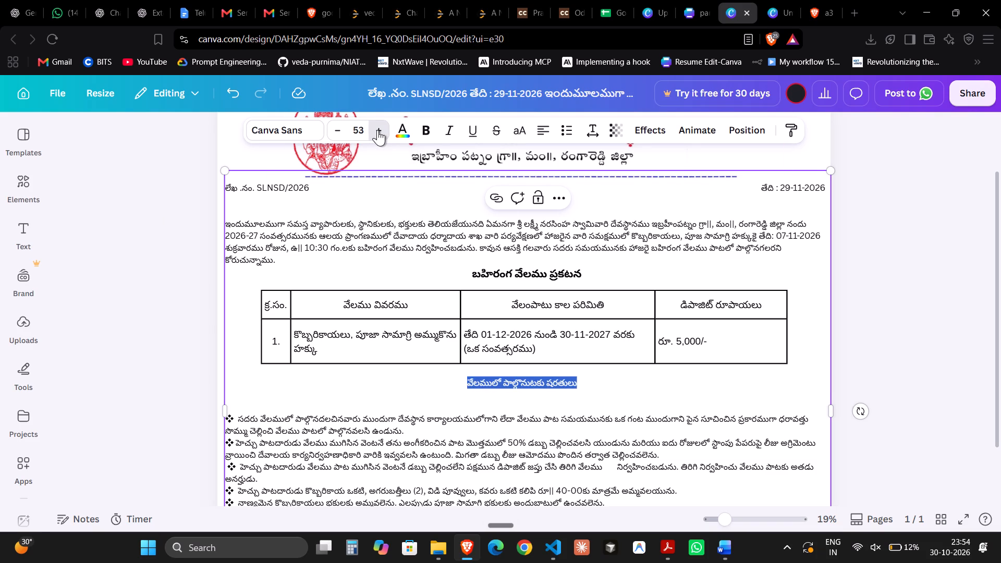
{"action": "triple_click", "coordinate": [377, 130]}
{"action": "triple_click", "coordinate": [377, 130]}
{"action": "triple_click", "coordinate": [377, 130]}
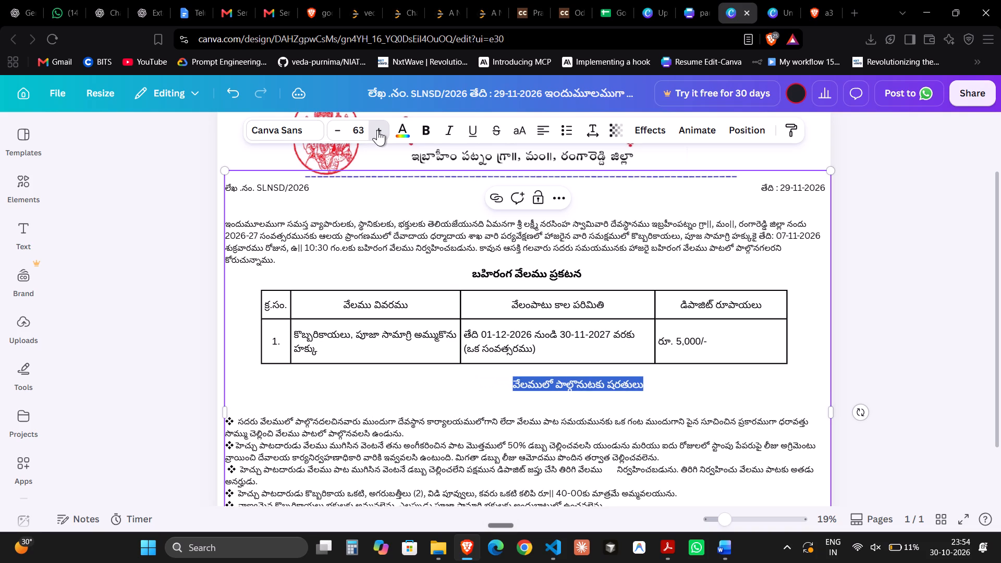
{"action": "triple_click", "coordinate": [377, 130]}
{"action": "left_click", "coordinate": [377, 130]}
Delete the excess leading spaces before "వేలములో పాల్గొనుటకు షరతులు" so the enlarged heading is centred under the table.
{"action": "left_click", "coordinate": [508, 384]}
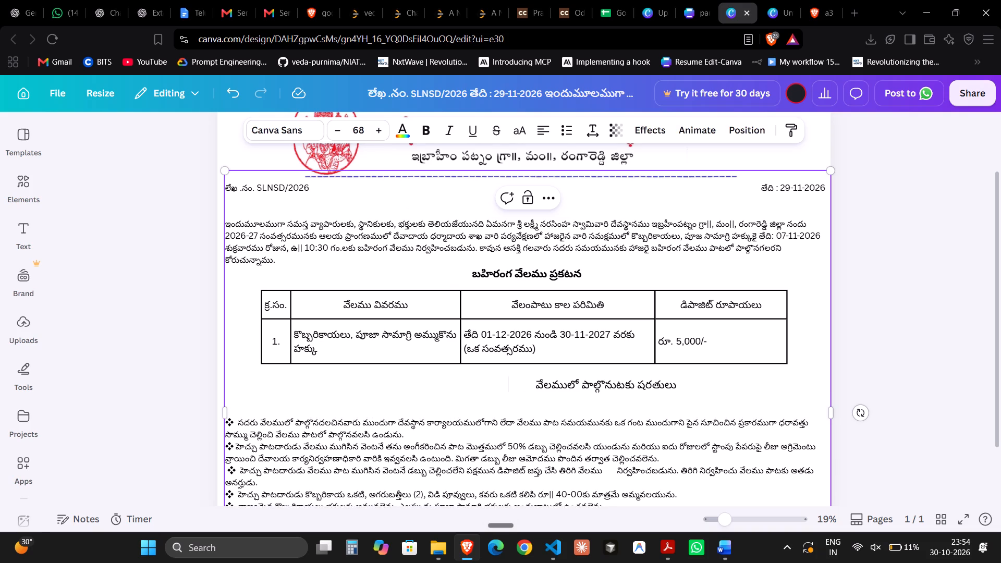
{"action": "left_click", "coordinate": [536, 386]}
{"action": "key", "text": "BackSpace"}
{"action": "key", "text": "BackSpace"}
{"action": "key", "text": "BackSpace"}
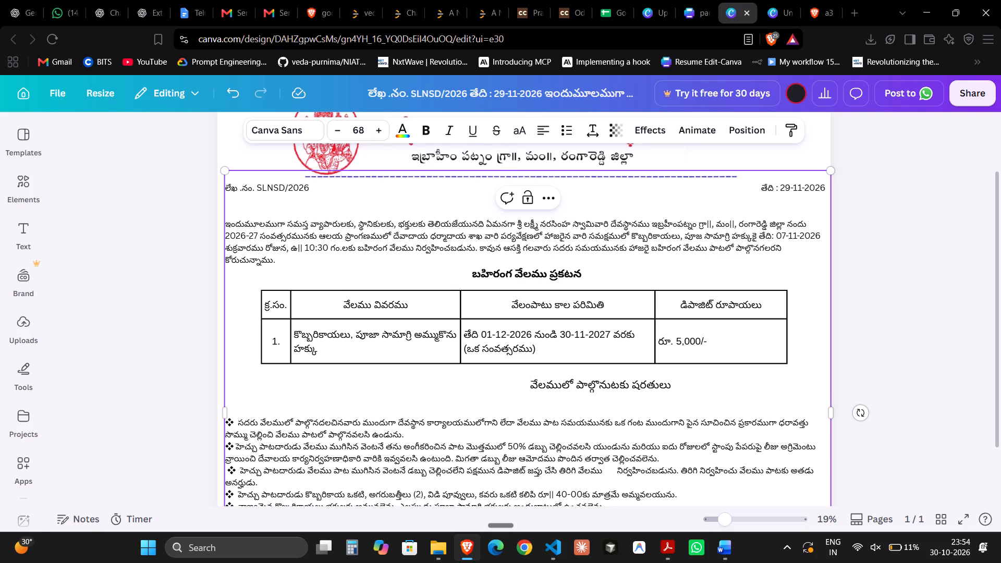
{"action": "key", "text": "BackSpace"}
{"action": "key", "text": "BackSpace"}
{"action": "key", "text": "BackSpace"}
{"action": "key", "text": "BackSpace"}
{"action": "key", "text": "BackSpace"}
{"action": "key", "text": "BackSpace"}
{"action": "key", "text": "BackSpace"}
{"action": "key", "text": "BackSpace"}
{"action": "key", "text": "BackSpace"}
{"action": "key", "text": "BackSpace"}
{"action": "key", "text": "BackSpace"}
{"action": "key", "text": "BackSpace"}
{"action": "key", "text": "BackSpace"}
{"action": "key", "text": "BackSpace"}
{"action": "key", "text": "BackSpace"}
{"action": "key", "text": "BackSpace"}
{"action": "key", "text": "BackSpace"}
{"action": "key", "text": "BackSpace"}
{"action": "key", "text": "BackSpace"}
{"action": "key", "text": "BackSpace"}
{"action": "key", "text": "BackSpace"}
{"action": "key", "text": "BackSpace"}
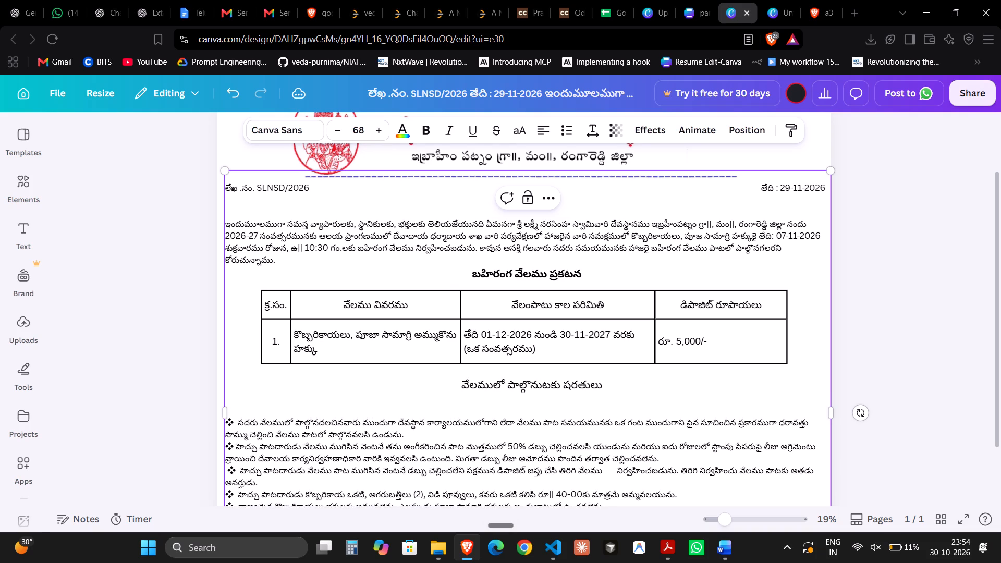
Underline the whole heading "వేలములో పాల్గొనుటకు షరతులు".
{"action": "left_click_drag", "start_coordinate": [455, 381], "coordinate": [584, 387]}
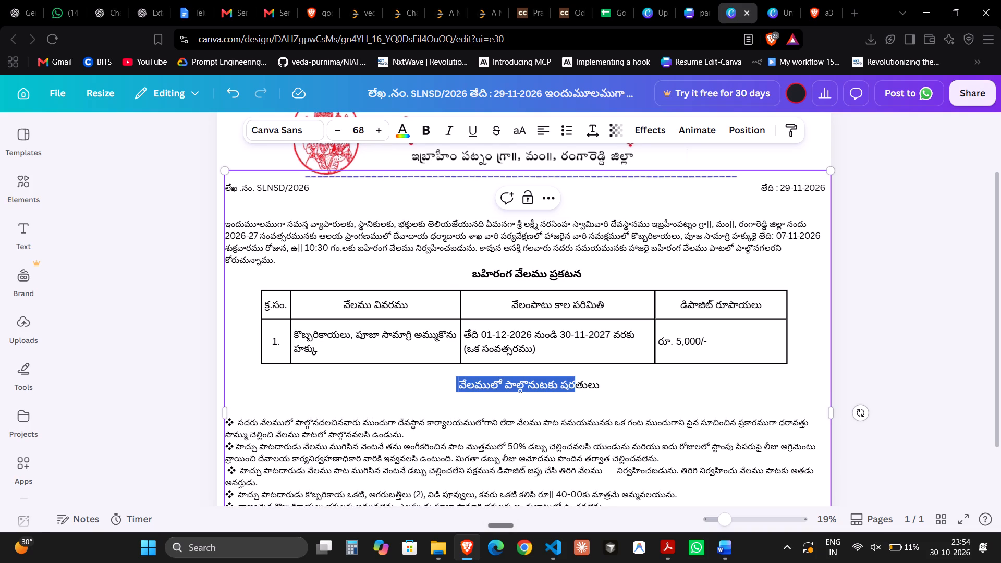
{"action": "left_click_drag", "start_coordinate": [584, 387], "coordinate": [614, 387]}
{"action": "left_click", "coordinate": [470, 138]}
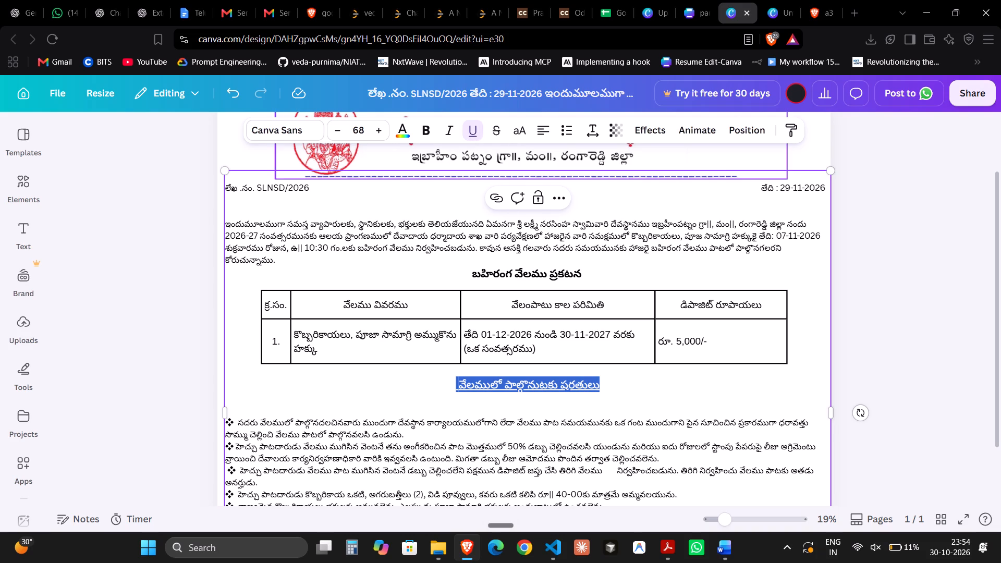
{"action": "left_click", "coordinate": [646, 398]}
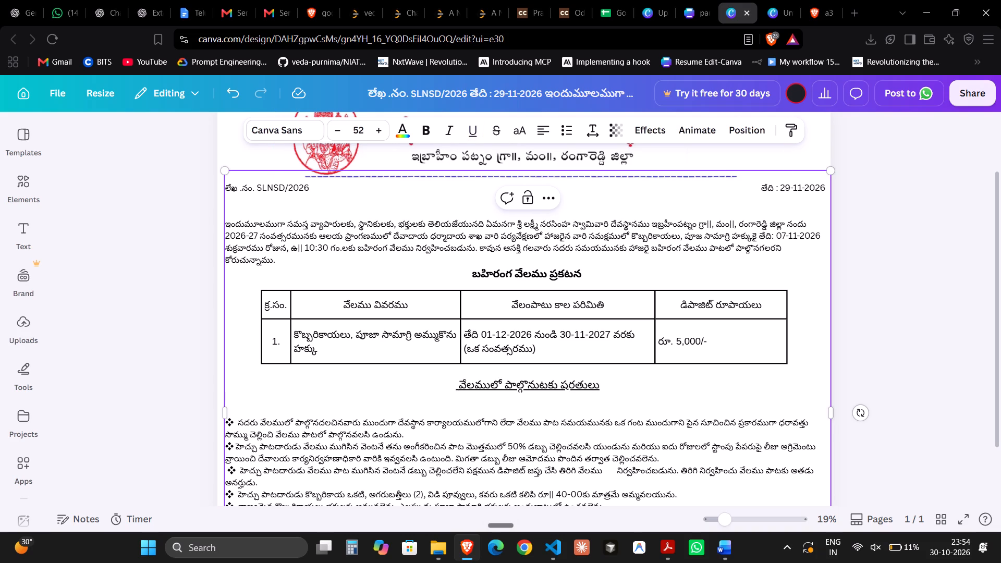
Set the font size of the opening paragraph above "బహిరంగ వేలము ప్రకటన" to 54.
{"action": "scroll", "coordinate": [646, 398], "scroll_direction": "up", "scroll_amount": 1}
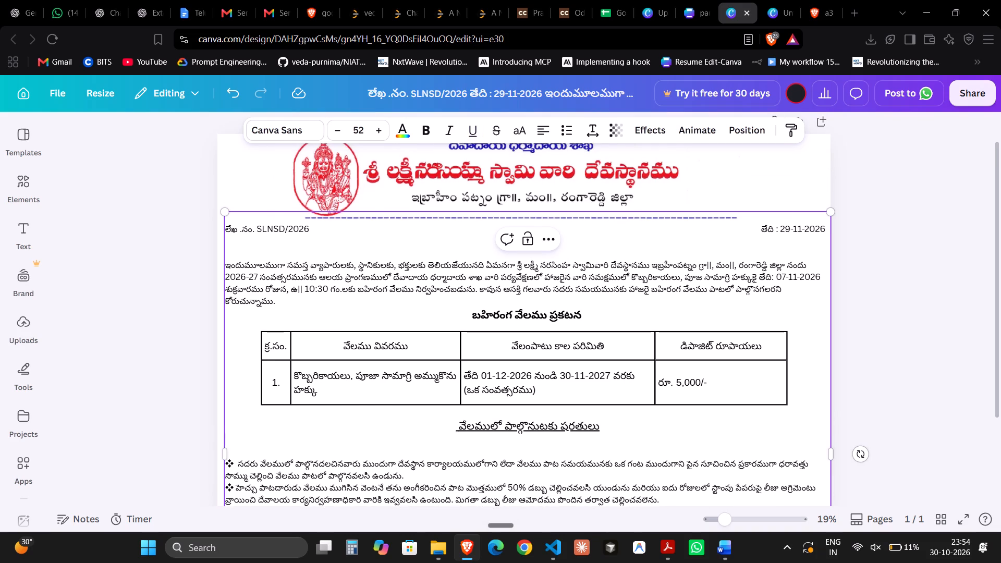
{"action": "left_click", "coordinate": [300, 280]}
{"action": "left_click_drag", "start_coordinate": [274, 303], "coordinate": [226, 270]}
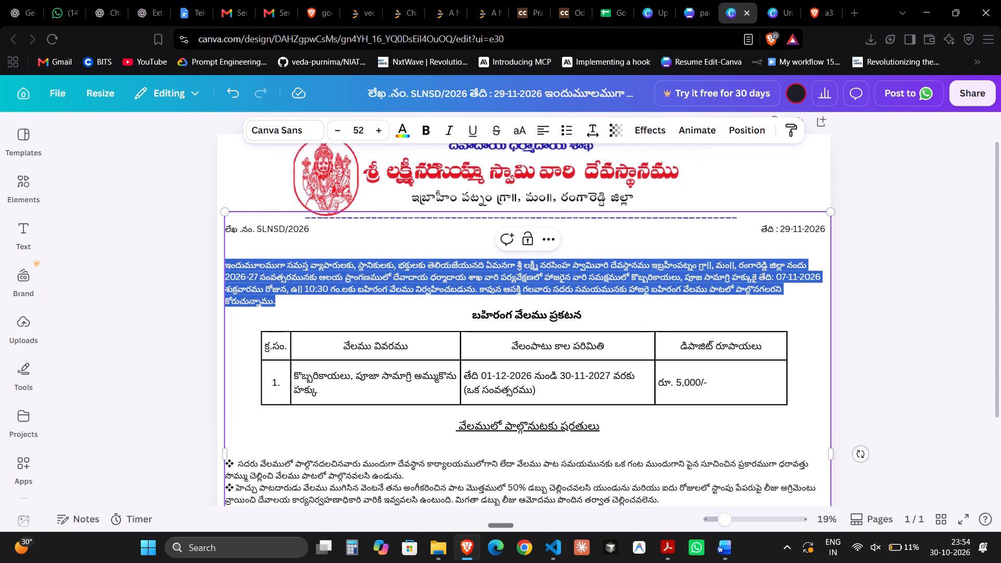
{"action": "left_click_drag", "start_coordinate": [226, 270], "coordinate": [225, 268]}
{"action": "double_click", "coordinate": [378, 128]}
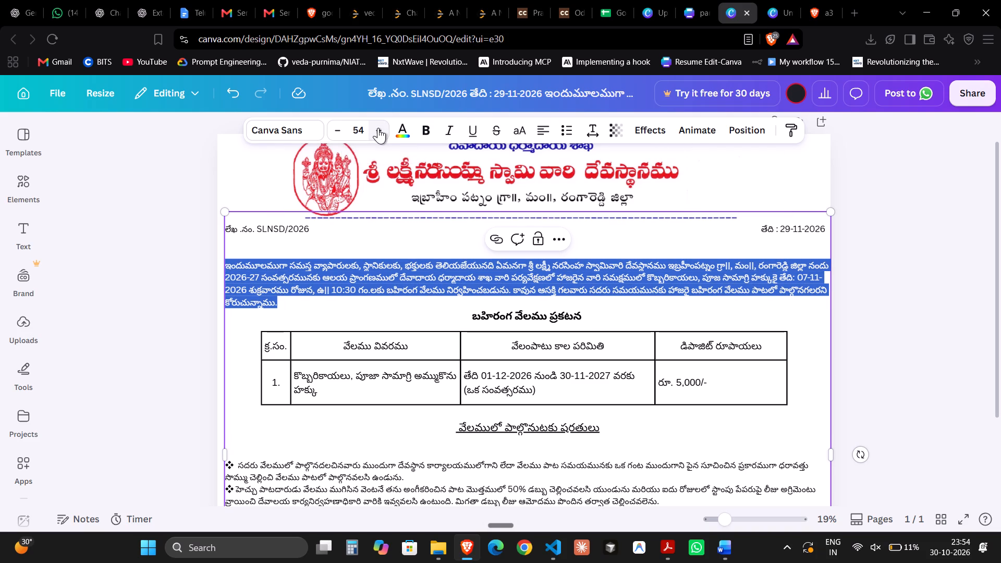
{"action": "left_click", "coordinate": [255, 341]}
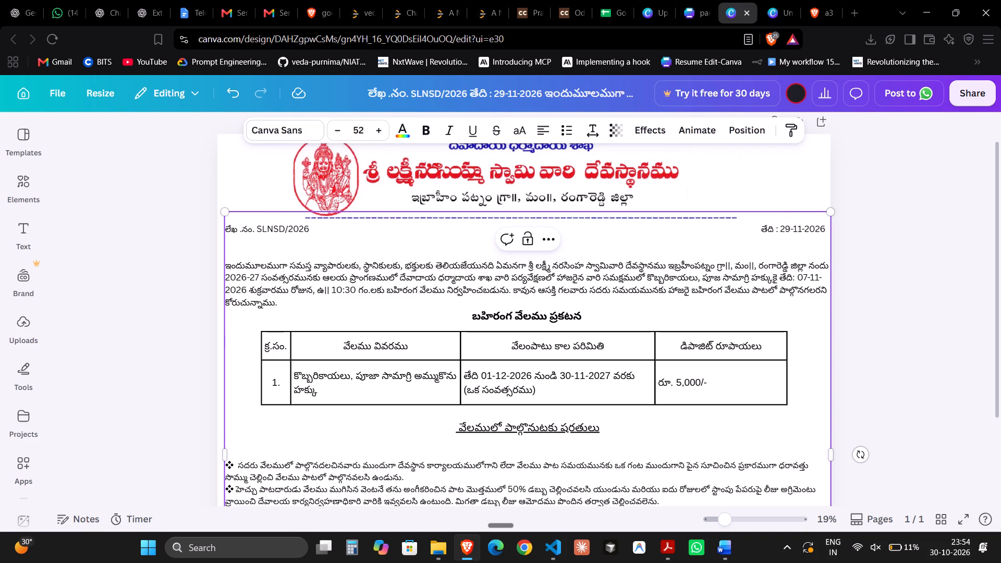
{"action": "left_click", "coordinate": [186, 334]}
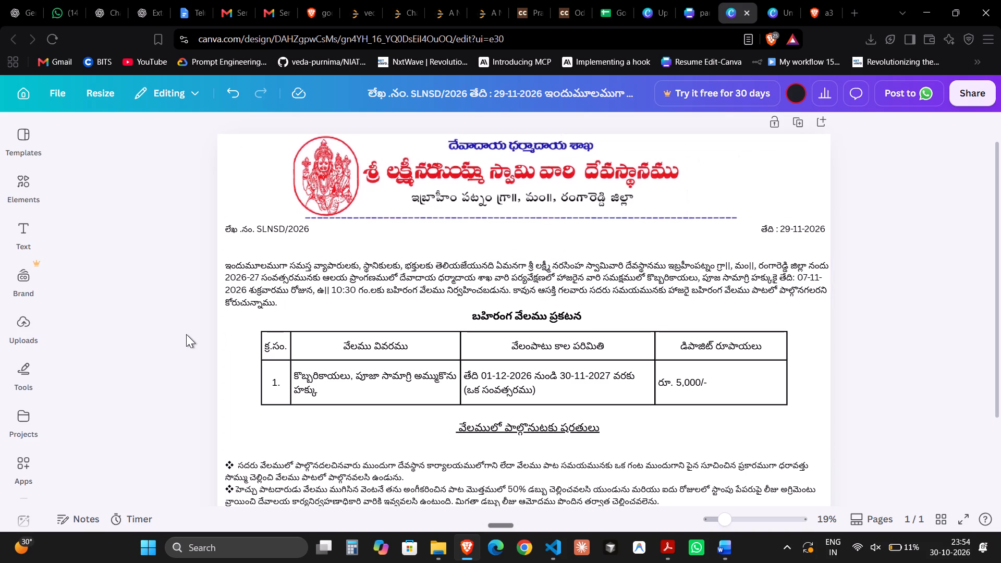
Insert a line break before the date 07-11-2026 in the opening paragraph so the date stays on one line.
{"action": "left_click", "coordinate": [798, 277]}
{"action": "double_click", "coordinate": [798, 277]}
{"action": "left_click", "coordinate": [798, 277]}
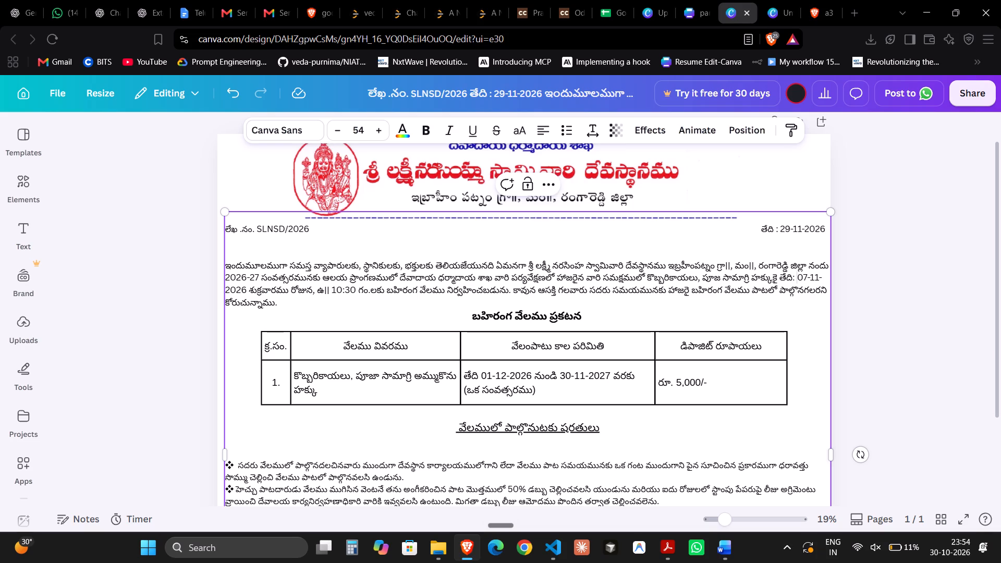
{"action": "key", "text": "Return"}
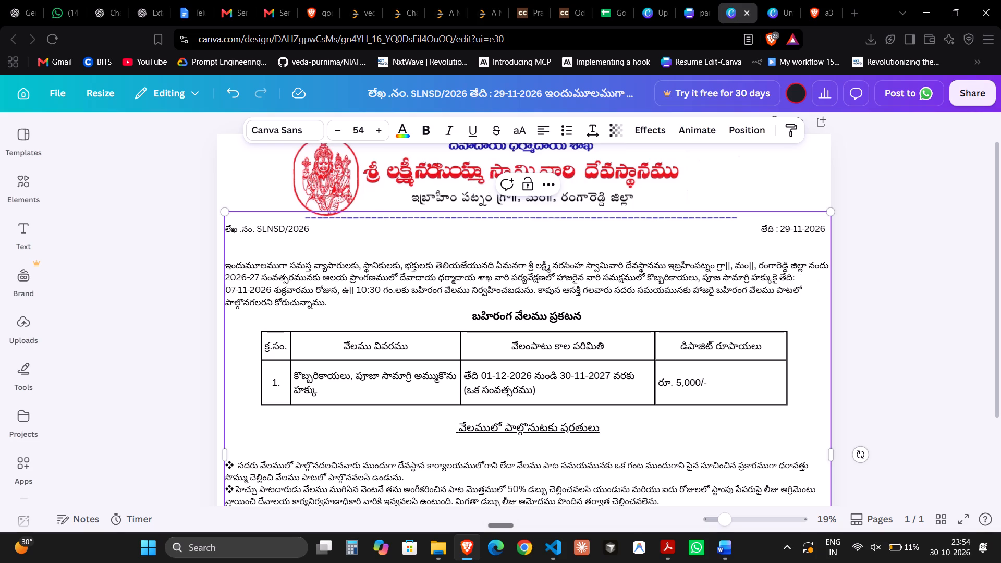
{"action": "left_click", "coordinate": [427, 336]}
Narrow the body text box slightly from its right edge, leaving more margin beside the text.
{"action": "left_click_drag", "start_coordinate": [837, 448], "coordinate": [827, 448]}
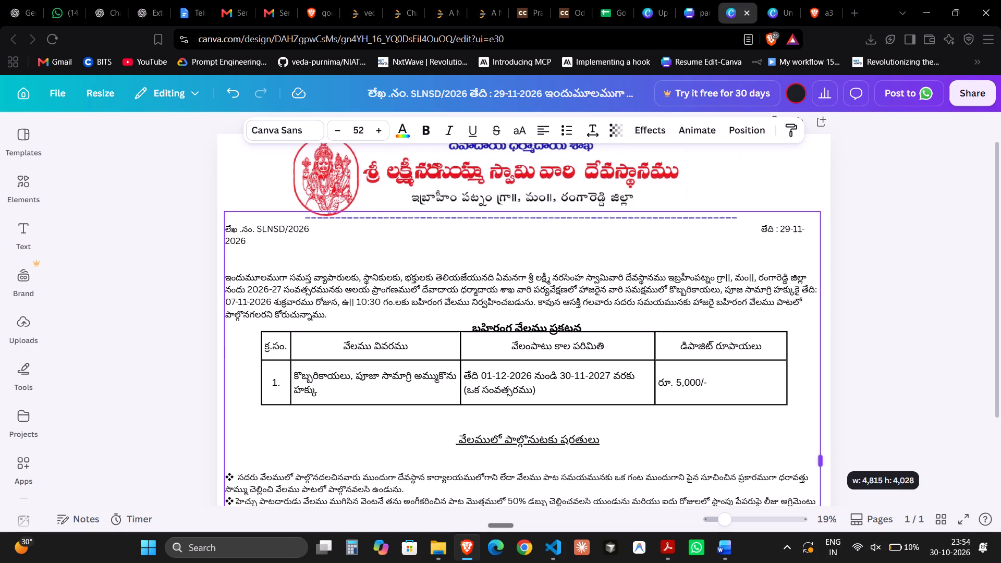
{"action": "left_click_drag", "start_coordinate": [827, 448], "coordinate": [816, 448]}
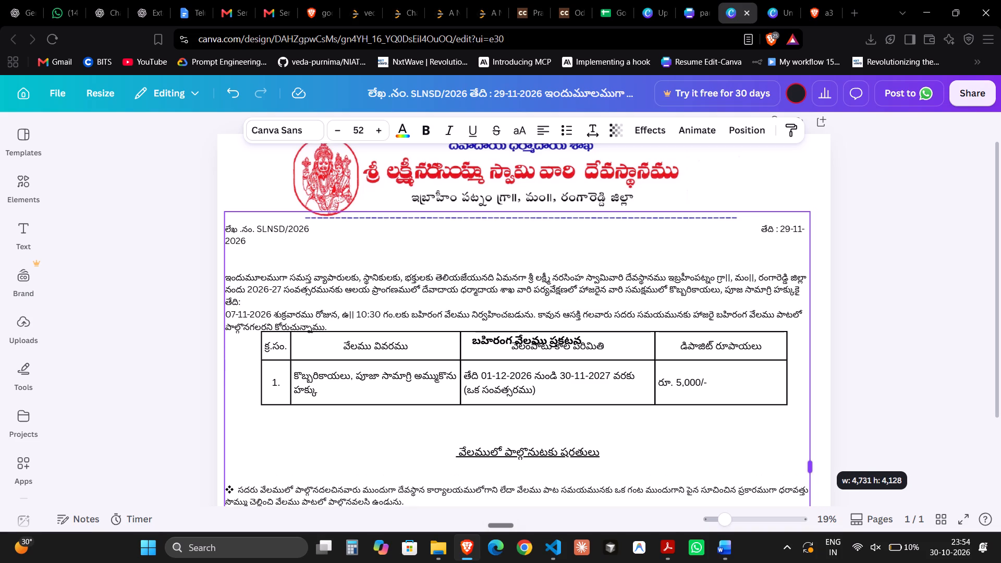
{"action": "left_click_drag", "start_coordinate": [816, 448], "coordinate": [821, 445]}
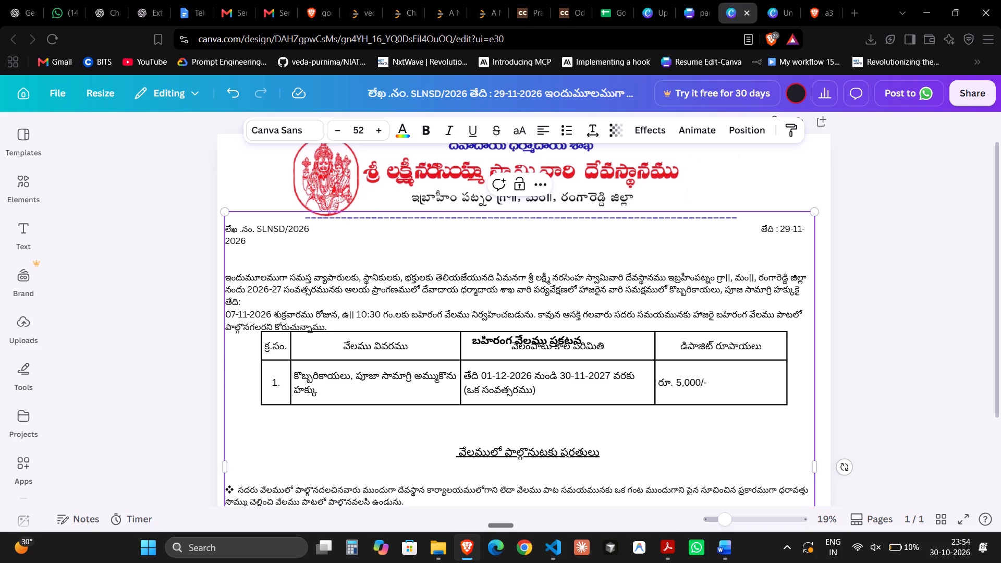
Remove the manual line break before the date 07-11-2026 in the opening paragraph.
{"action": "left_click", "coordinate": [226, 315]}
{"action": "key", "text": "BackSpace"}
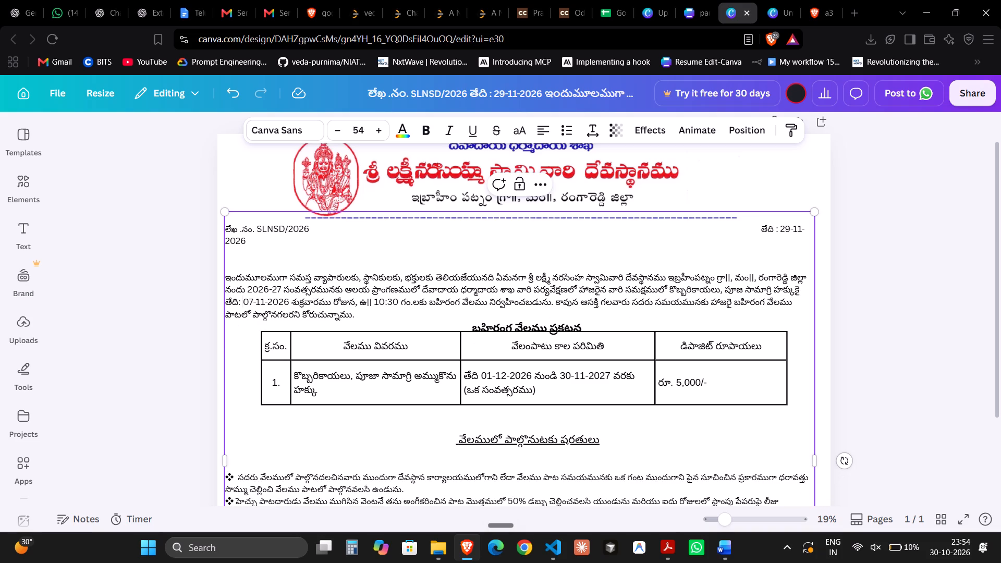
Move the auction table down slightly so it clears the heading "బహిరంగ వేలము ప్రకటన".
{"action": "left_click", "coordinate": [621, 321]}
{"action": "left_click", "coordinate": [449, 344]}
{"action": "left_click", "coordinate": [183, 383]}
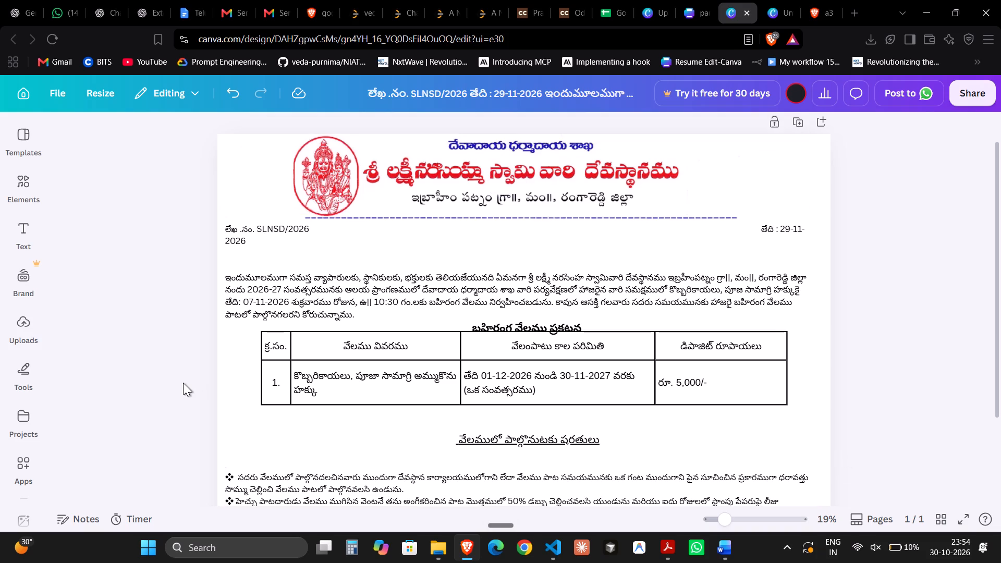
{"action": "left_click_drag", "start_coordinate": [333, 371], "coordinate": [333, 377]}
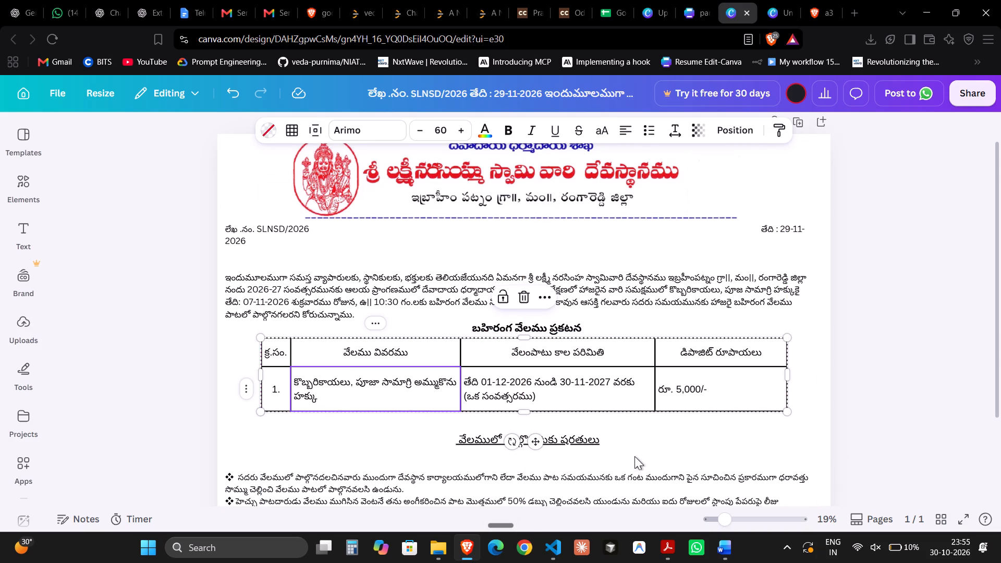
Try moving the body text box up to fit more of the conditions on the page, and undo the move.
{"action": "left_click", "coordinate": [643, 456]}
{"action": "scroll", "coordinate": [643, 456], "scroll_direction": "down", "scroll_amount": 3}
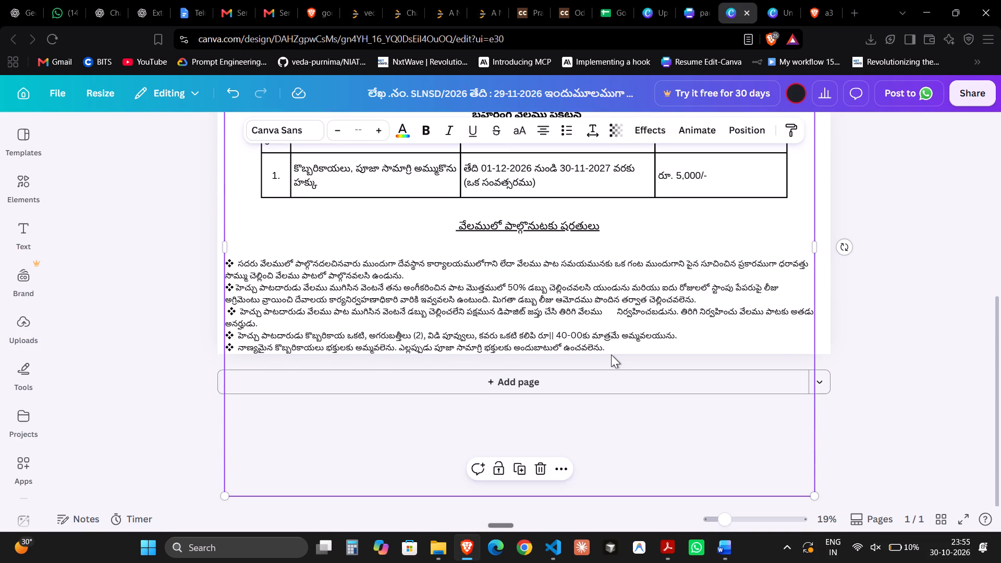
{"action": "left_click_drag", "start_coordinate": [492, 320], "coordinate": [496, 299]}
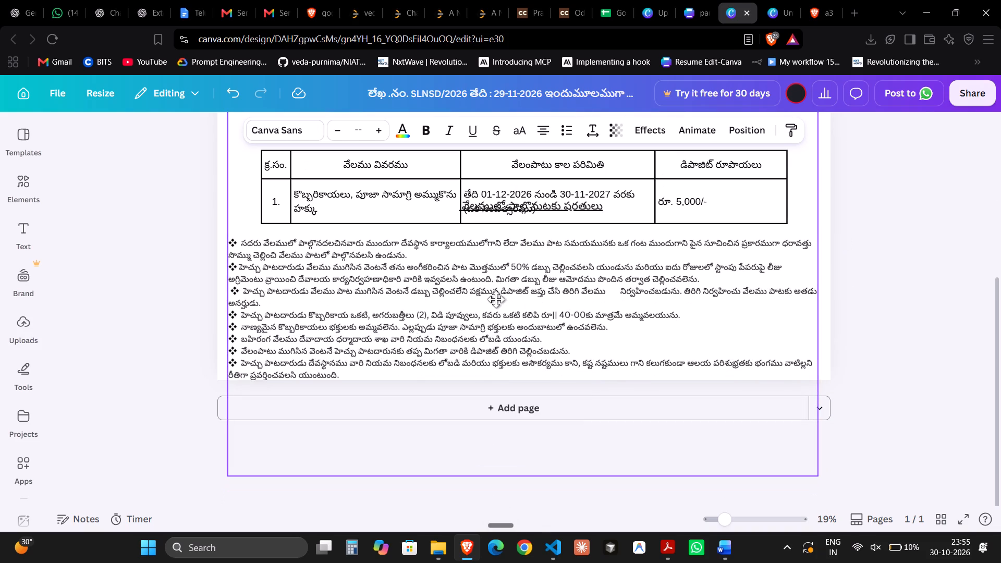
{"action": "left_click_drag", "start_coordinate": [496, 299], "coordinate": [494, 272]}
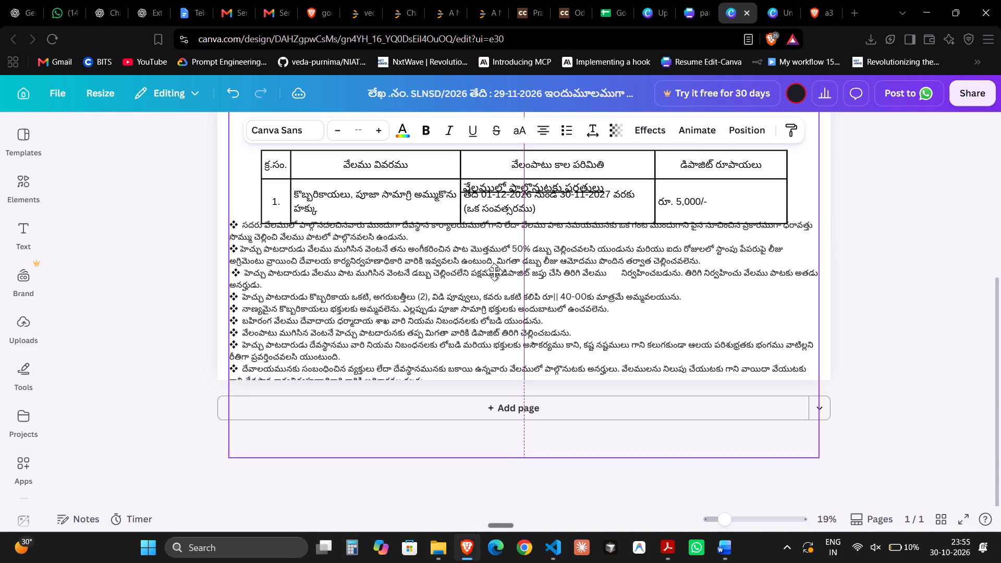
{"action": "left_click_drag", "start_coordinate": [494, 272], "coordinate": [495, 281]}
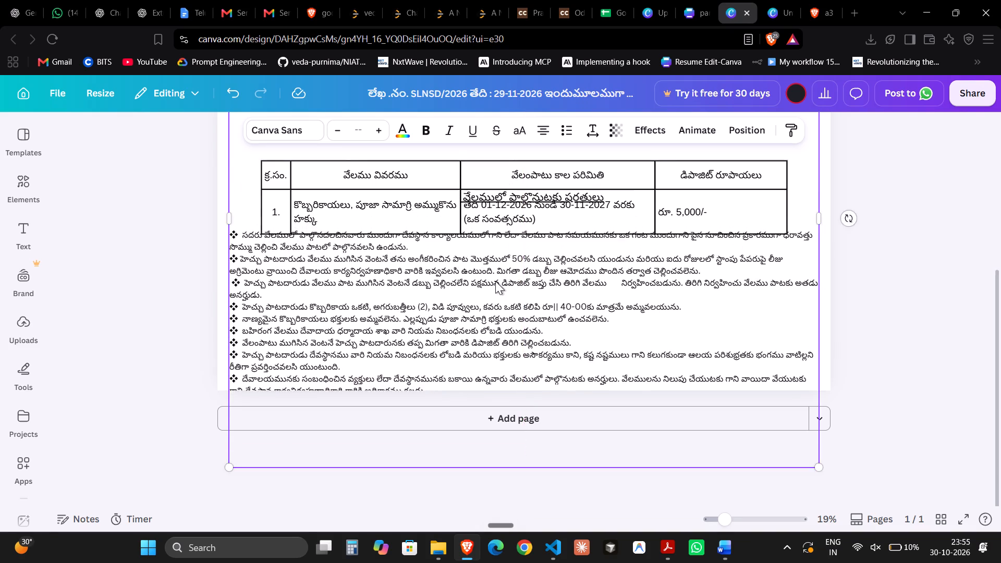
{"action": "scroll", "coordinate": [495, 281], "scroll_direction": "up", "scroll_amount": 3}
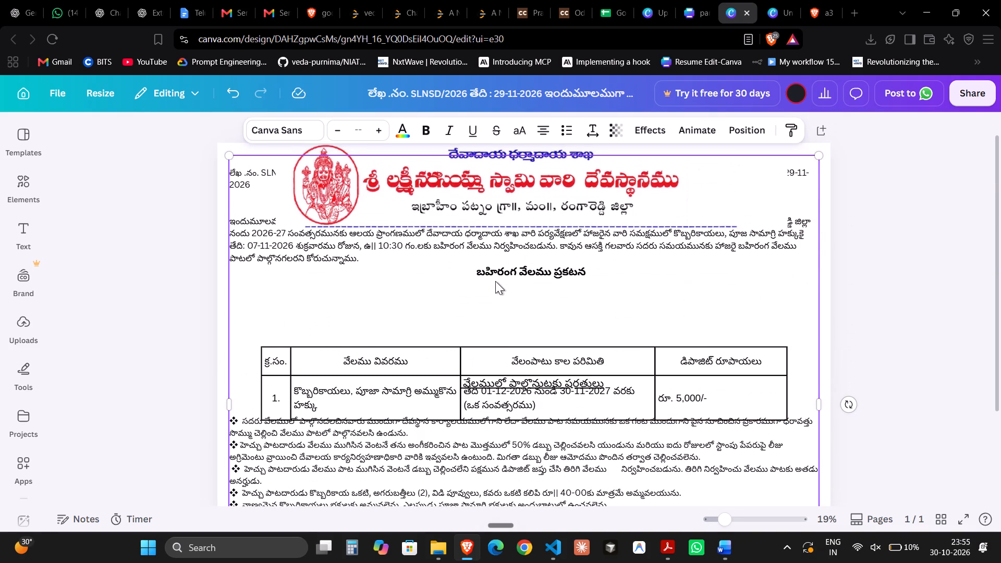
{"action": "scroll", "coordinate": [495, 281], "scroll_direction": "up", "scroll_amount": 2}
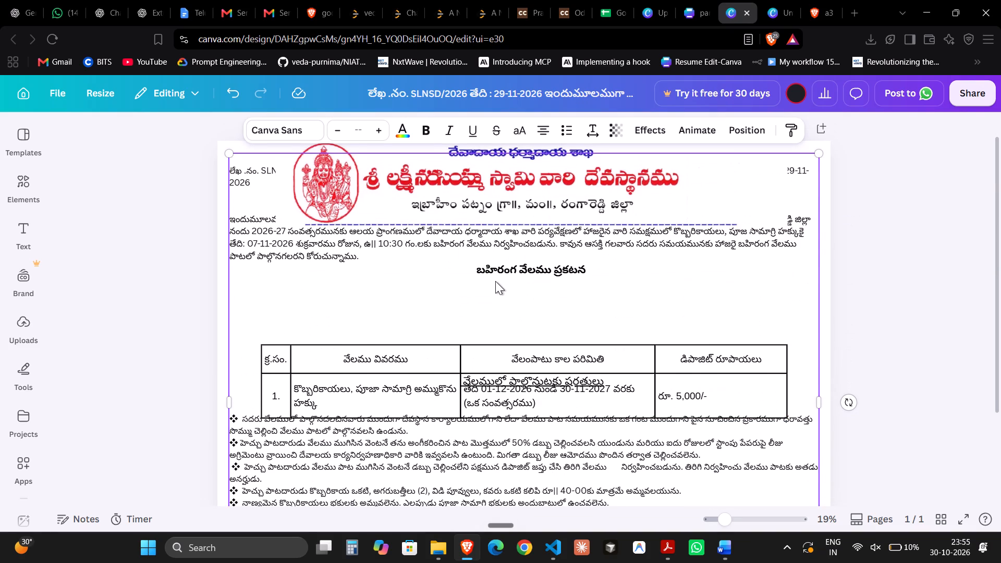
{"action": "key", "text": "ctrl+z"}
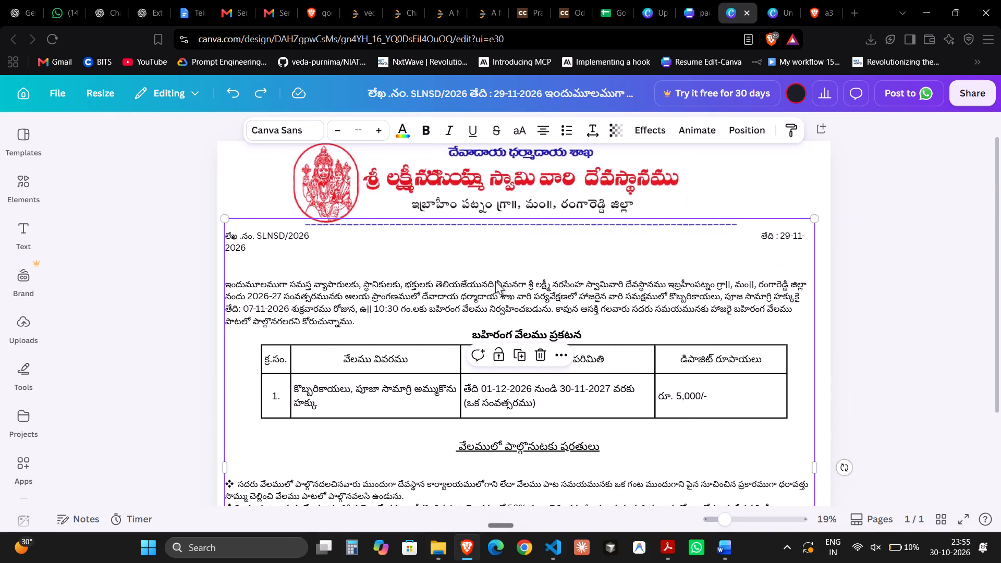
Cut the heading "వేలములో పాల్గొనుటకు షరతులు", all the bulleted conditions and the signature block from the body text box.
{"action": "left_click", "coordinate": [495, 281]}
{"action": "scroll", "coordinate": [495, 281], "scroll_direction": "down", "scroll_amount": 1}
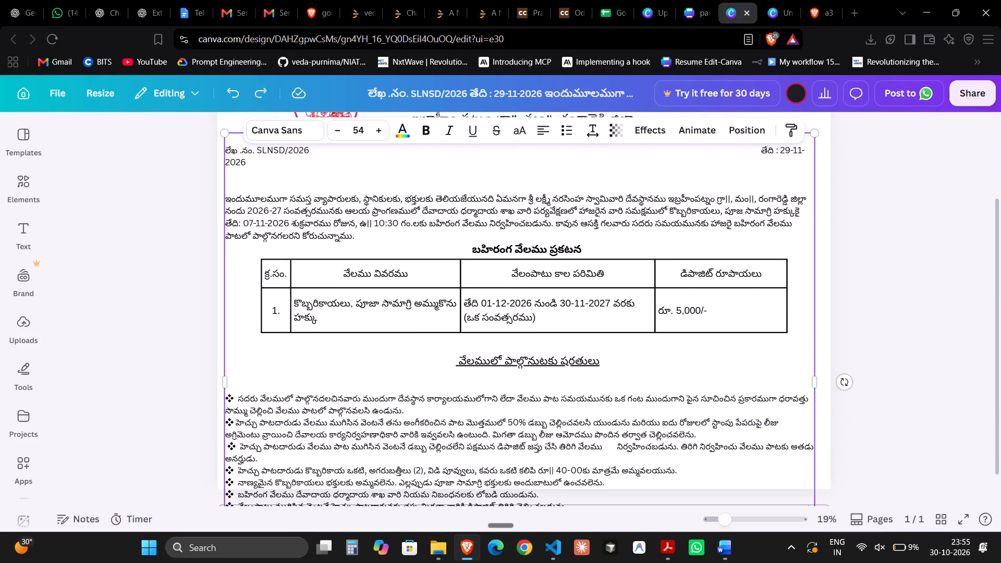
{"action": "left_click", "coordinate": [481, 398]}
{"action": "scroll", "coordinate": [481, 398], "scroll_direction": "down", "scroll_amount": 2}
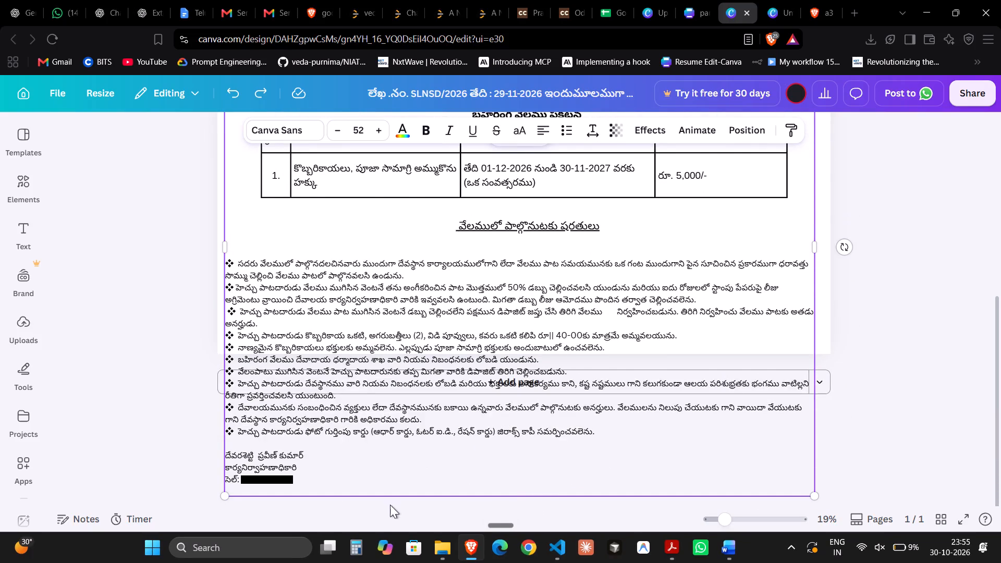
{"action": "left_click", "coordinate": [223, 492]}
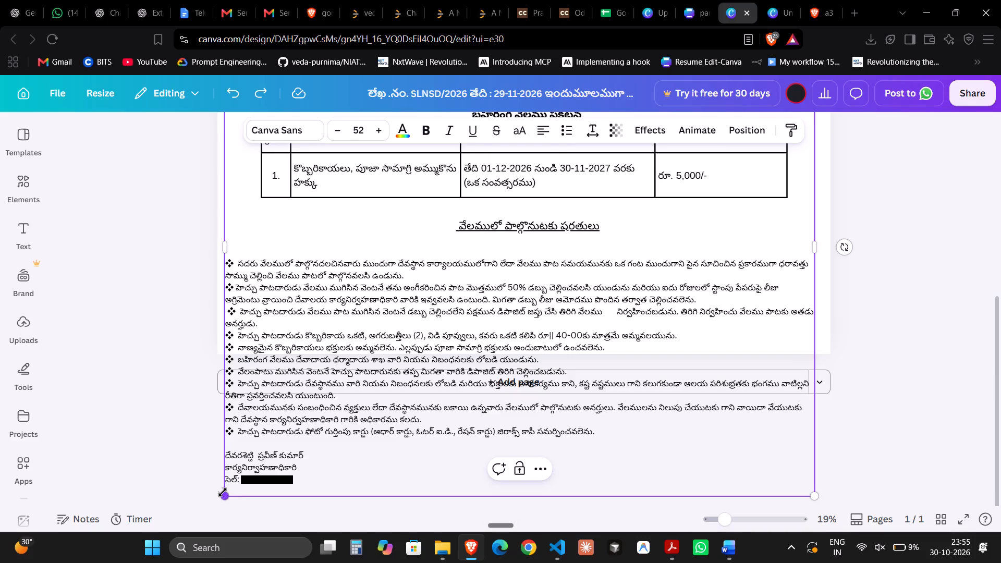
{"action": "left_click_drag", "start_coordinate": [316, 478], "coordinate": [234, 255]}
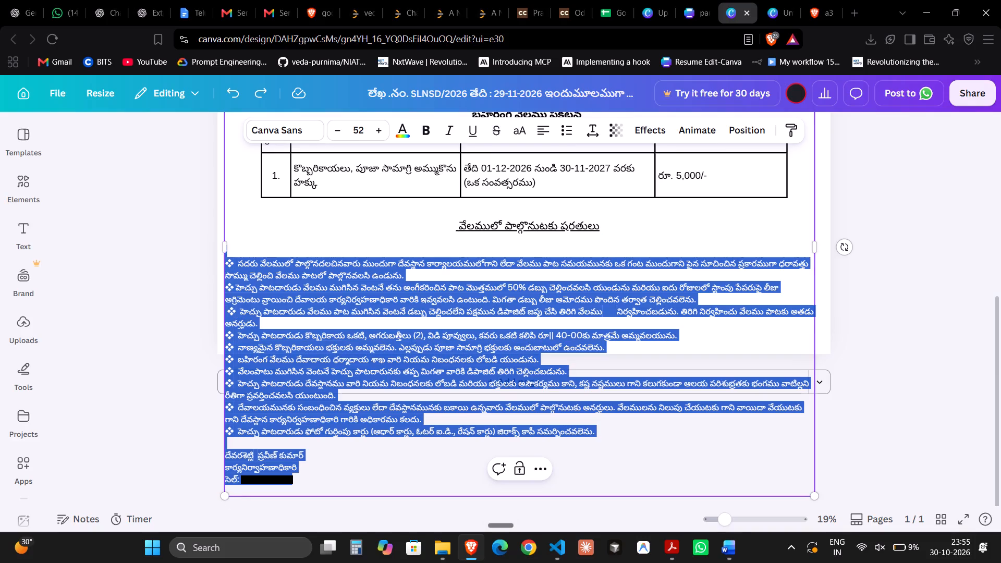
{"action": "left_click_drag", "start_coordinate": [234, 255], "coordinate": [291, 213]}
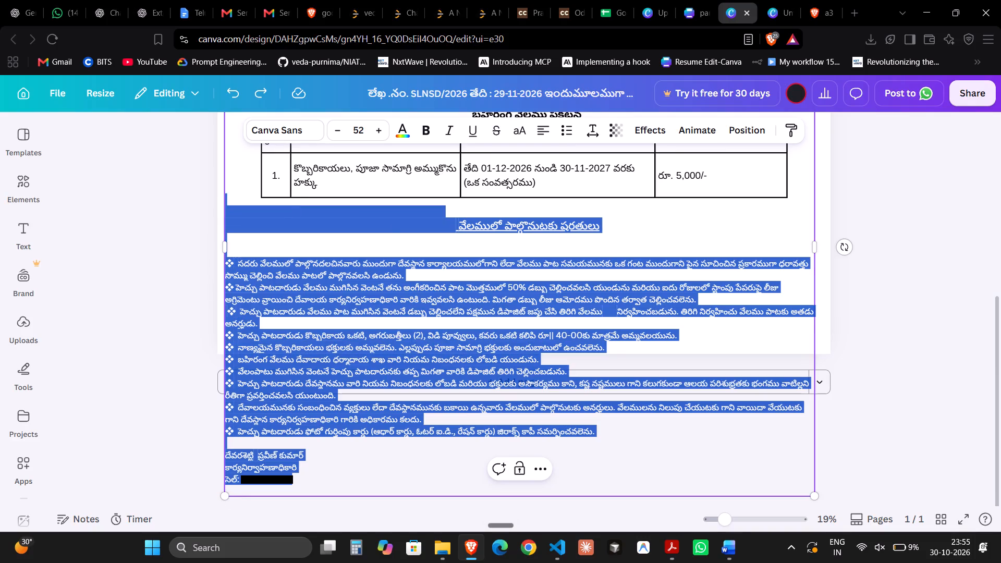
{"action": "left_click_drag", "start_coordinate": [291, 213], "coordinate": [452, 231]}
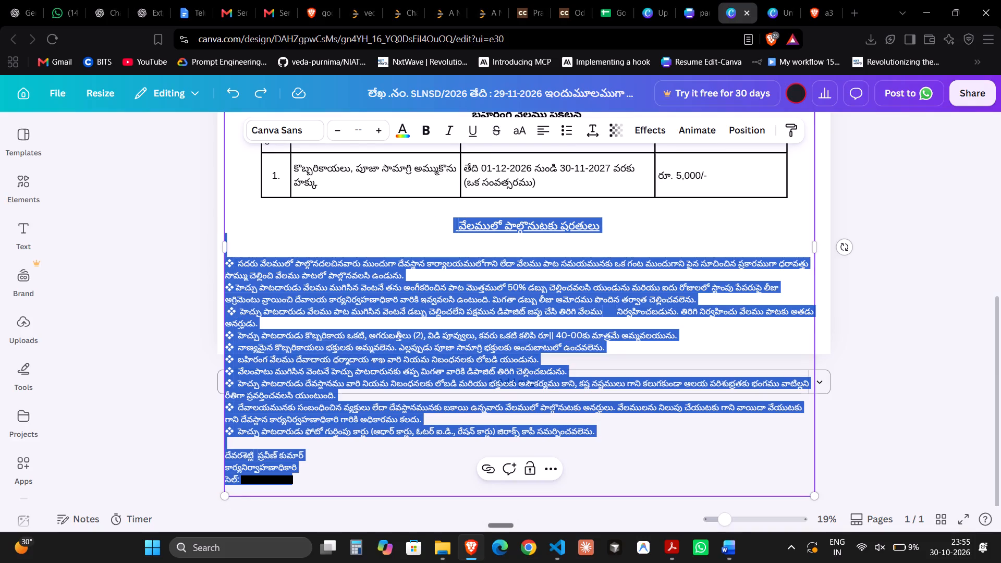
{"action": "key", "text": "ctrl+x"}
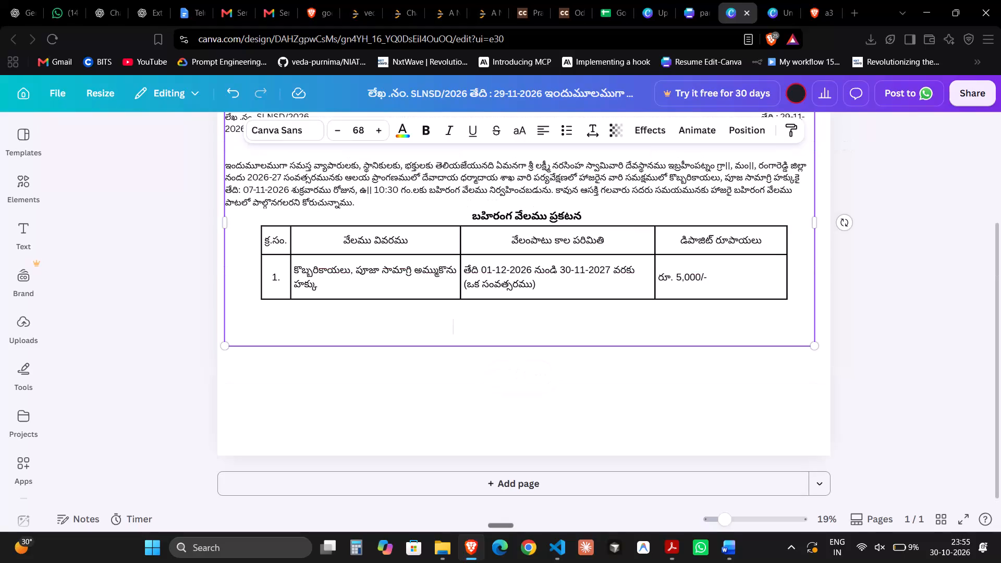
Delete the leftover spaces and empty lines at the end of the body text box so it ends just below the auction table.
{"action": "left_click", "coordinate": [443, 327]}
{"action": "key", "text": "BackSpace"}
{"action": "key", "text": "BackSpace"}
{"action": "key", "text": "BackSpace"}
{"action": "key", "text": "BackSpace"}
{"action": "key", "text": "BackSpace"}
{"action": "key", "text": "BackSpace"}
{"action": "key", "text": "BackSpace"}
{"action": "key", "text": "BackSpace"}
{"action": "key", "text": "BackSpace"}
{"action": "key", "text": "BackSpace"}
{"action": "key", "text": "BackSpace"}
{"action": "key", "text": "BackSpace"}
{"action": "key", "text": "BackSpace"}
{"action": "key", "text": "BackSpace"}
{"action": "key", "text": "BackSpace"}
{"action": "key", "text": "BackSpace"}
{"action": "key", "text": "BackSpace"}
{"action": "key", "text": "BackSpace"}
{"action": "key", "text": "BackSpace"}
{"action": "key", "text": "BackSpace"}
{"action": "key", "text": "BackSpace"}
{"action": "key", "text": "BackSpace"}
{"action": "key", "text": "BackSpace"}
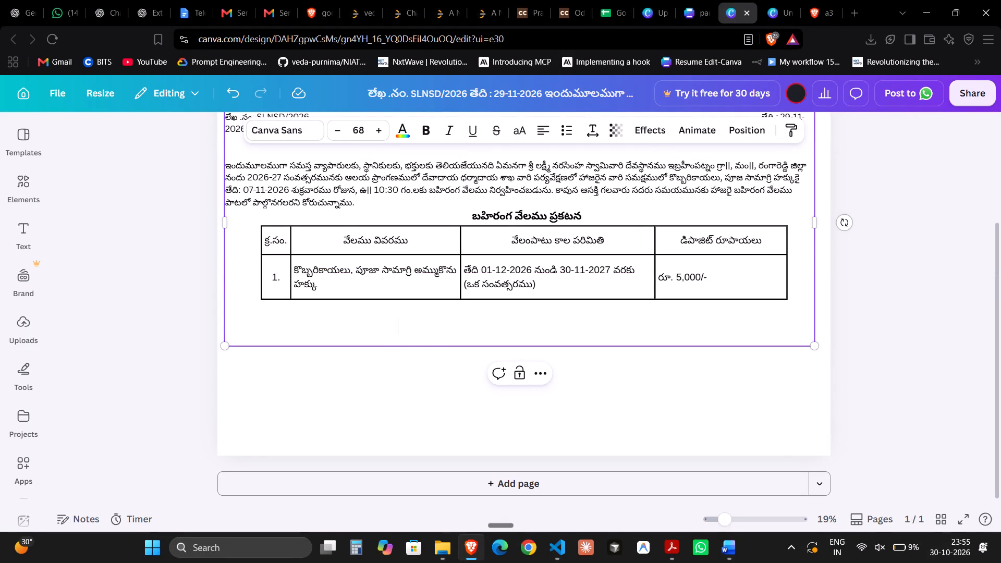
{"action": "key", "text": "BackSpace"}
{"action": "key", "text": "BackSpace"}
{"action": "key", "text": "BackSpace"}
{"action": "key", "text": "BackSpace"}
{"action": "key", "text": "BackSpace"}
{"action": "key", "text": "BackSpace"}
{"action": "key", "text": "BackSpace"}
{"action": "key", "text": "BackSpace"}
{"action": "key", "text": "BackSpace"}
{"action": "key", "text": "BackSpace"}
{"action": "key", "text": "BackSpace"}
{"action": "key", "text": "BackSpace"}
{"action": "key", "text": "BackSpace"}
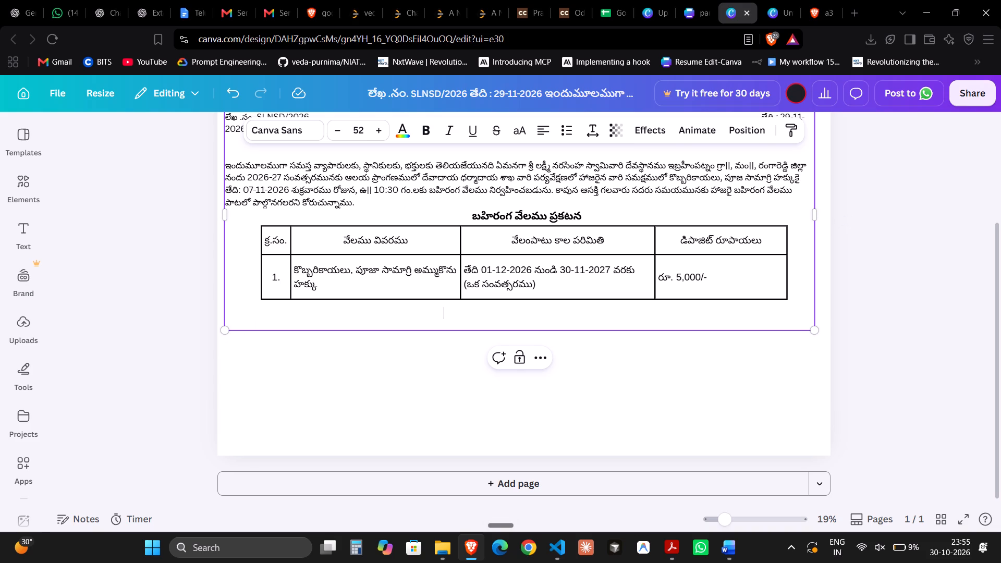
{"action": "key", "text": "BackSpace"}
{"action": "key", "text": "BackSpace"}
{"action": "key", "text": "Delete"}
{"action": "key", "text": "BackSpace"}
{"action": "key", "text": "BackSpace"}
{"action": "key", "text": "BackSpace"}
{"action": "key", "text": "BackSpace"}
{"action": "key", "text": "BackSpace"}
{"action": "key", "text": "BackSpace"}
{"action": "key", "text": "BackSpace"}
{"action": "key", "text": "BackSpace"}
{"action": "key", "text": "BackSpace"}
{"action": "key", "text": "BackSpace"}
{"action": "key", "text": "BackSpace"}
{"action": "key", "text": "BackSpace"}
{"action": "key", "text": "BackSpace"}
{"action": "key", "text": "BackSpace"}
{"action": "key", "text": "BackSpace"}
{"action": "key", "text": "BackSpace"}
{"action": "key", "text": "BackSpace"}
{"action": "key", "text": "BackSpace"}
{"action": "key", "text": "BackSpace"}
{"action": "key", "text": "BackSpace"}
{"action": "key", "text": "BackSpace"}
{"action": "key", "text": "BackSpace"}
{"action": "key", "text": "BackSpace"}
{"action": "key", "text": "BackSpace"}
{"action": "key", "text": "BackSpace"}
{"action": "key", "text": "BackSpace"}
{"action": "key", "text": "BackSpace"}
{"action": "key", "text": "BackSpace"}
{"action": "key", "text": "BackSpace"}
{"action": "key", "text": "BackSpace"}
{"action": "key", "text": "BackSpace"}
{"action": "key", "text": "BackSpace"}
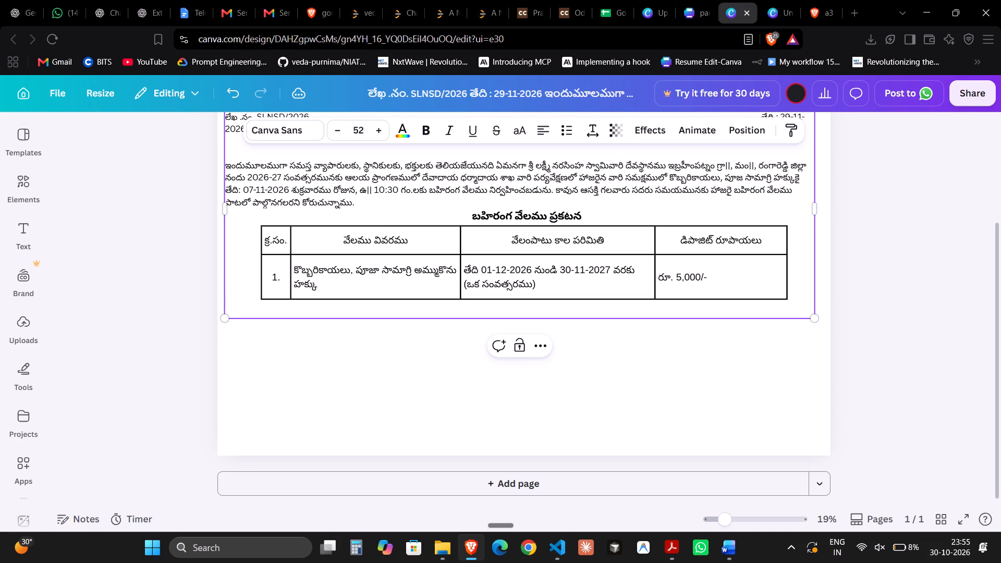
{"action": "key", "text": "BackSpace"}
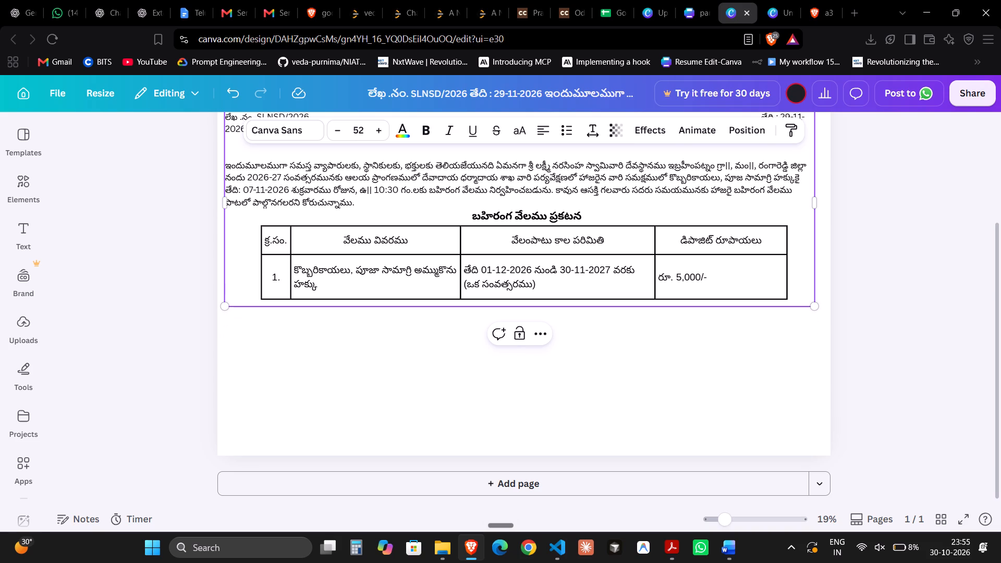
Remove surplus spaces before "తేది : 29-11-2026" so the reference number and full date fit on one line.
{"action": "scroll", "coordinate": [443, 327], "scroll_direction": "up", "scroll_amount": 1}
{"action": "left_click", "coordinate": [493, 259]}
{"action": "scroll", "coordinate": [493, 259], "scroll_direction": "up", "scroll_amount": 1}
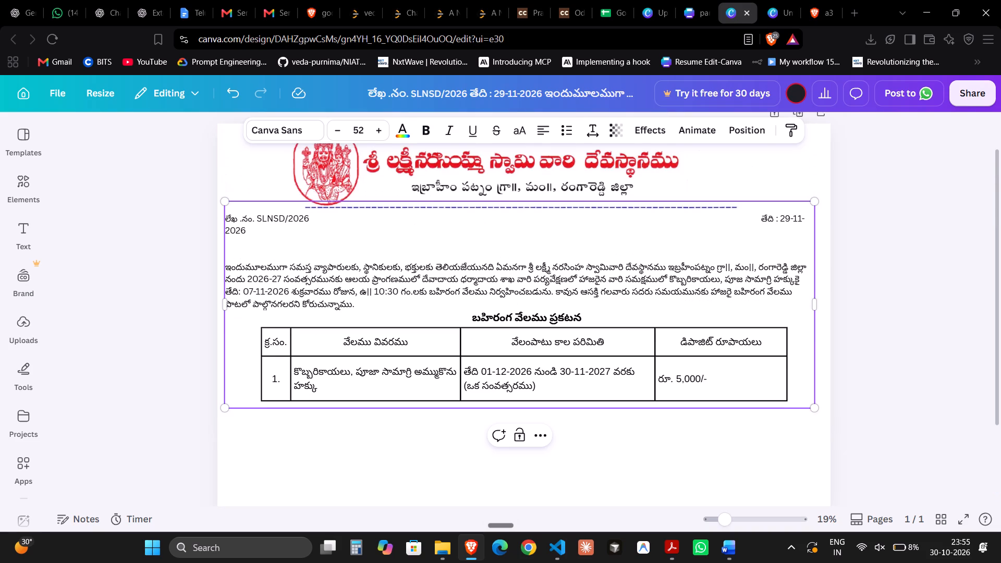
{"action": "left_click", "coordinate": [493, 259]}
{"action": "left_click", "coordinate": [252, 253]}
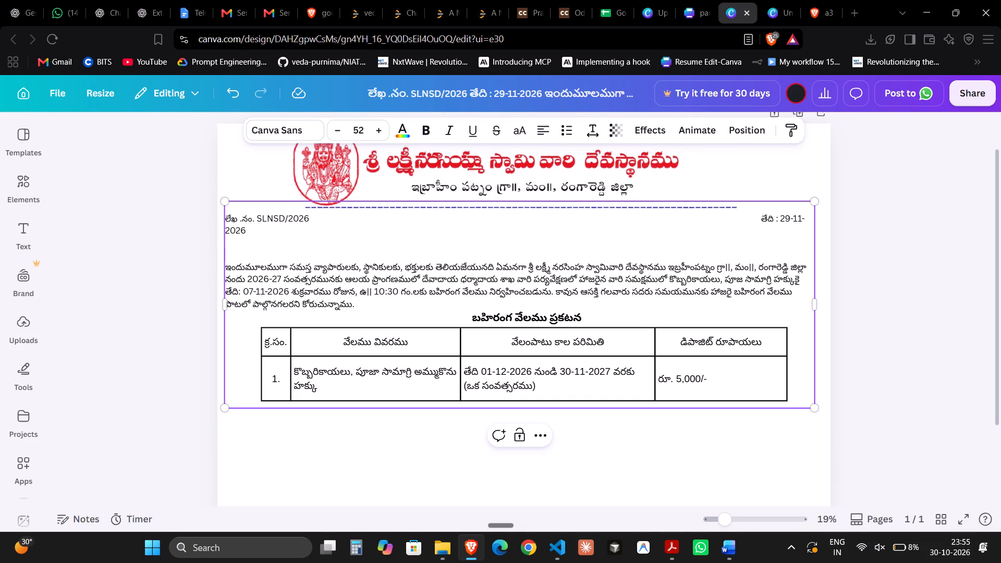
{"action": "left_click", "coordinate": [226, 221]}
{"action": "left_click_drag", "start_coordinate": [240, 263], "coordinate": [240, 251]}
{"action": "left_click", "coordinate": [240, 251]}
{"action": "left_click", "coordinate": [240, 251]}
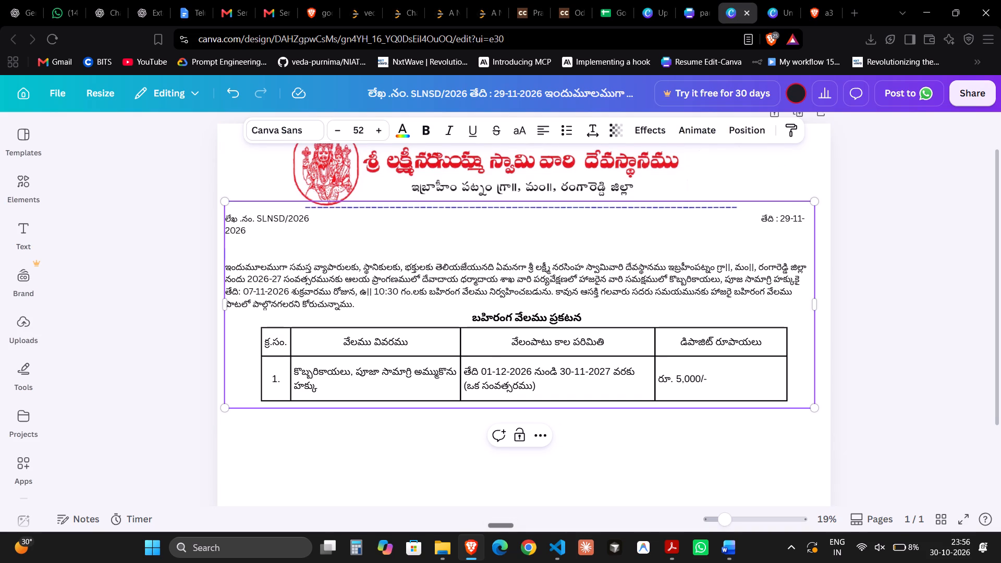
{"action": "left_click_drag", "start_coordinate": [240, 251], "coordinate": [249, 241]}
{"action": "left_click", "coordinate": [249, 241]}
{"action": "left_click", "coordinate": [762, 223]}
{"action": "key", "text": "BackSpace"}
{"action": "key", "text": "BackSpace"}
{"action": "key", "text": "BackSpace"}
{"action": "key", "text": "BackSpace"}
{"action": "key", "text": "BackSpace"}
{"action": "key", "text": "BackSpace"}
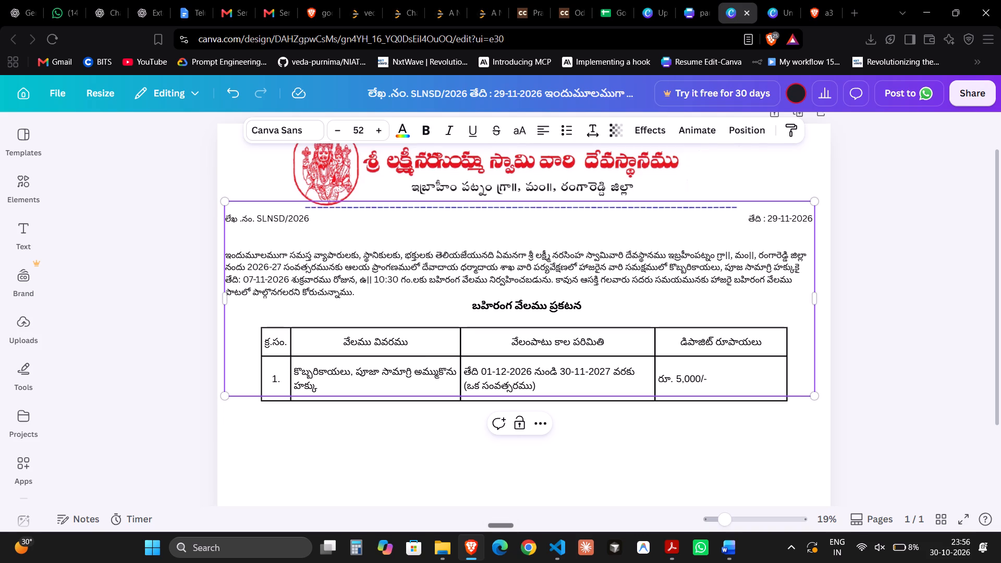
Reduce the gap between the reference line and the opening paragraph to a single blank line.
{"action": "left_click", "coordinate": [227, 257]}
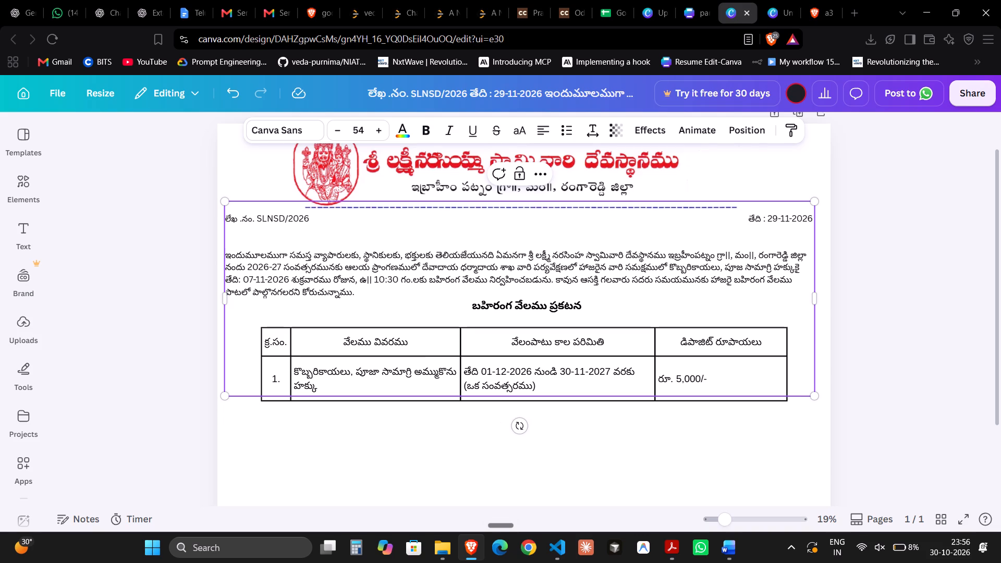
{"action": "left_click", "coordinate": [236, 238]}
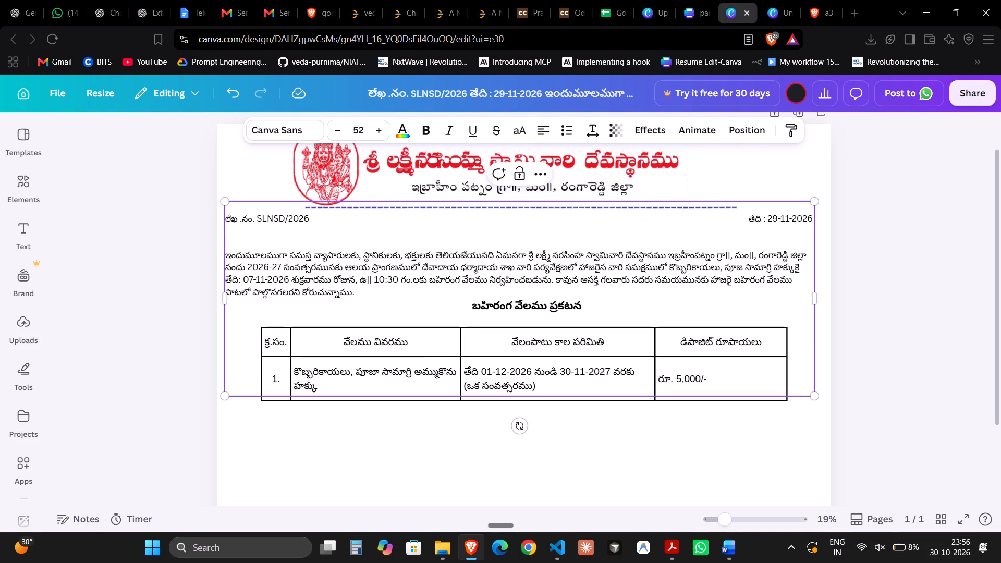
{"action": "left_click", "coordinate": [227, 258]}
{"action": "key", "text": "BackSpace"}
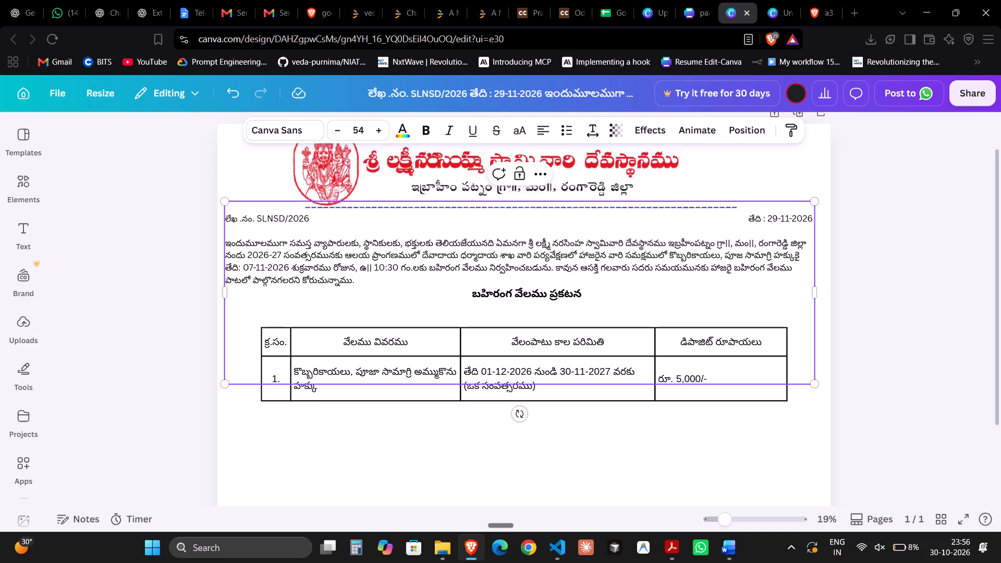
{"action": "key", "text": "BackSpace"}
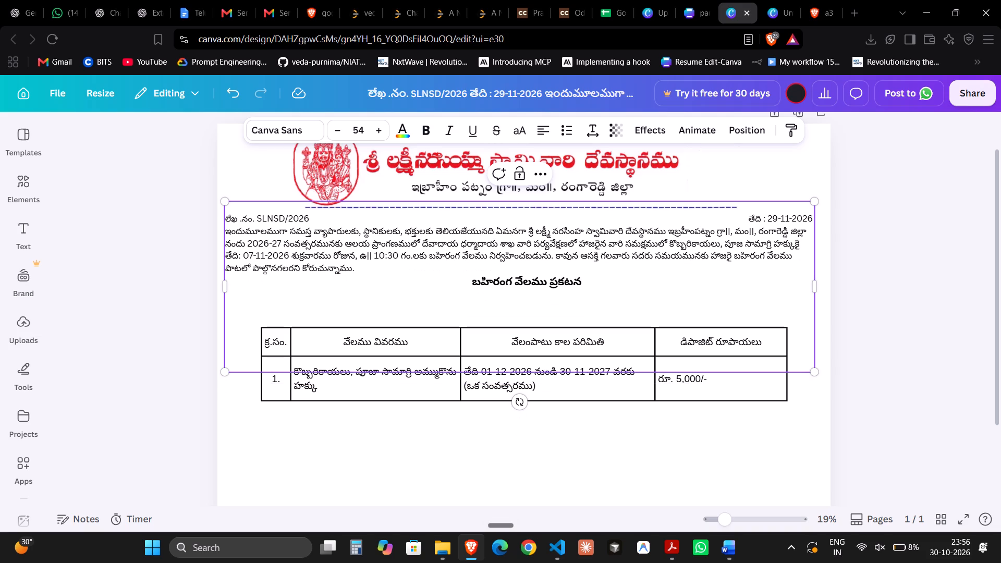
{"action": "key", "text": "Return"}
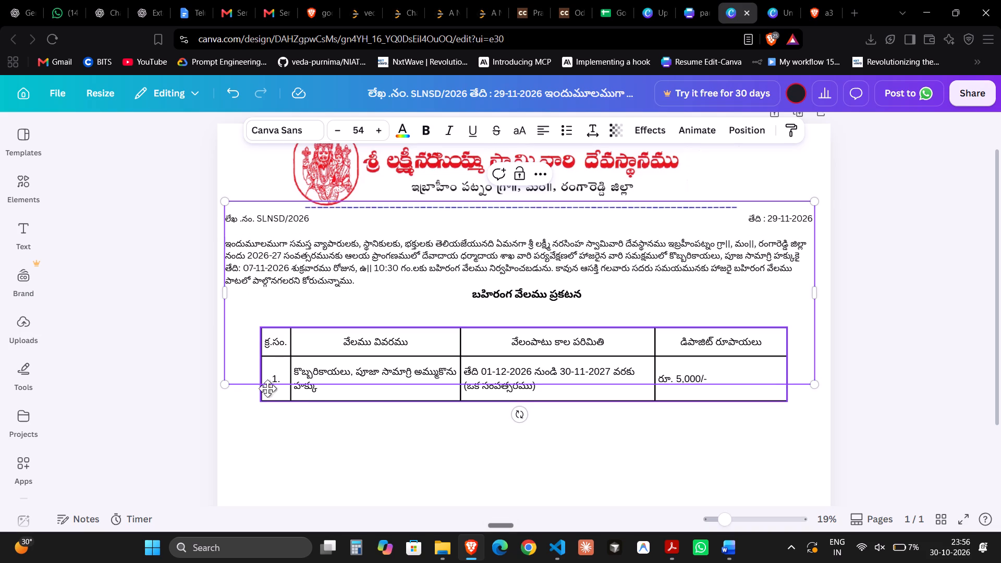
Move the auction table up and slightly to the right so it sits directly beneath the heading "బహిరంగ వేలము ప్రకటన".
{"action": "left_click", "coordinate": [401, 458]}
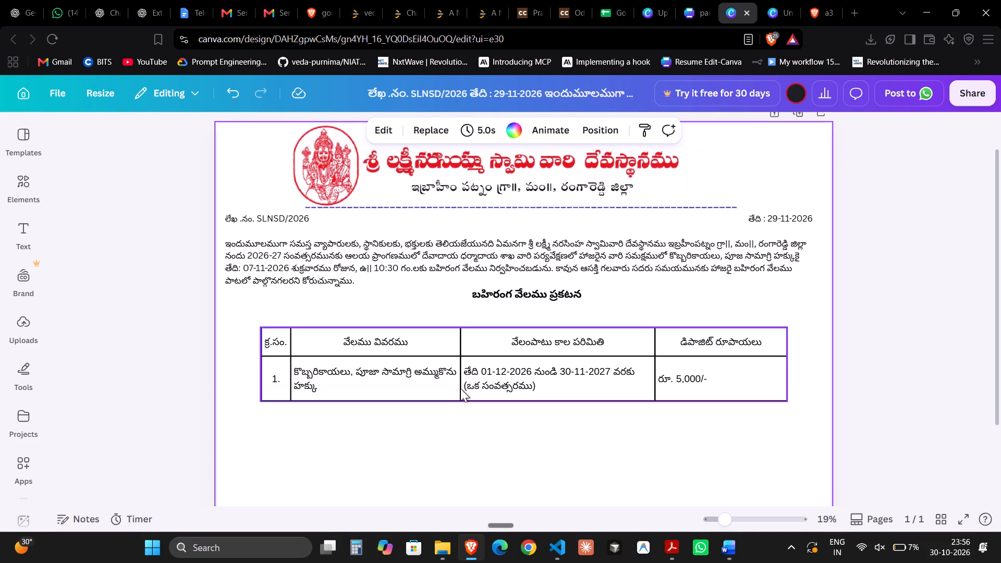
{"action": "left_click_drag", "start_coordinate": [461, 388], "coordinate": [462, 453]}
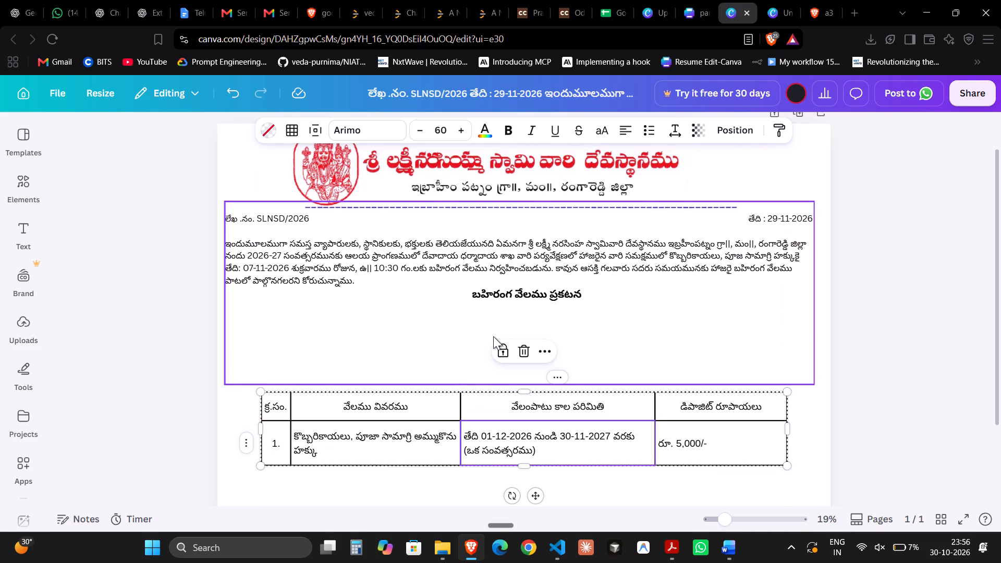
{"action": "left_click", "coordinate": [491, 339]}
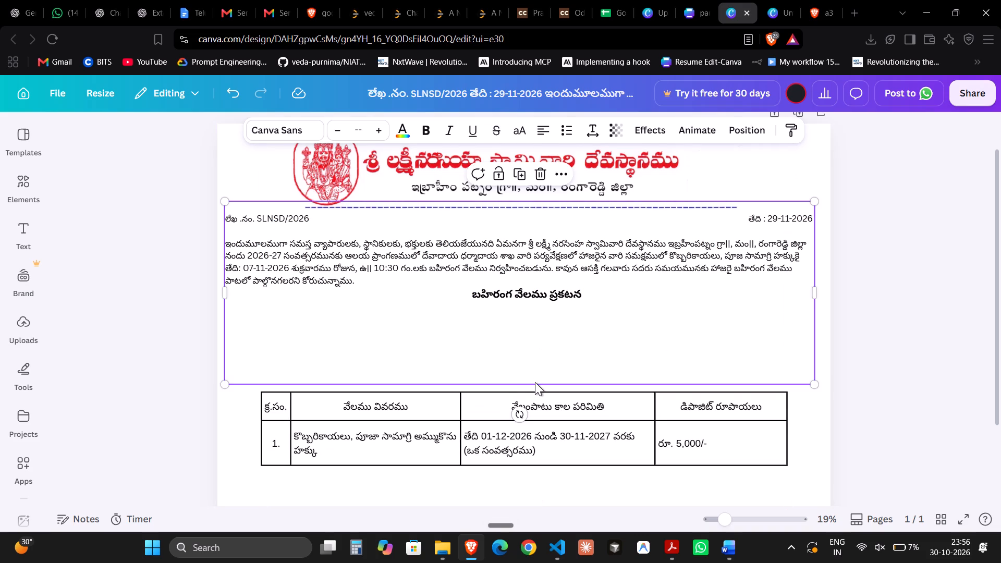
{"action": "scroll", "coordinate": [535, 382], "scroll_direction": "up", "scroll_amount": 1}
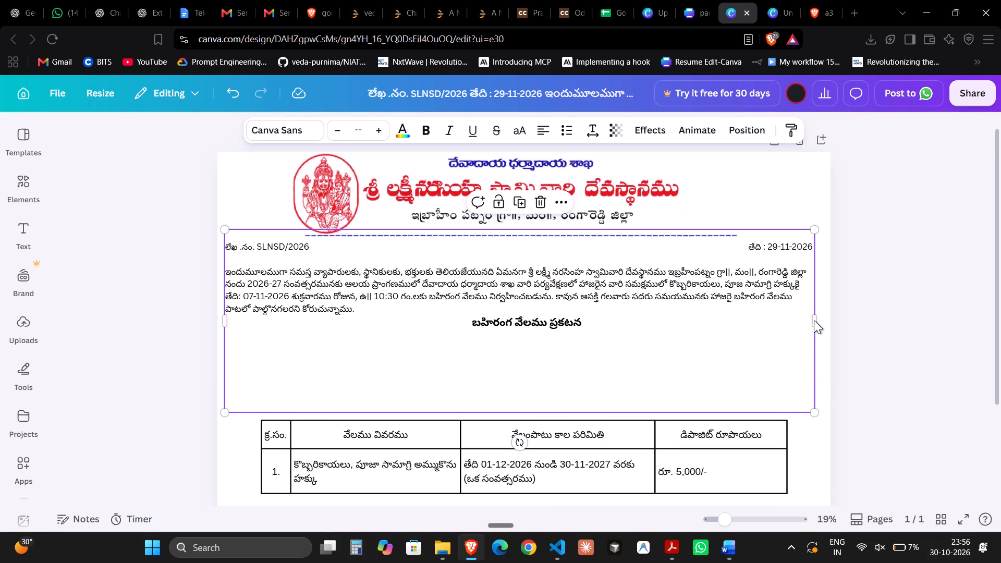
{"action": "left_click_drag", "start_coordinate": [662, 452], "coordinate": [668, 366]}
{"action": "left_click", "coordinate": [868, 421]}
{"action": "scroll", "coordinate": [868, 421], "scroll_direction": "down", "scroll_amount": 1}
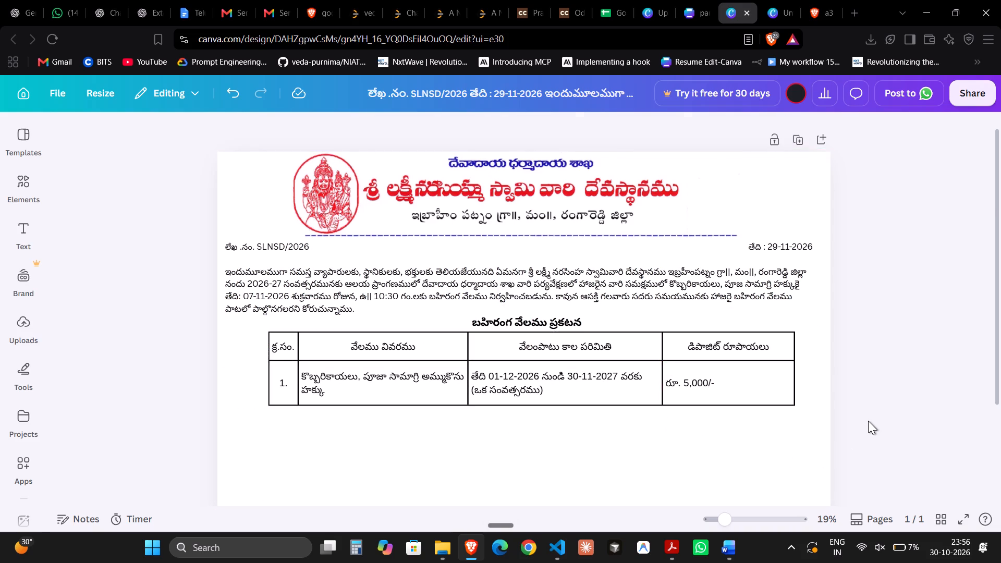
{"action": "scroll", "coordinate": [868, 421], "scroll_direction": "down", "scroll_amount": 1}
{"action": "left_click", "coordinate": [695, 392]}
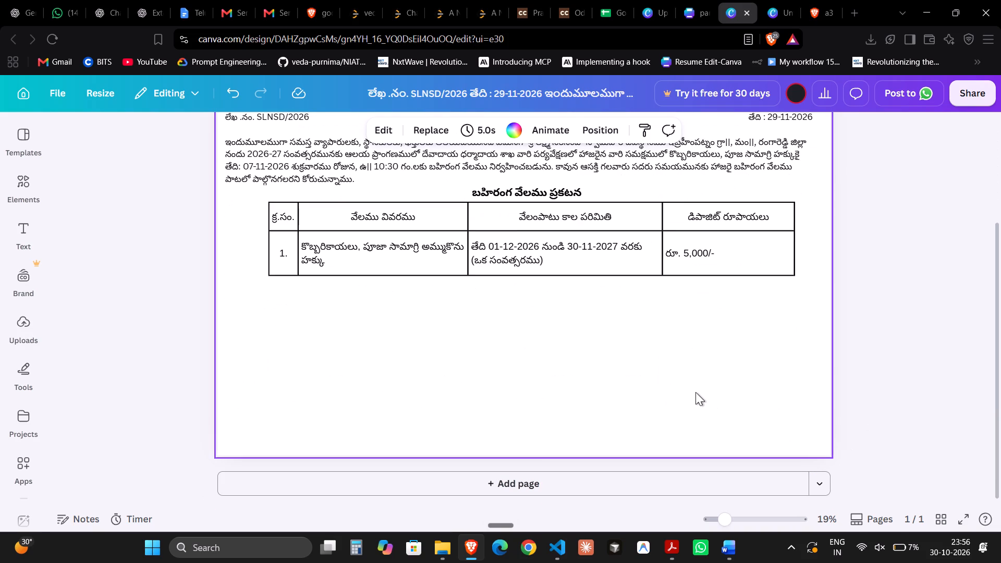
Add a new text box and paste the copied auction conditions, headed "వేలములో పాల్గొనుటకు షరతులు", into it.
{"action": "left_click", "coordinate": [39, 229]}
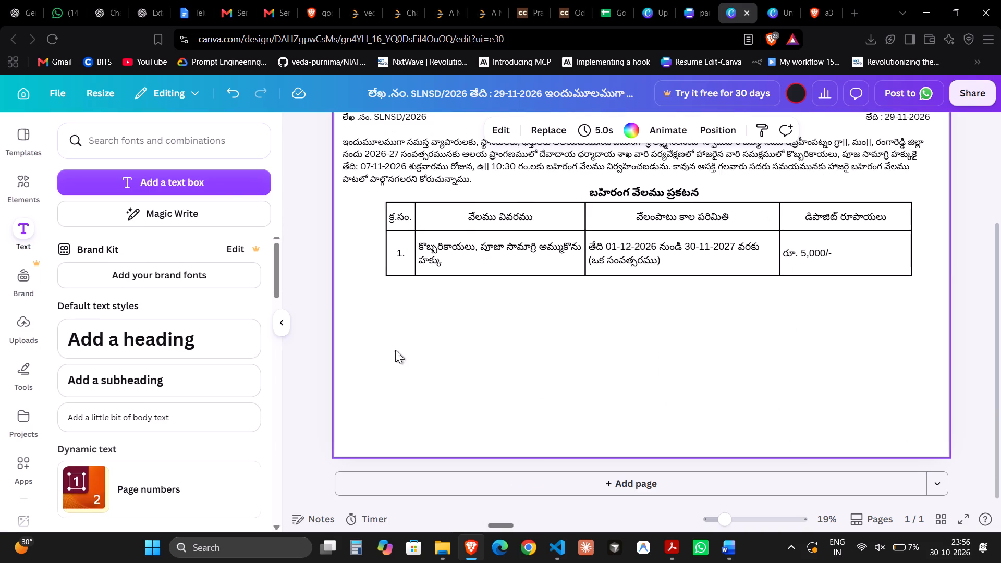
{"action": "left_click", "coordinate": [222, 184]}
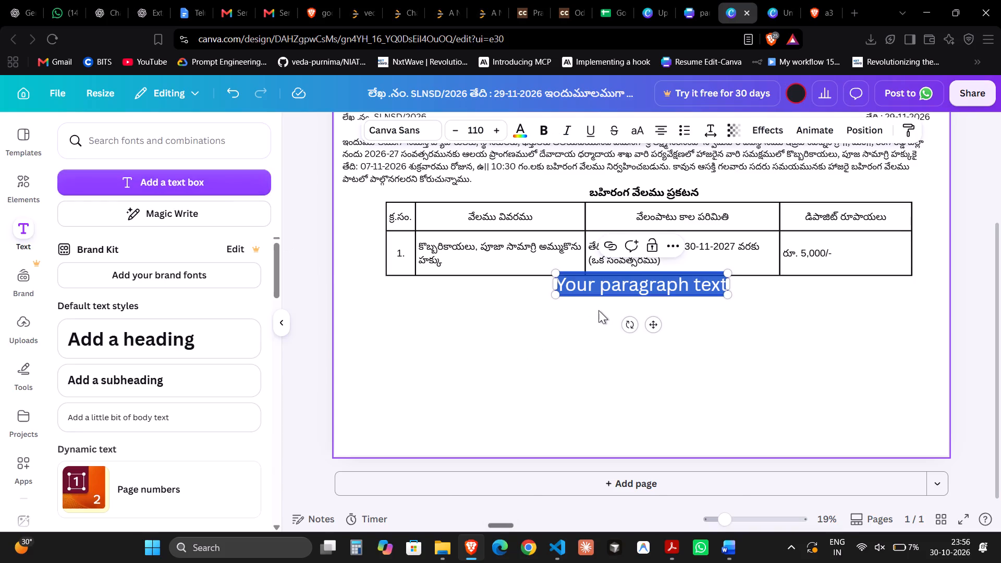
{"action": "key", "text": "ctrl+v"}
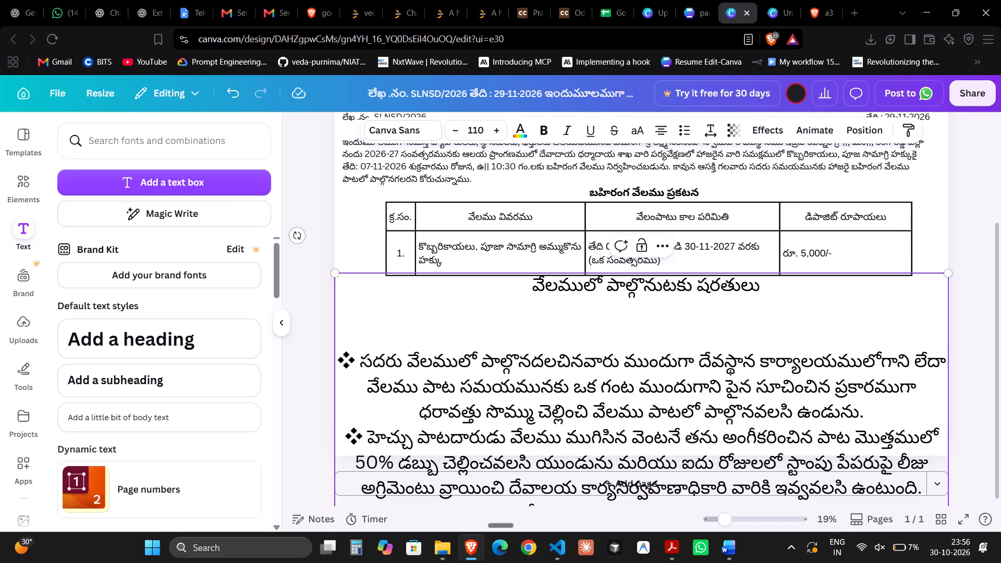
Set the font size of the entire conditions text to 57.
{"action": "left_click", "coordinate": [460, 132]}
{"action": "double_click", "coordinate": [468, 131]}
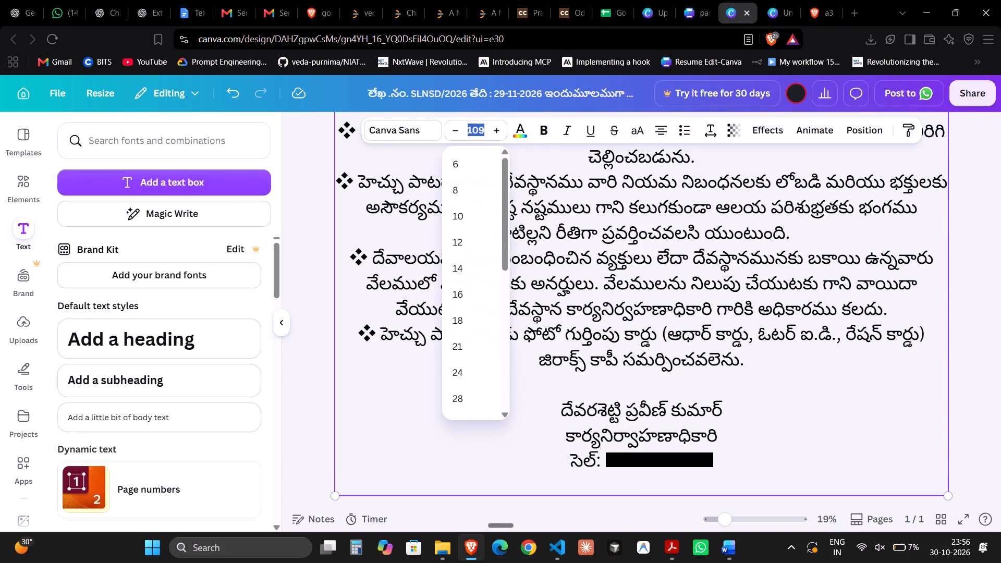
{"action": "type", "text": "57"}
{"action": "key", "text": "Return"}
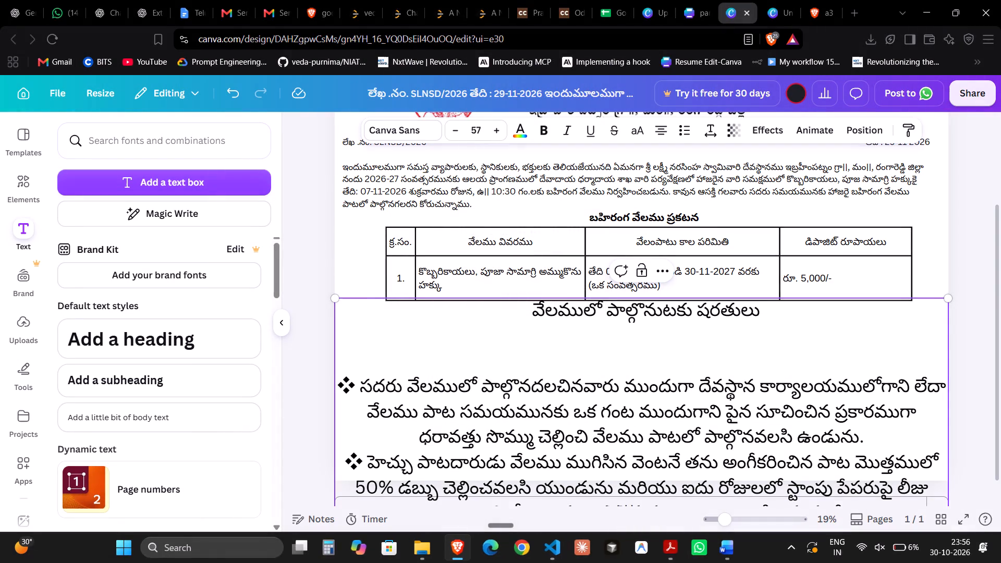
{"action": "key", "text": "Return"}
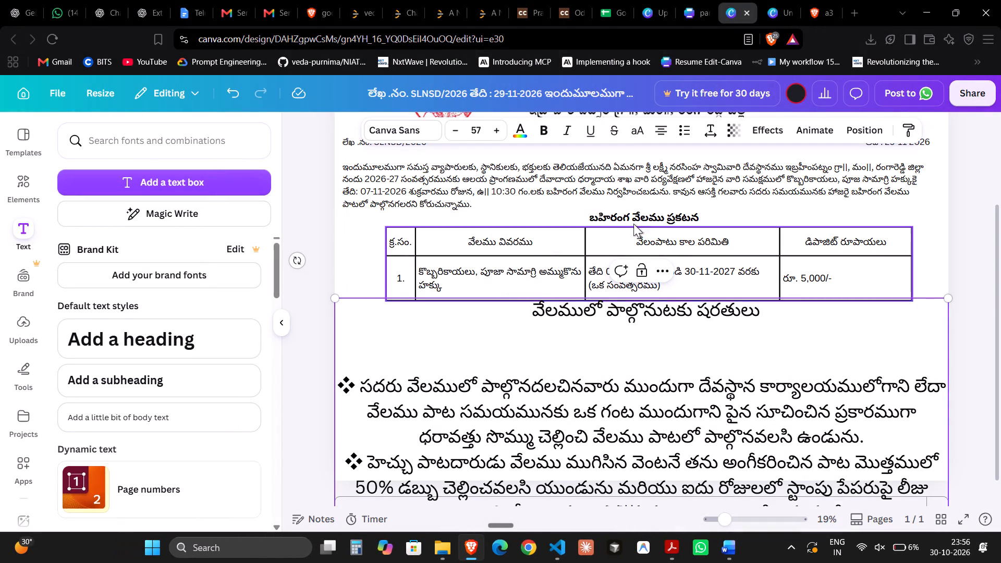
{"action": "left_click", "coordinate": [542, 314]}
{"action": "key", "text": "ctrl+a"}
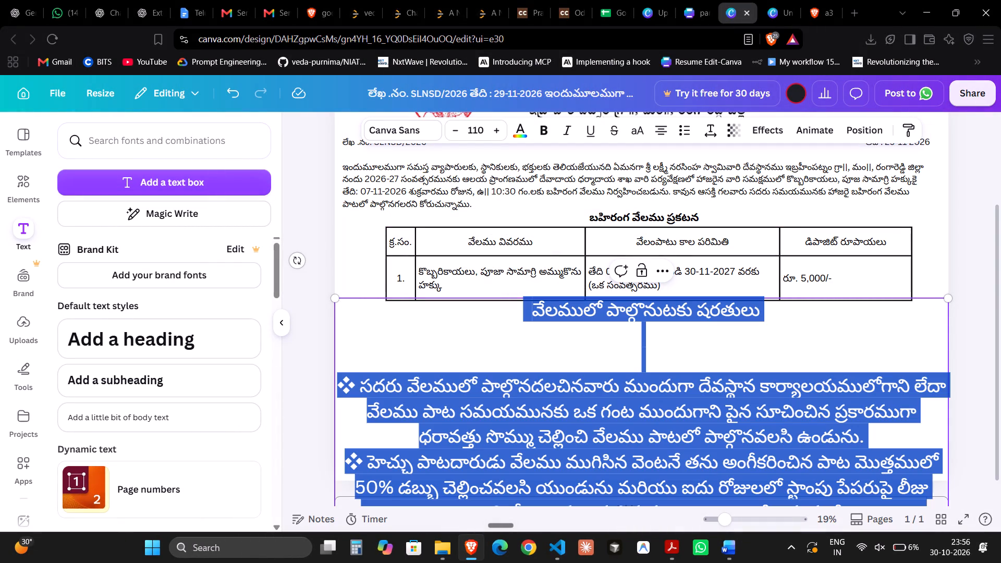
{"action": "left_click", "coordinate": [467, 127]}
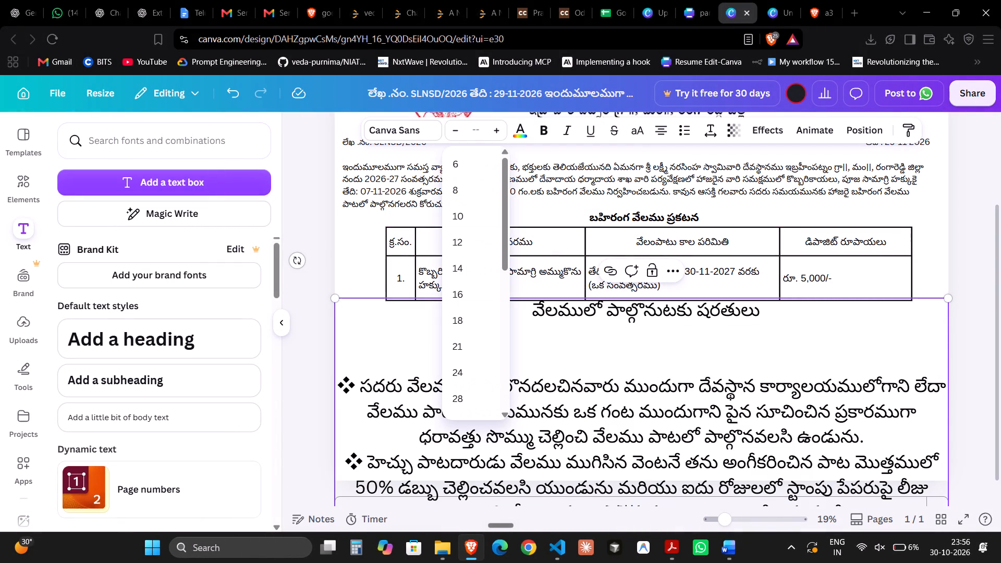
{"action": "left_click", "coordinate": [682, 372]}
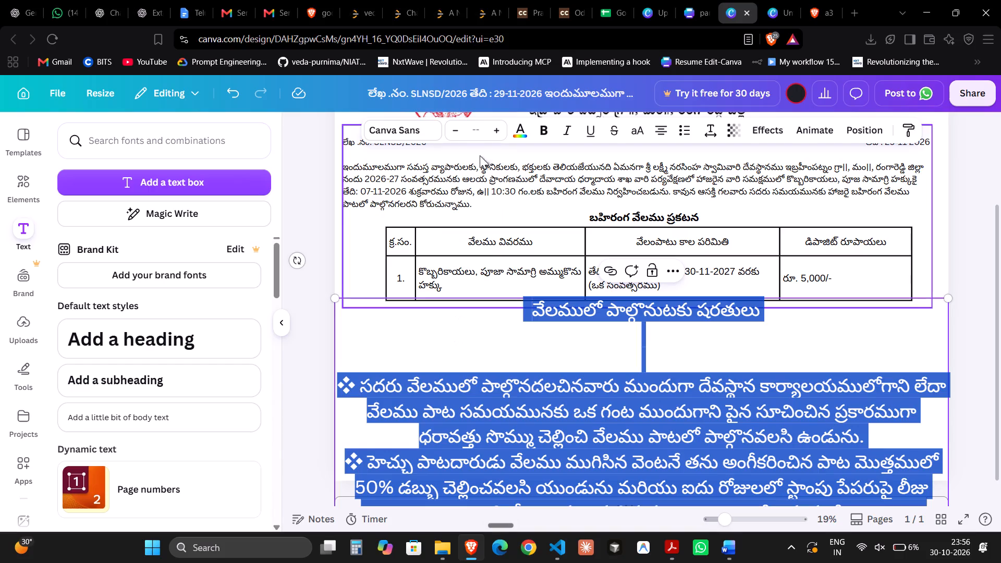
{"action": "left_click", "coordinate": [482, 133]}
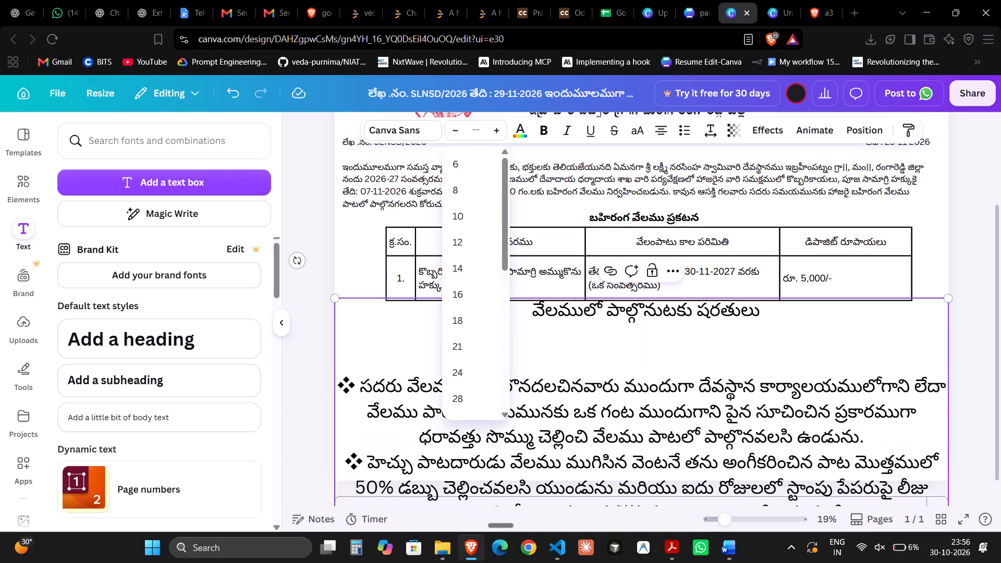
{"action": "type", "text": "57"}
{"action": "key", "text": "Return"}
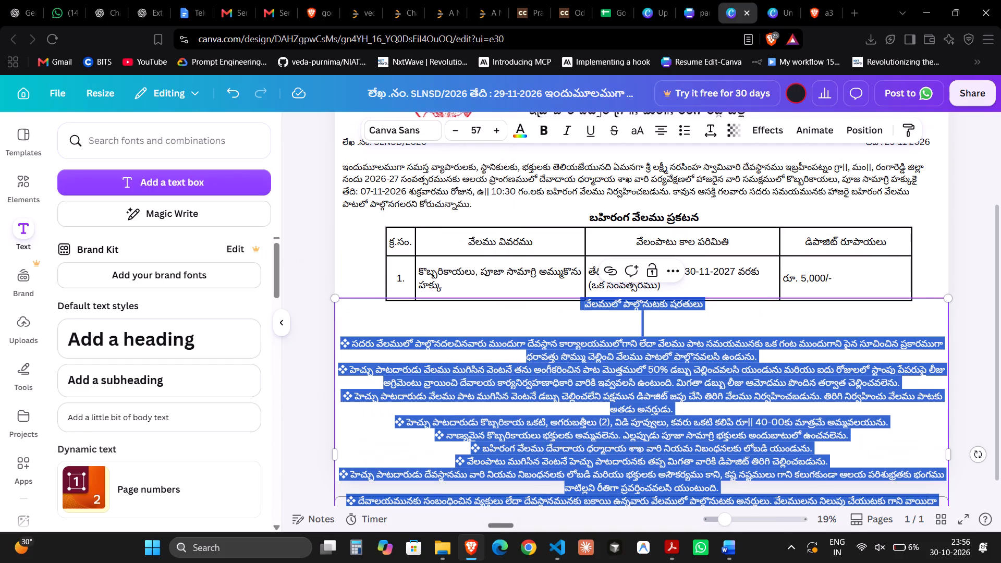
Delete the blank lines between the heading "వేలములో పాల్గొనుటకు షరతులు" and the first bulleted condition.
{"action": "left_click", "coordinate": [631, 355]}
{"action": "scroll", "coordinate": [631, 355], "scroll_direction": "down", "scroll_amount": 3}
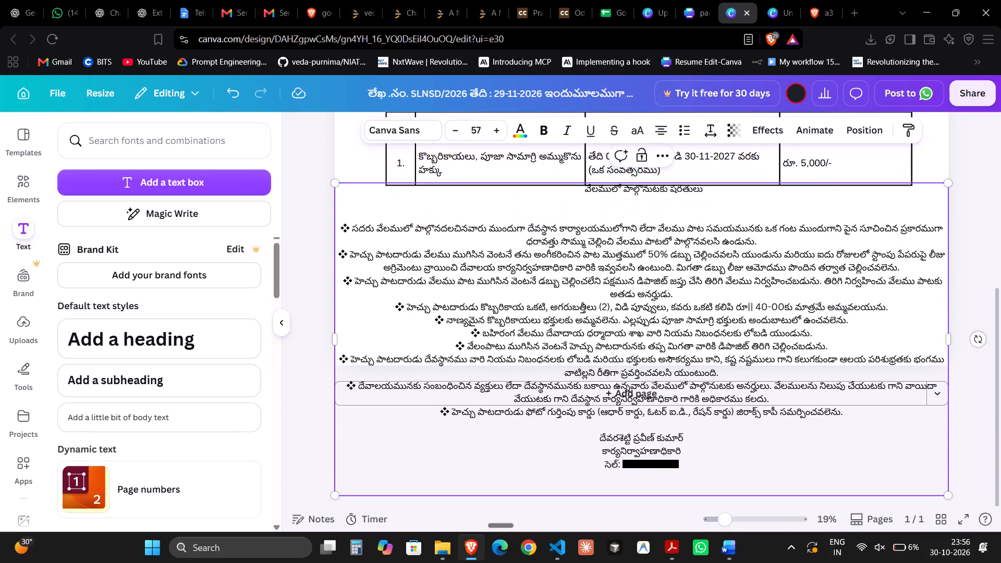
{"action": "scroll", "coordinate": [631, 355], "scroll_direction": "up", "scroll_amount": 2}
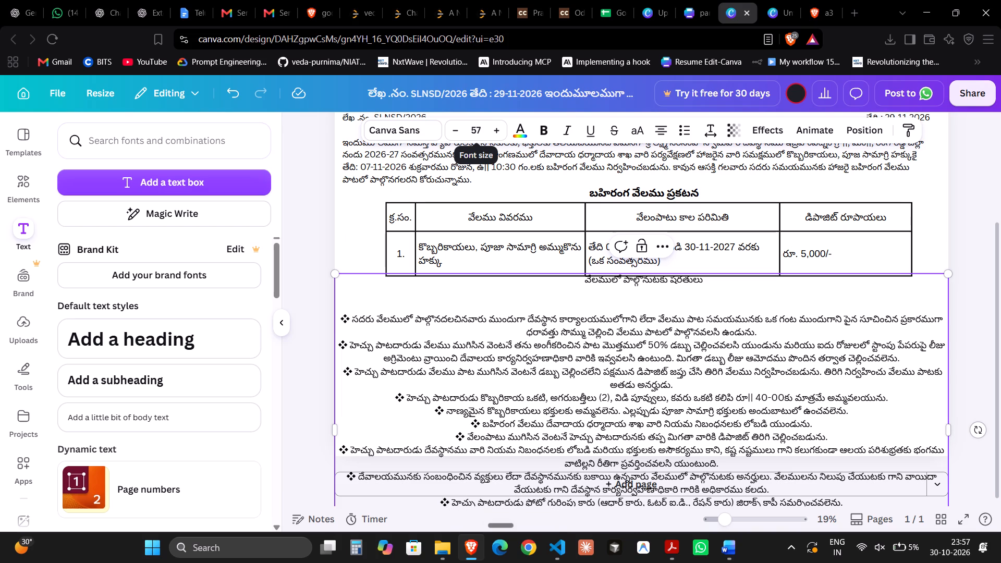
{"action": "left_click", "coordinate": [704, 320]}
{"action": "scroll", "coordinate": [704, 320], "scroll_direction": "up", "scroll_amount": 1}
{"action": "left_click", "coordinate": [704, 320]}
{"action": "left_click", "coordinate": [704, 320]}
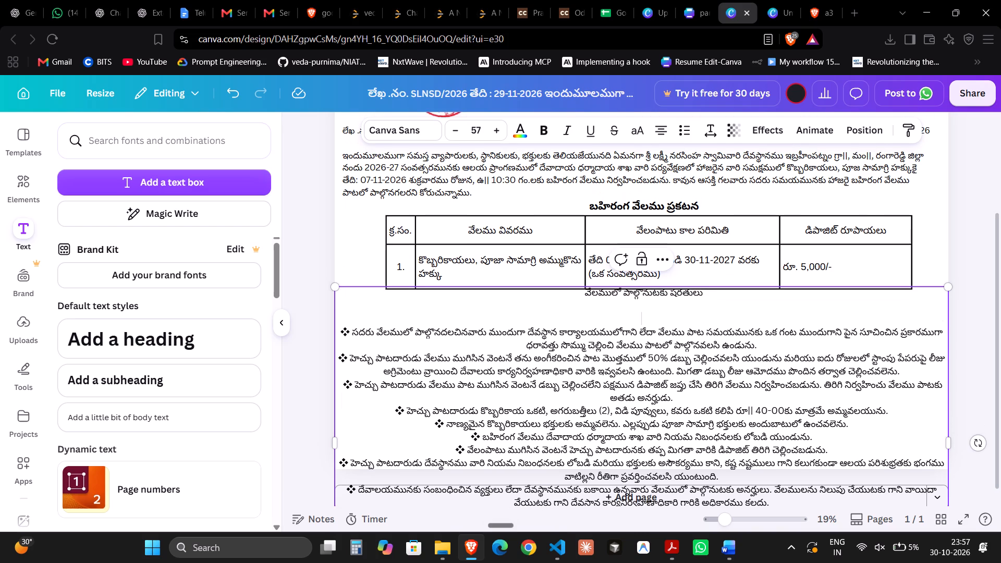
{"action": "key", "text": "BackSpace"}
{"action": "key", "text": "BackSpace"}
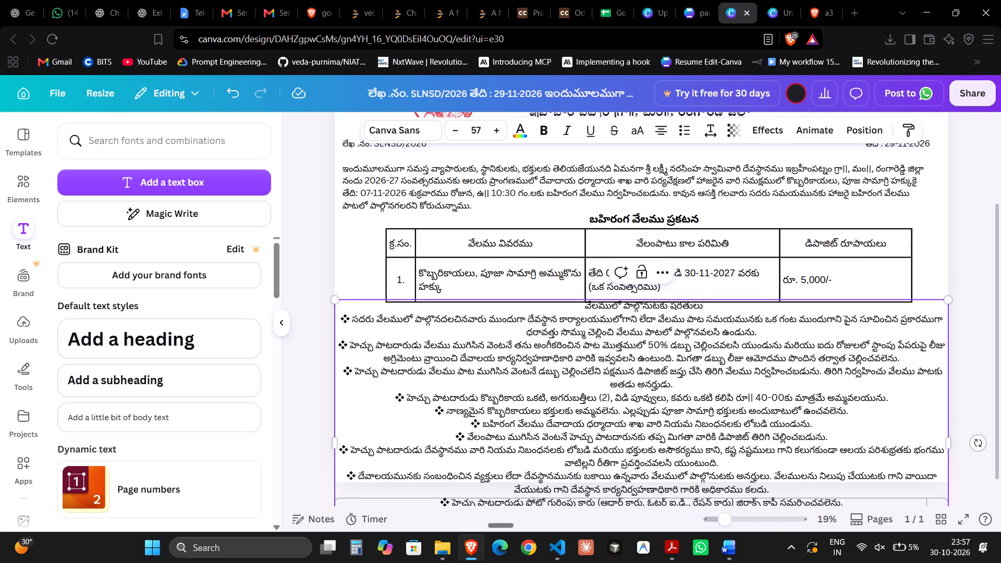
Place the conditions text box directly beneath the auction table and narrow it to line up with the body text's side margins.
{"action": "left_click", "coordinate": [953, 253]}
{"action": "left_click_drag", "start_coordinate": [823, 377], "coordinate": [817, 383]}
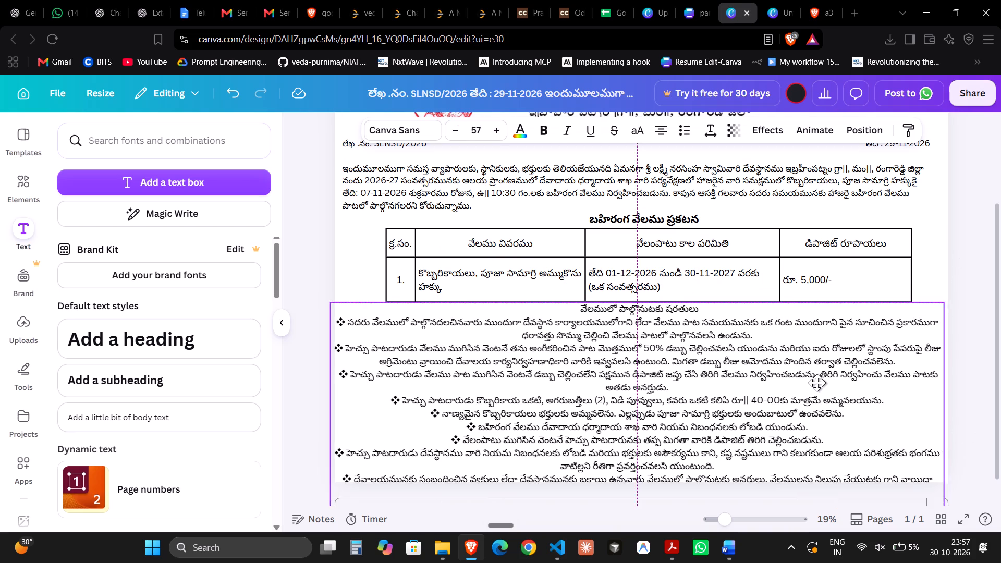
{"action": "left_click_drag", "start_coordinate": [817, 383], "coordinate": [813, 382]}
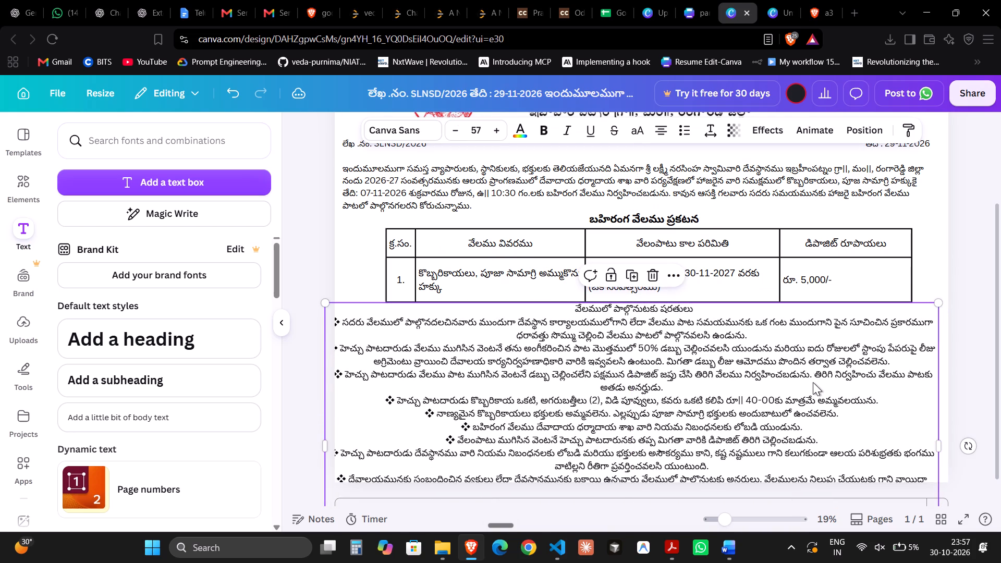
{"action": "left_click_drag", "start_coordinate": [669, 382], "coordinate": [687, 382]}
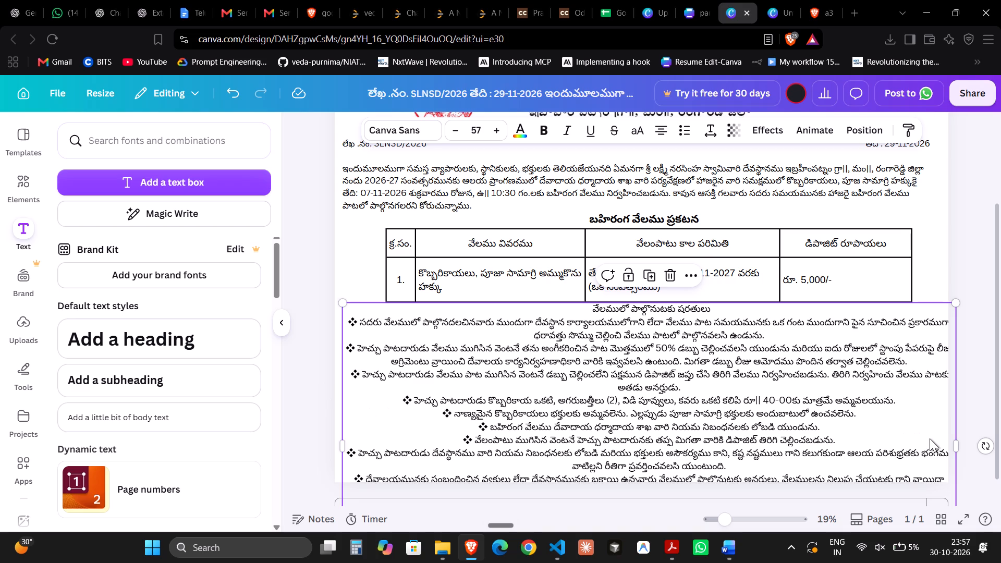
{"action": "left_click_drag", "start_coordinate": [957, 447], "coordinate": [939, 448]}
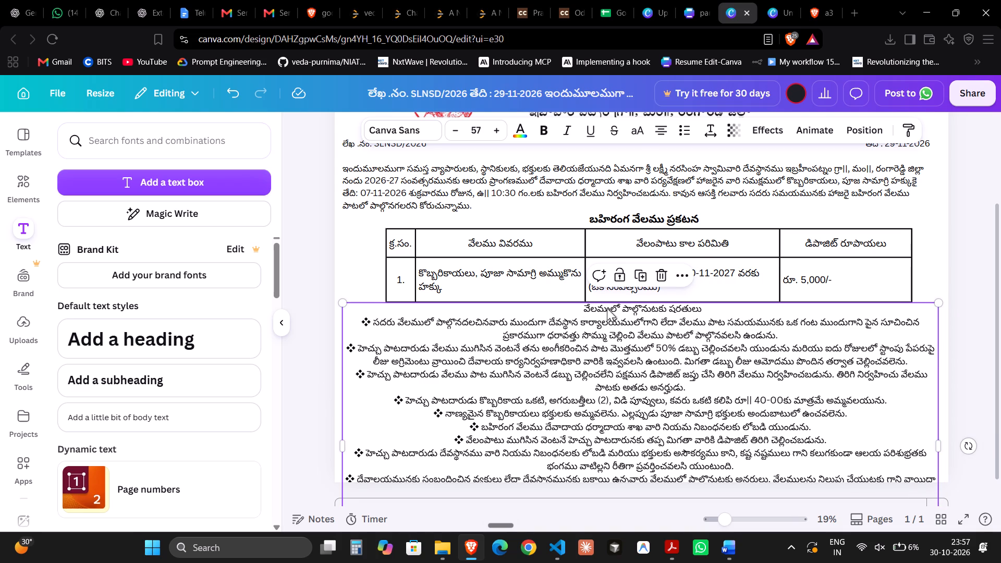
Left-align all text in the conditions box.
{"action": "left_click", "coordinate": [657, 124]}
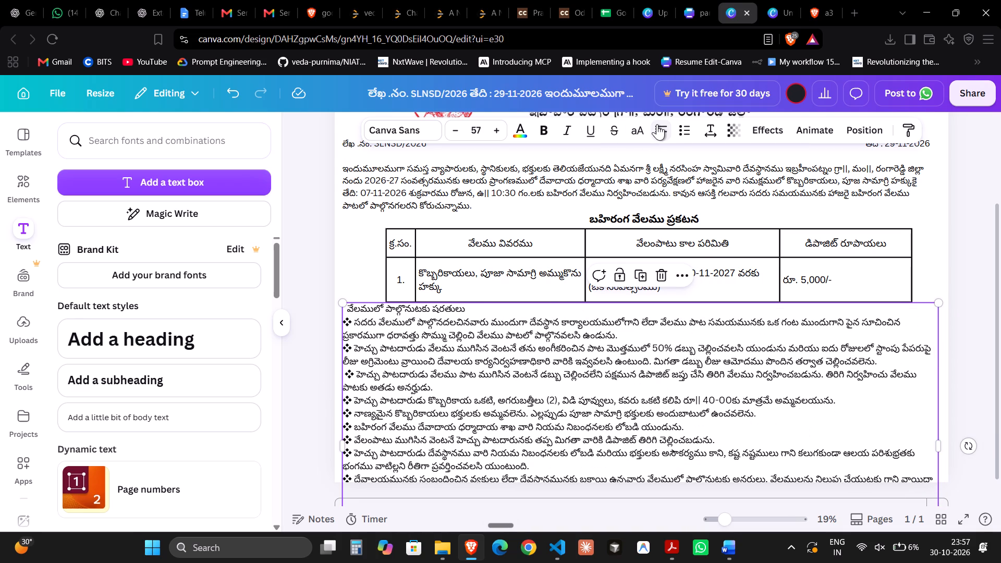
Centre the heading "వేలములో పాల్గొనుటకు షరతులు", set it to size 64, and make it underlined and bold.
{"action": "left_click", "coordinate": [348, 309]}
{"action": "left_click_drag", "start_coordinate": [471, 311], "coordinate": [348, 313]}
{"action": "left_click", "coordinate": [660, 132]}
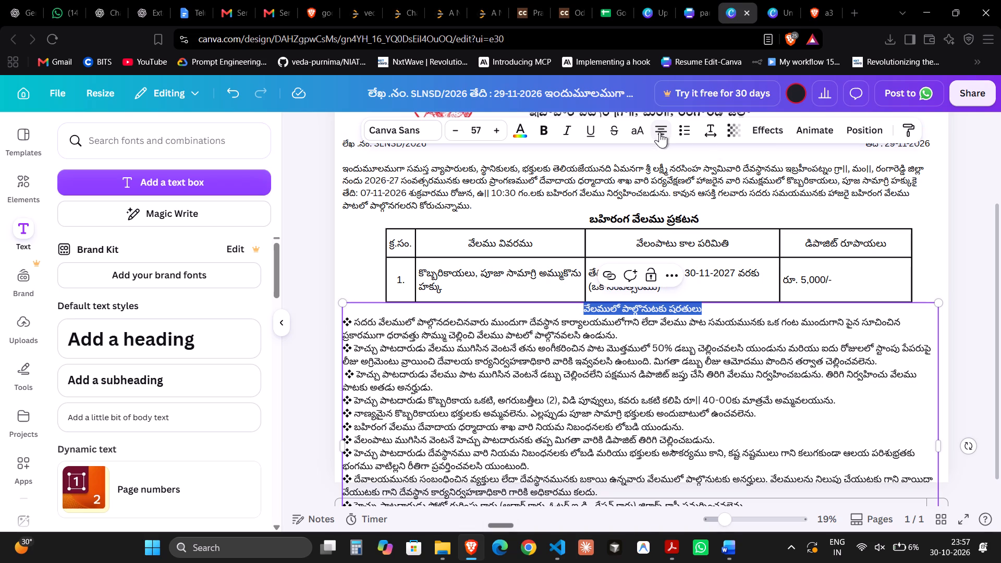
{"action": "double_click", "coordinate": [500, 128]}
{"action": "double_click", "coordinate": [500, 128]}
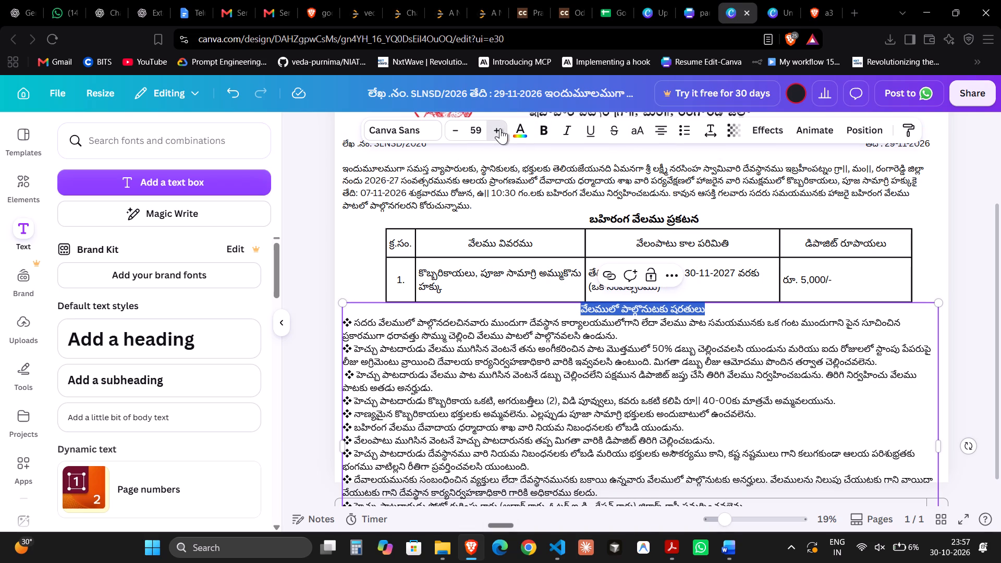
{"action": "triple_click", "coordinate": [500, 128]}
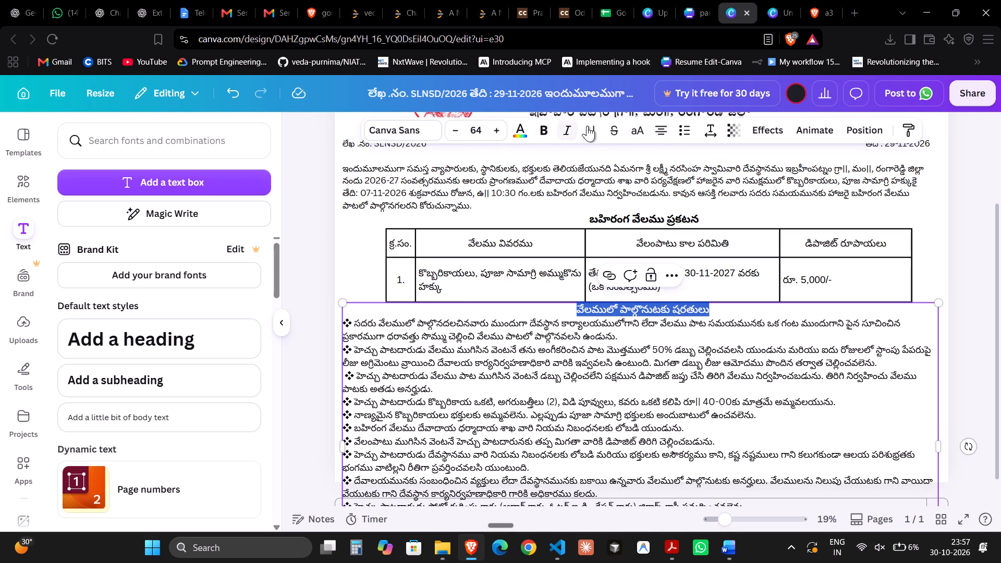
{"action": "left_click", "coordinate": [587, 126]}
{"action": "left_click", "coordinate": [550, 134]}
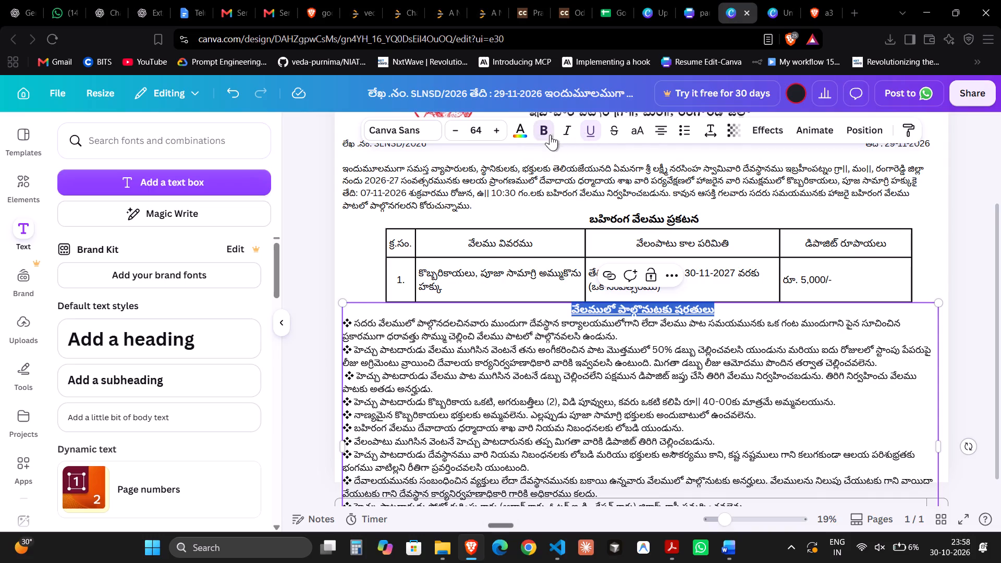
{"action": "left_click", "coordinate": [753, 324]}
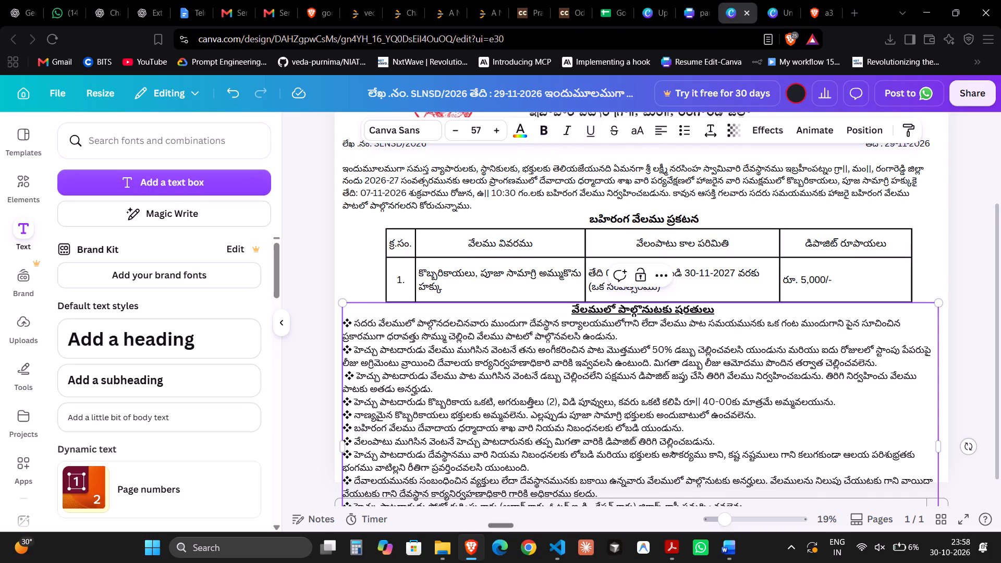
Shift the temple header image slightly left and down above the reference line.
{"action": "scroll", "coordinate": [753, 324], "scroll_direction": "down", "scroll_amount": 2}
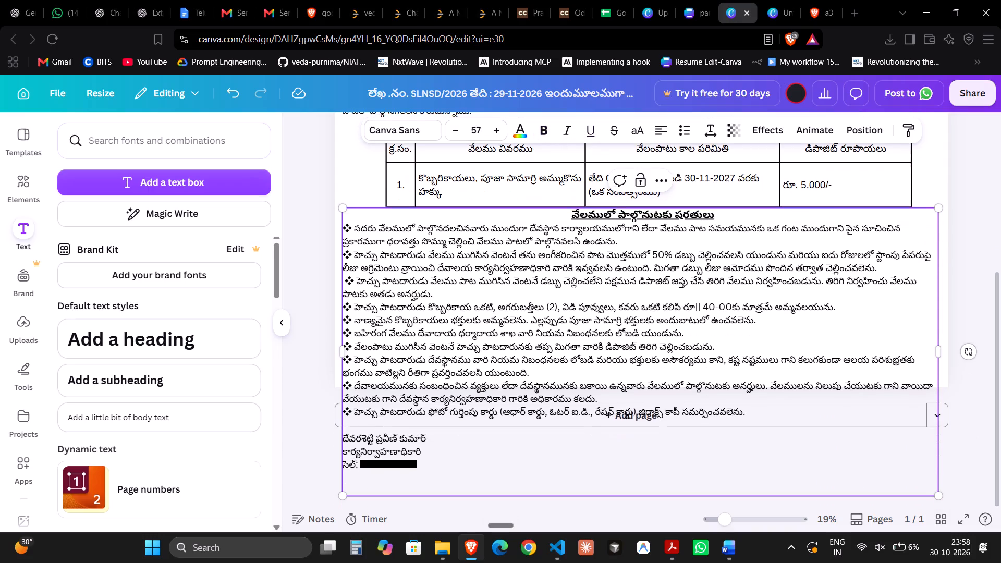
{"action": "scroll", "coordinate": [753, 324], "scroll_direction": "up", "scroll_amount": 3}
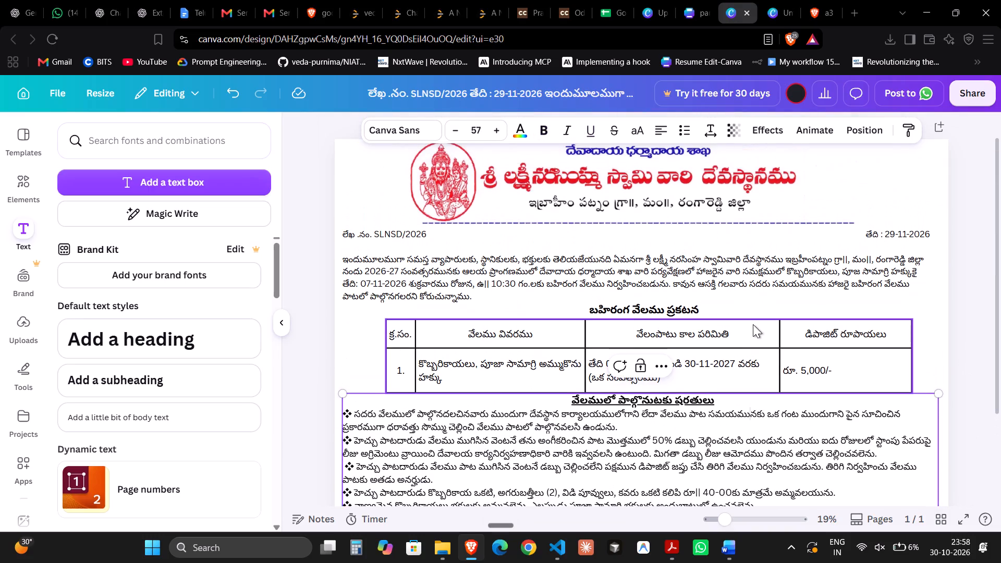
{"action": "scroll", "coordinate": [753, 324], "scroll_direction": "up", "scroll_amount": 1}
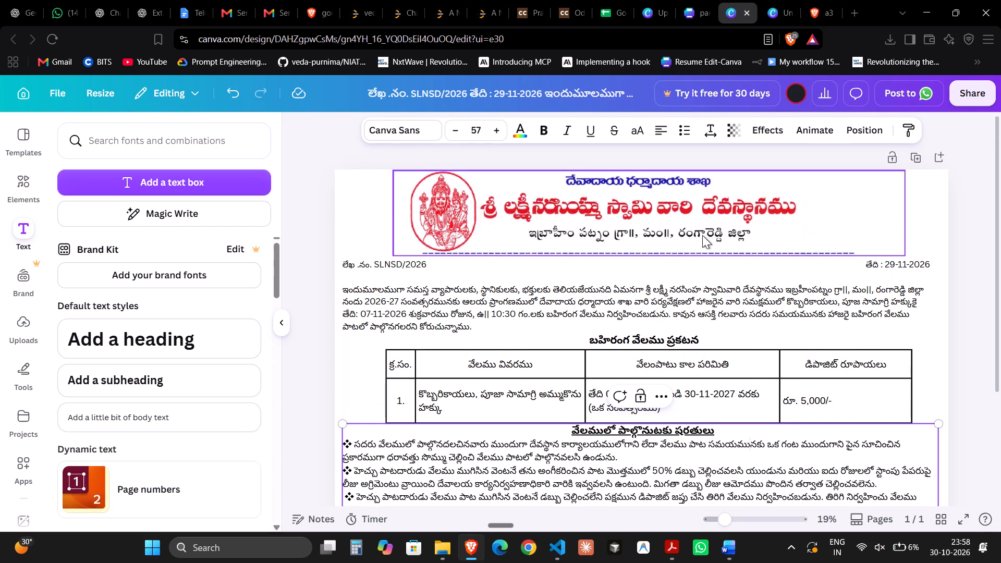
{"action": "left_click_drag", "start_coordinate": [702, 235], "coordinate": [690, 238]}
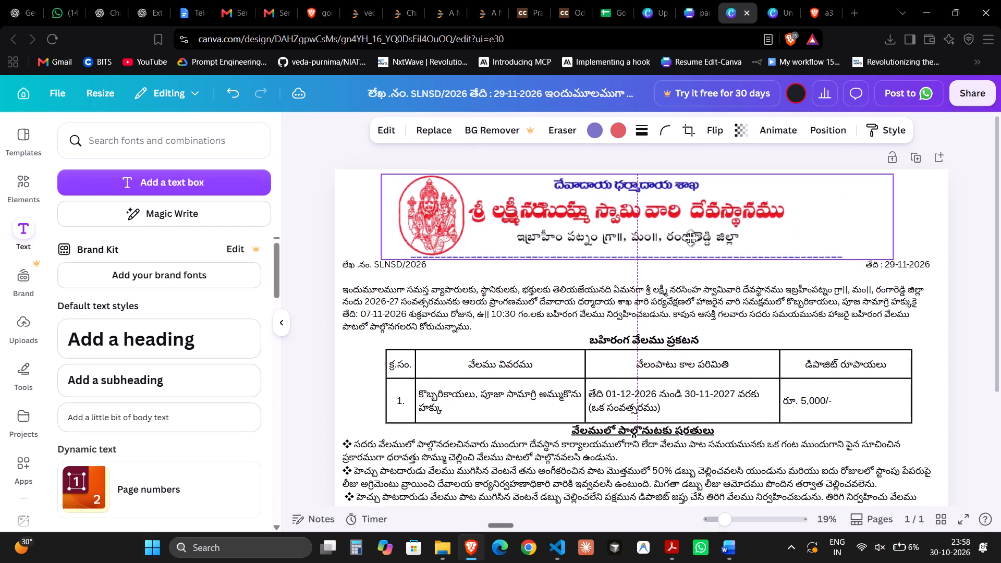
{"action": "left_click_drag", "start_coordinate": [690, 238], "coordinate": [689, 239]}
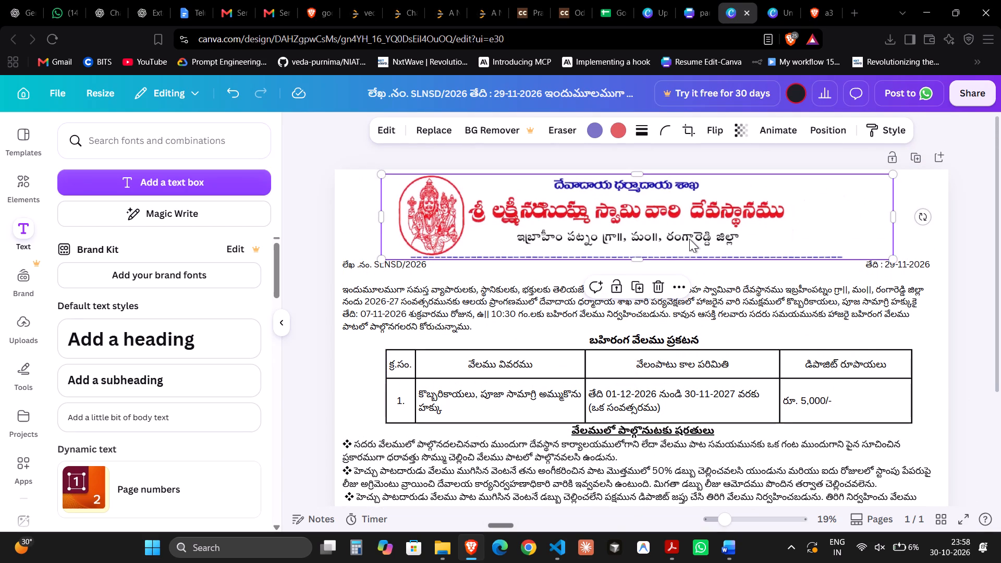
Crop the lower edge of the temple header image to remove its dashed line.
{"action": "left_click", "coordinate": [643, 261]}
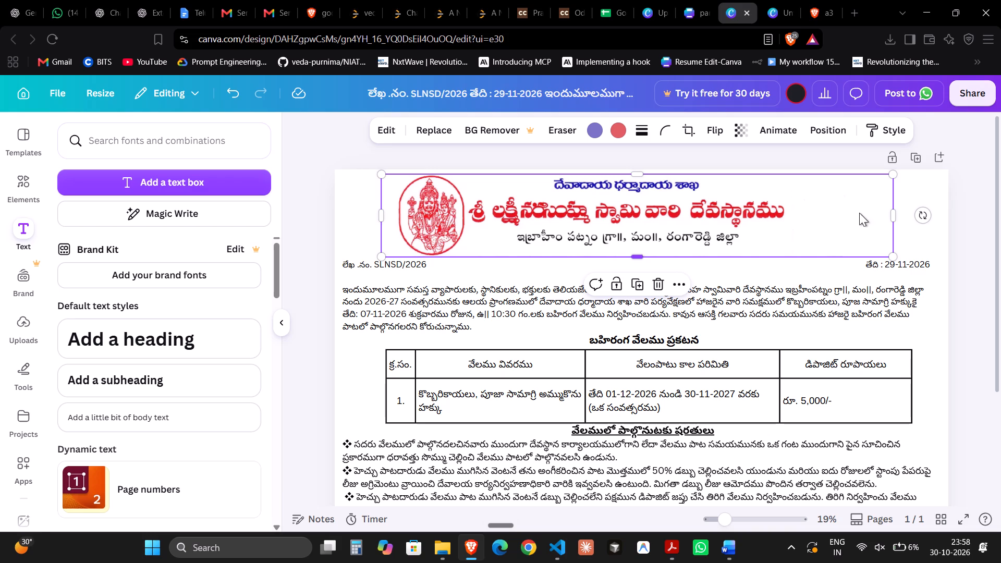
{"action": "left_click", "coordinate": [976, 223]}
Nudge the body text box slightly right and up so "బహిరంగ వేలము ప్రకటన" sits just clear of the auction table.
{"action": "left_click", "coordinate": [889, 280]}
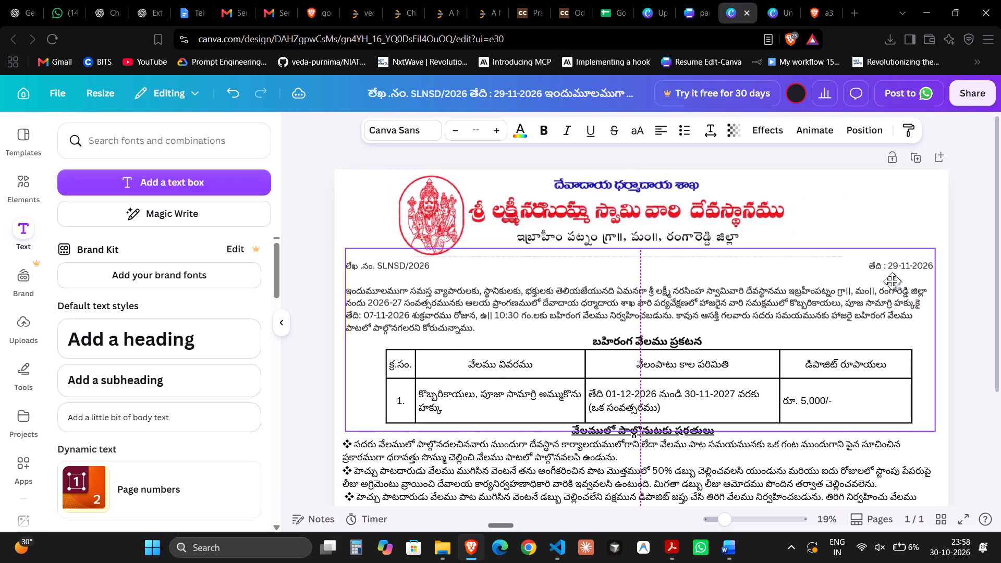
{"action": "double_click", "coordinate": [904, 409]}
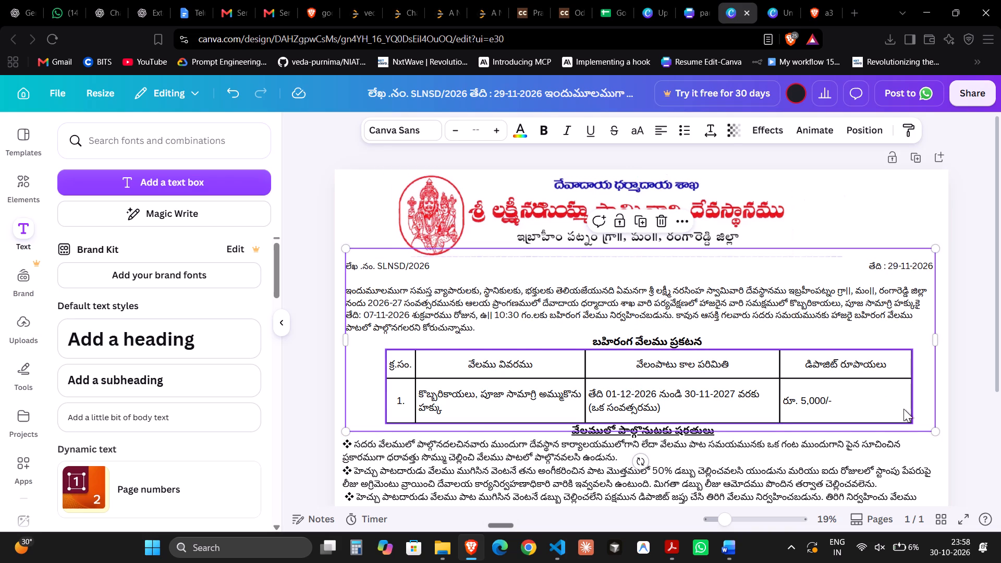
{"action": "left_click", "coordinate": [691, 339]}
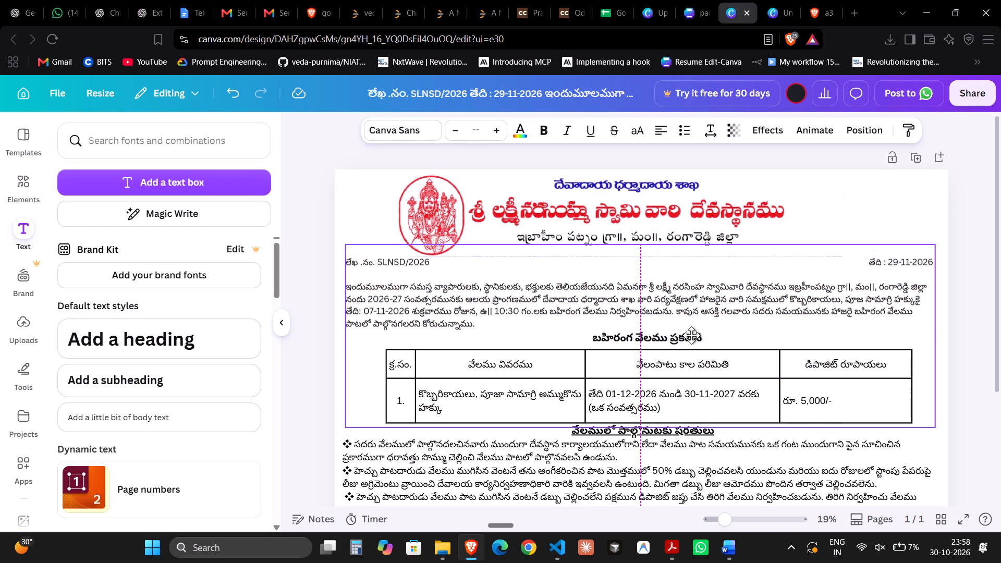
Reduce all the text in the conditions box so that its condition paragraphs are size 51.
{"action": "left_click", "coordinate": [721, 385]}
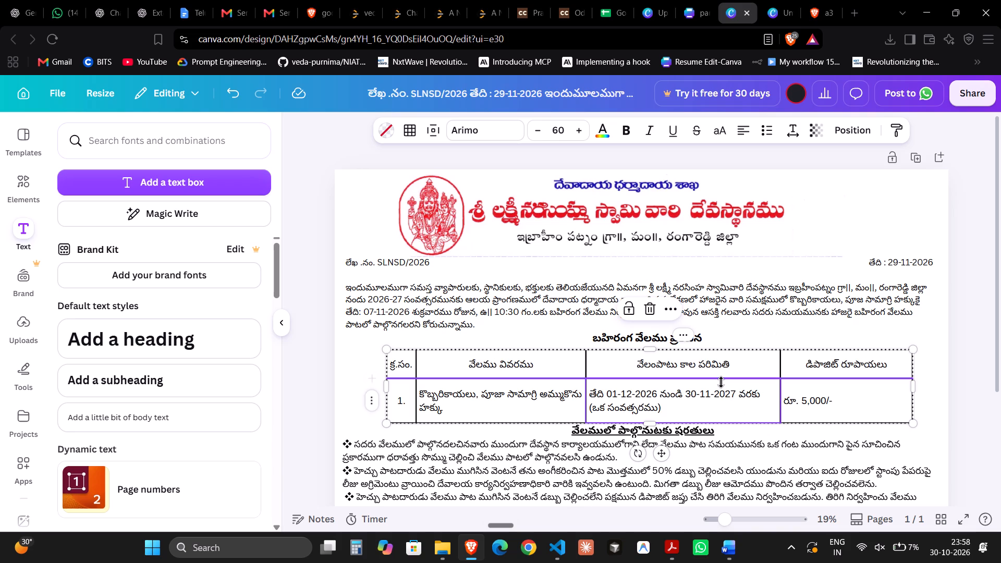
{"action": "left_click", "coordinate": [716, 340]}
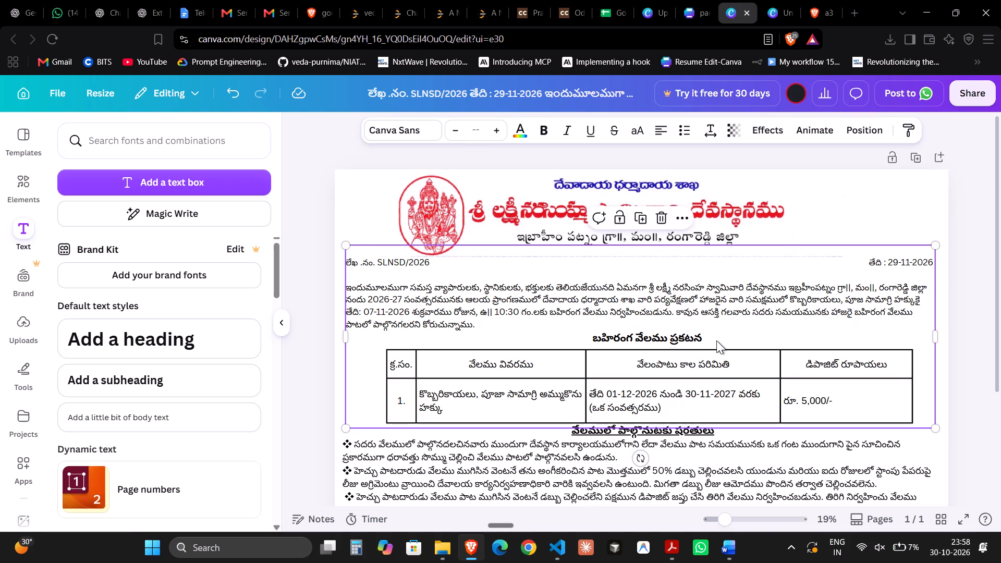
{"action": "scroll", "coordinate": [716, 340], "scroll_direction": "down", "scroll_amount": 2}
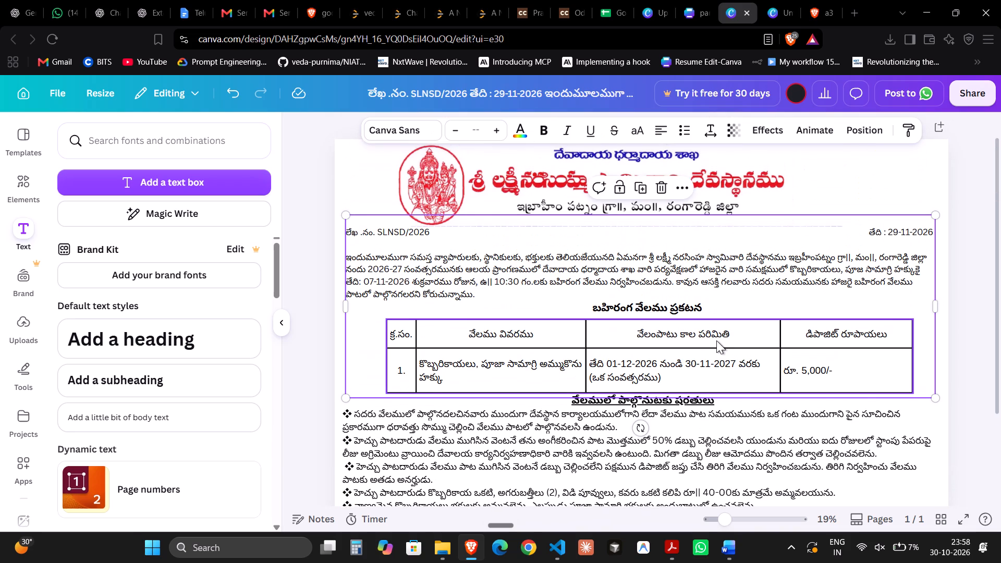
{"action": "scroll", "coordinate": [716, 340], "scroll_direction": "down", "scroll_amount": 2}
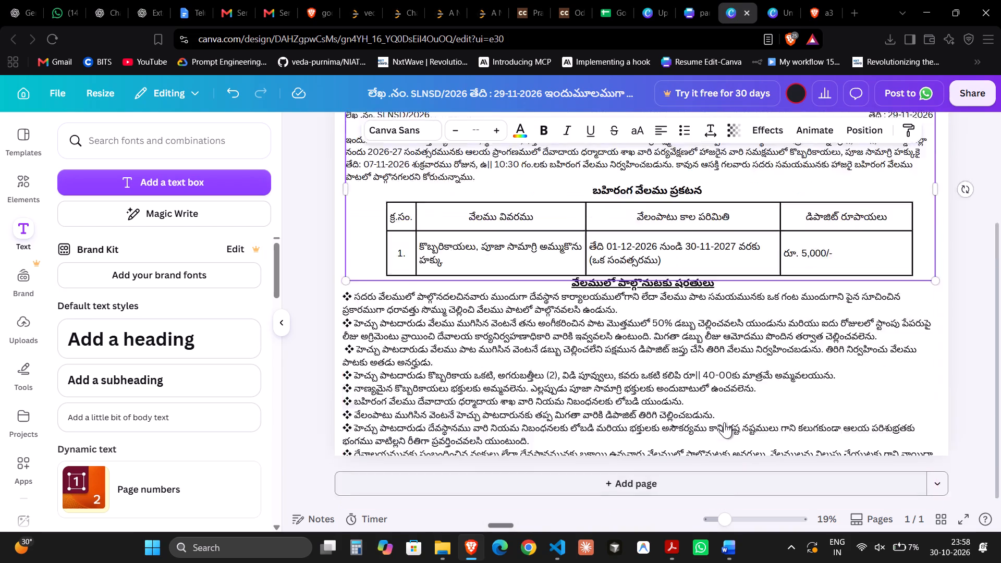
{"action": "double_click", "coordinate": [724, 422]}
{"action": "left_click", "coordinate": [724, 422]}
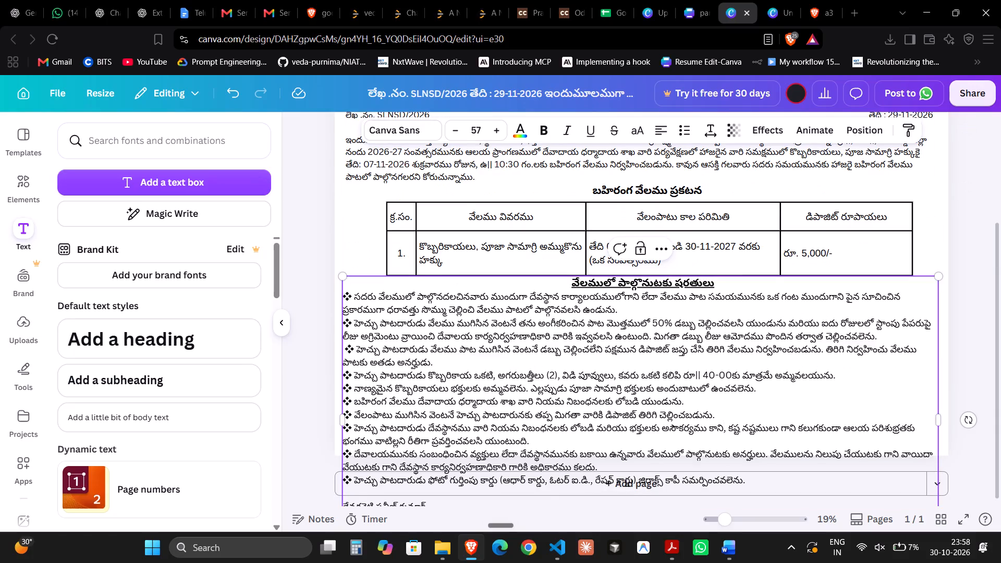
{"action": "scroll", "coordinate": [724, 422], "scroll_direction": "down", "scroll_amount": 2}
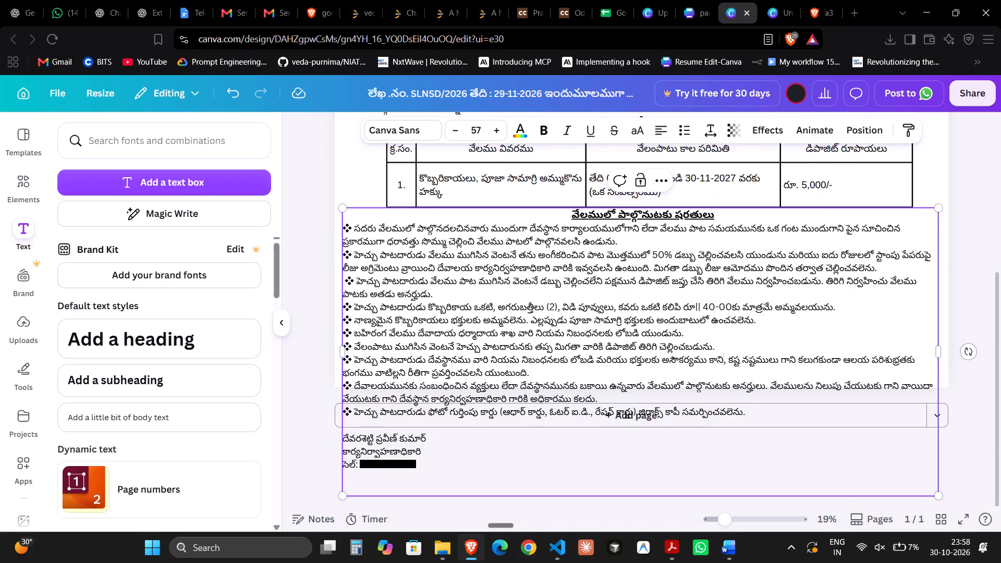
{"action": "scroll", "coordinate": [724, 422], "scroll_direction": "up", "scroll_amount": 1}
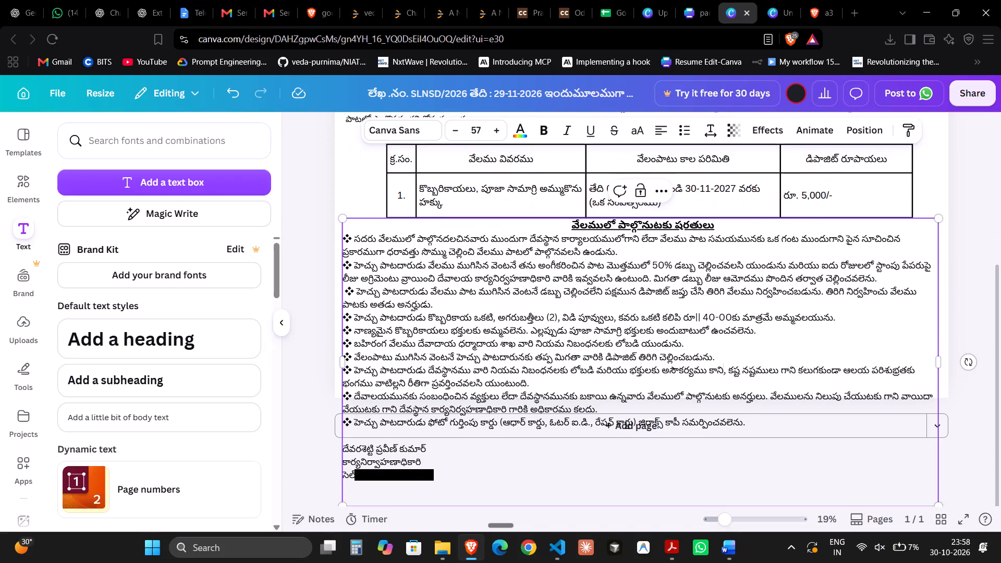
{"action": "scroll", "coordinate": [724, 422], "scroll_direction": "up", "scroll_amount": 1}
{"action": "left_click", "coordinate": [667, 334]}
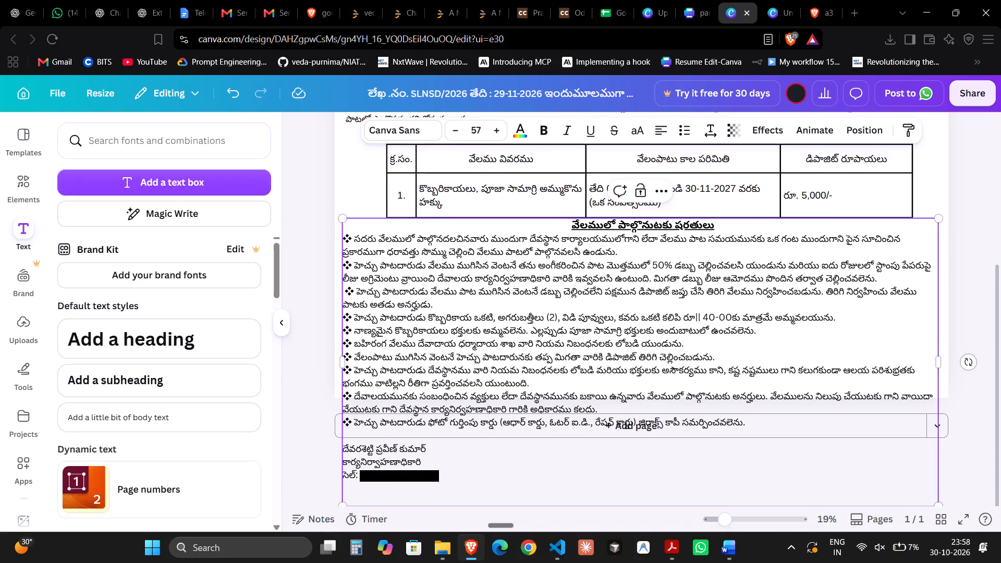
{"action": "key", "text": "ctrl+a"}
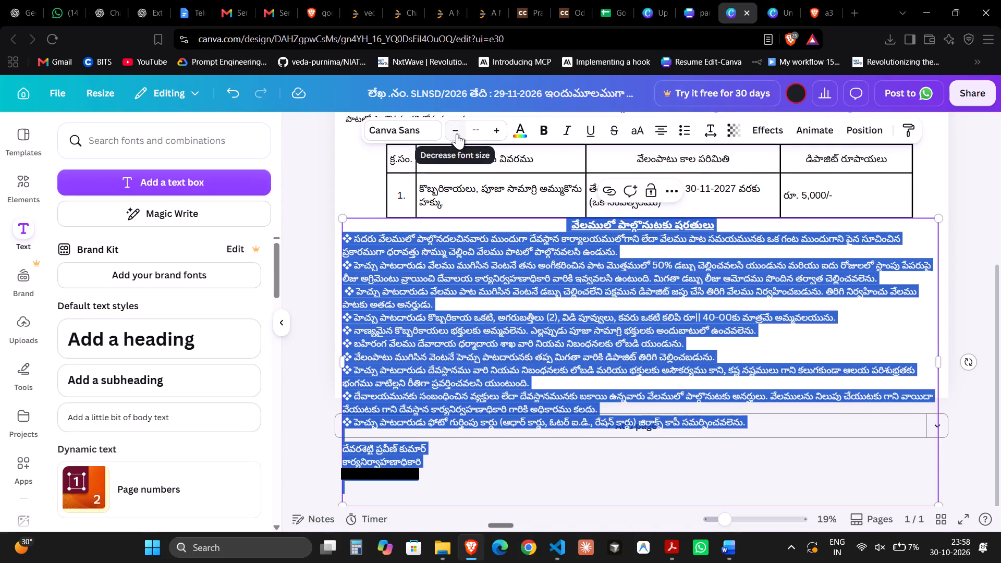
{"action": "triple_click", "coordinate": [457, 133]}
{"action": "left_click", "coordinate": [457, 133]}
{"action": "left_click", "coordinate": [457, 133]}
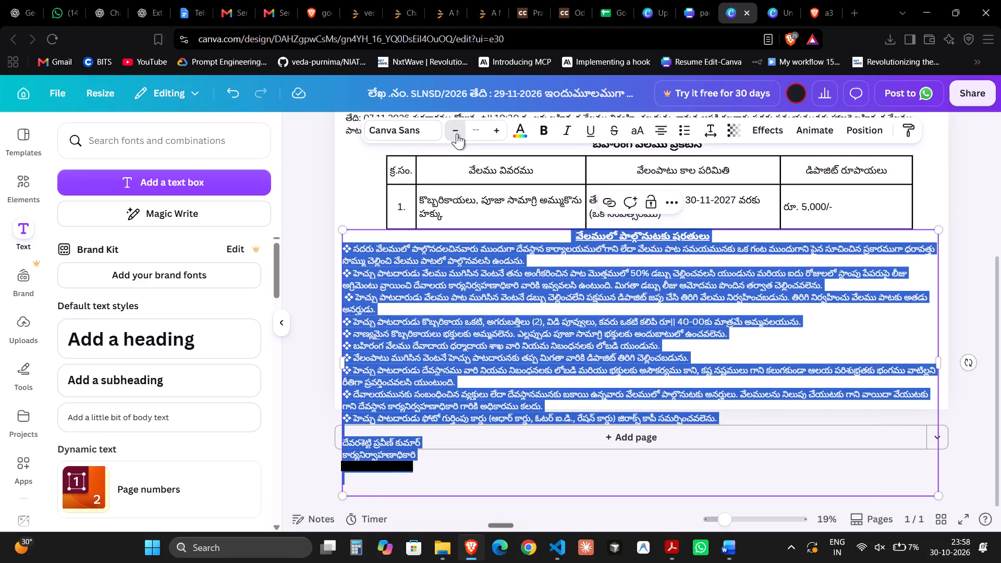
{"action": "triple_click", "coordinate": [457, 133]}
{"action": "double_click", "coordinate": [457, 133]}
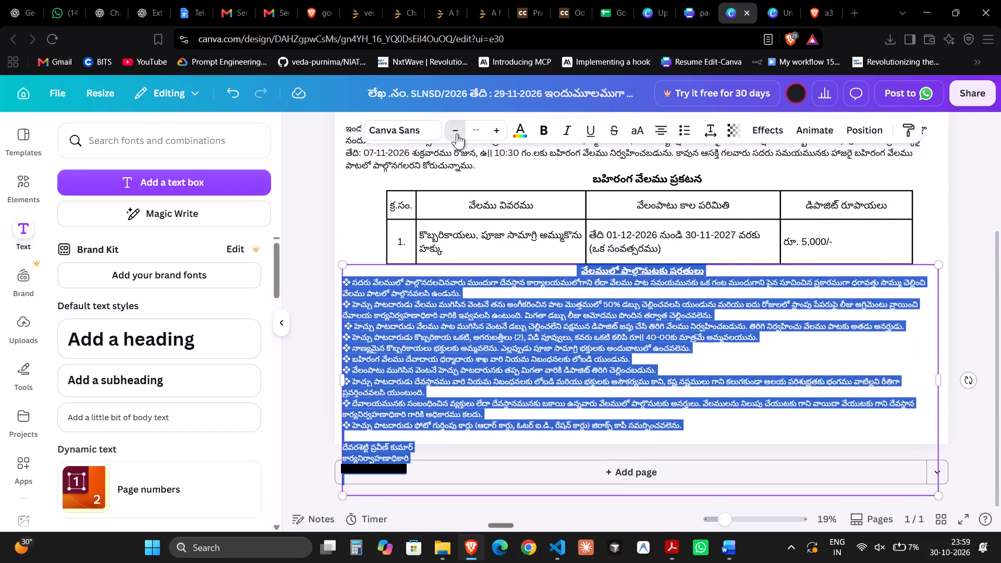
{"action": "triple_click", "coordinate": [503, 132]}
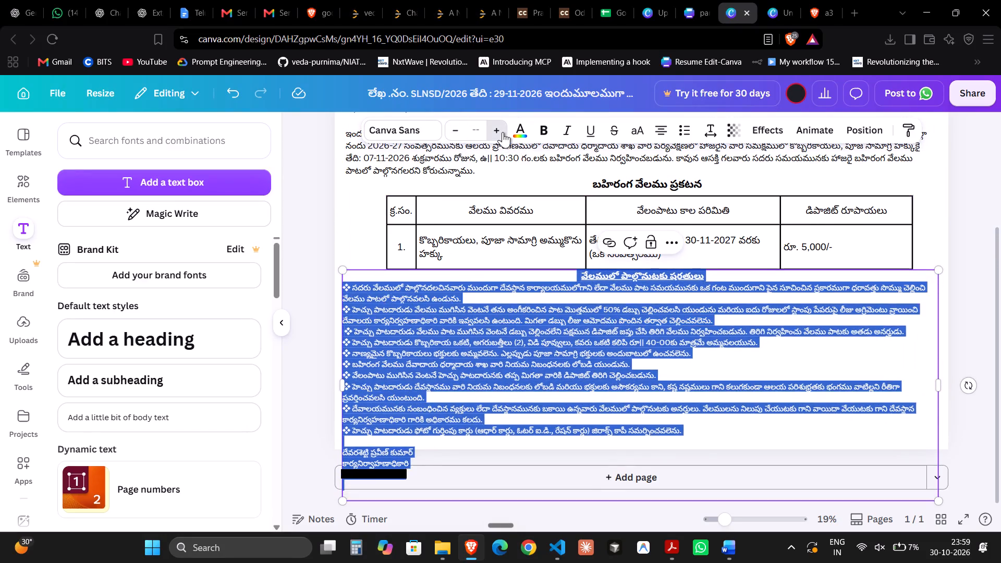
{"action": "left_click", "coordinate": [503, 132]}
Reduce the text in the body text box above the auction table, bringing its body text to size 48.
{"action": "scroll", "coordinate": [503, 134], "scroll_direction": "up", "scroll_amount": 2}
{"action": "left_click", "coordinate": [498, 177]}
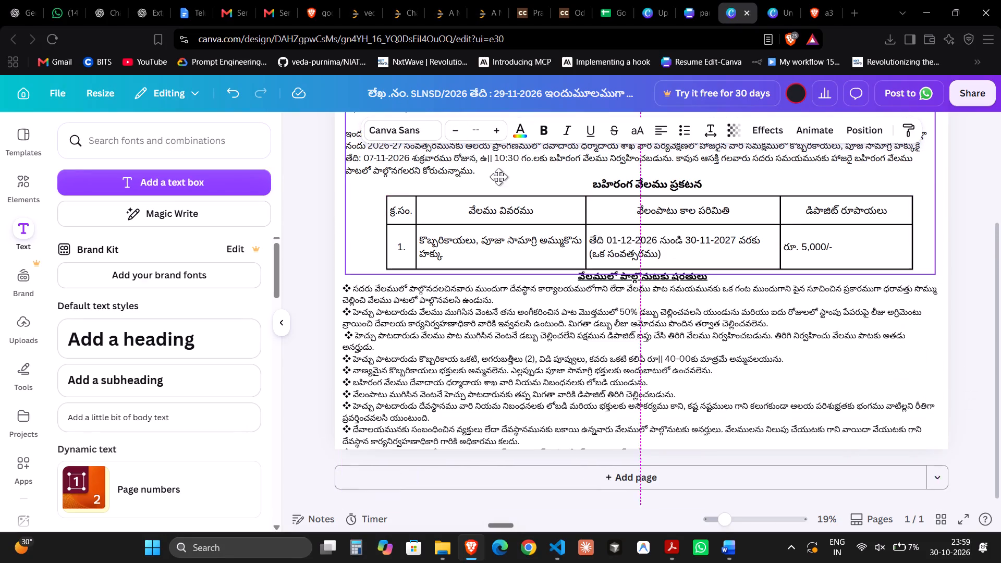
{"action": "triple_click", "coordinate": [457, 137]}
{"action": "left_click", "coordinate": [457, 137]}
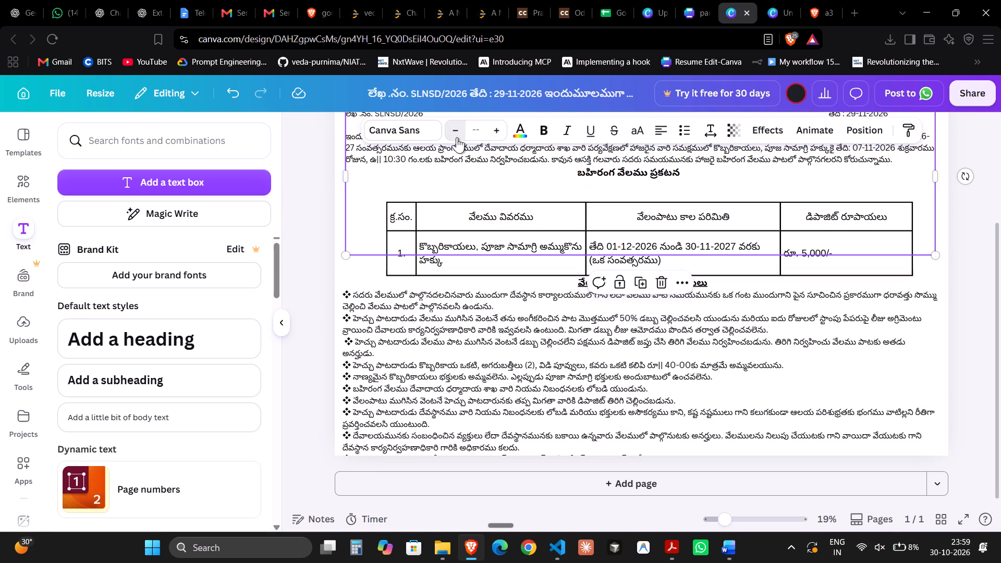
{"action": "scroll", "coordinate": [457, 137], "scroll_direction": "up", "scroll_amount": 1}
{"action": "left_click", "coordinate": [474, 182]}
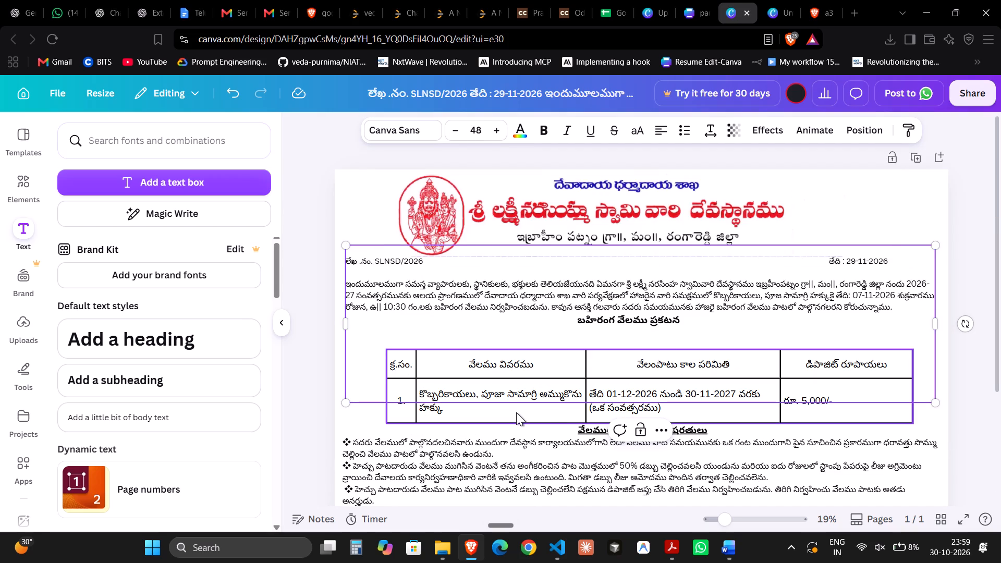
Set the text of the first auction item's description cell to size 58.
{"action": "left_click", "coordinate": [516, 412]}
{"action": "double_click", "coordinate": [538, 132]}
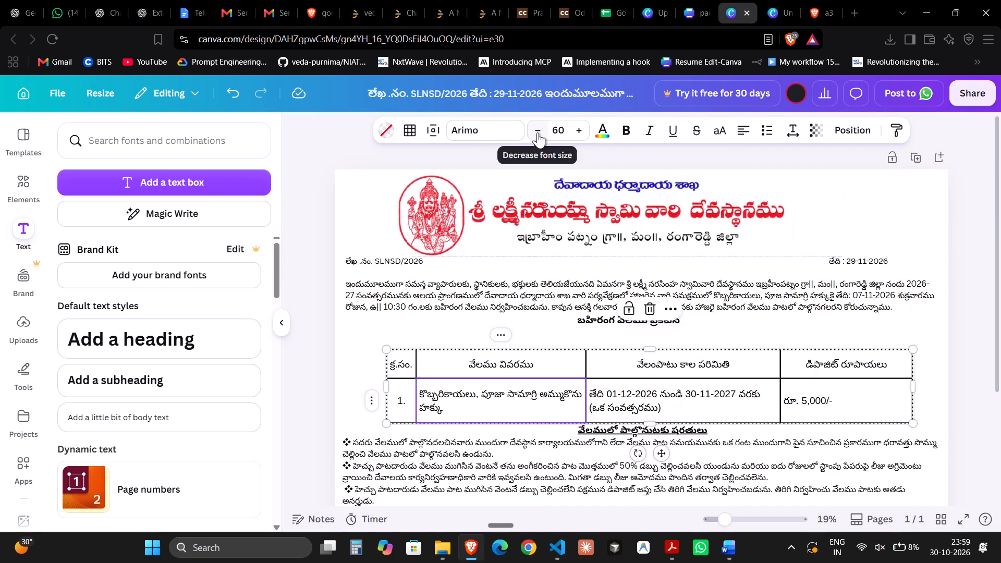
Undo the description cell's size change and the last body text reductions, returning the body paragraph to size 51.
{"action": "left_click", "coordinate": [386, 350]}
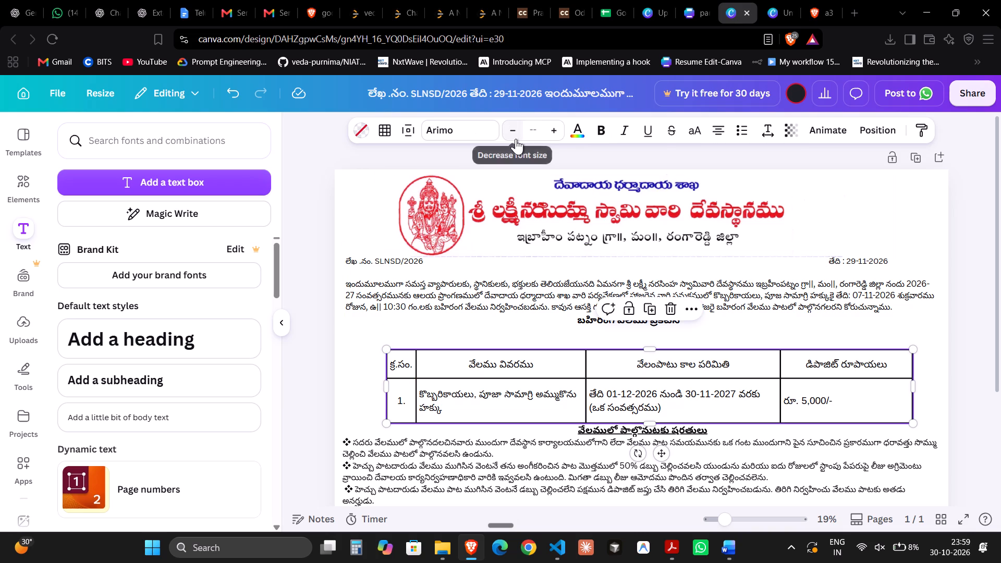
{"action": "key", "text": "ctrl+z"}
{"action": "key", "text": "ctrl+z"}
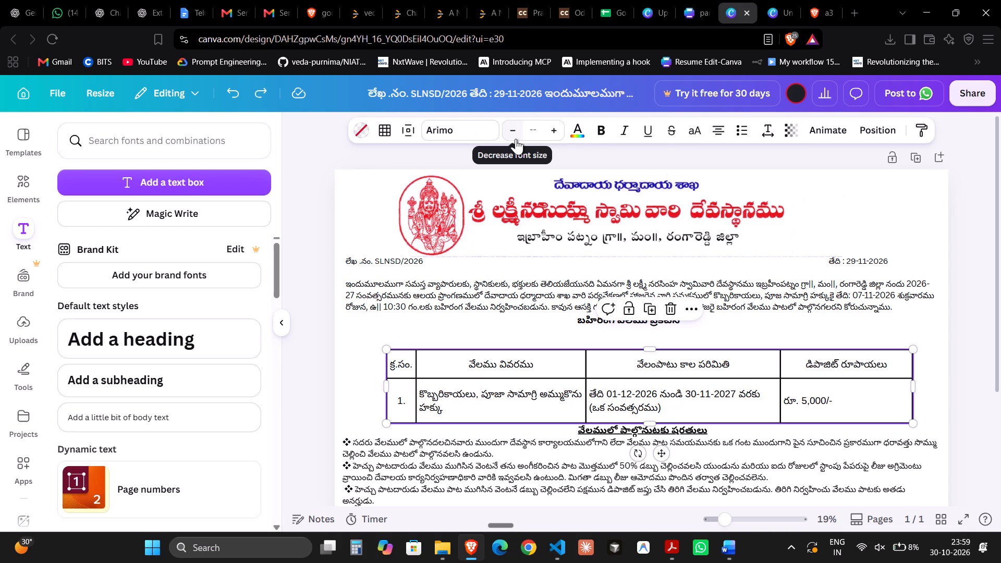
{"action": "key", "text": "ctrl+z"}
{"action": "key", "text": "ctrl+z"}
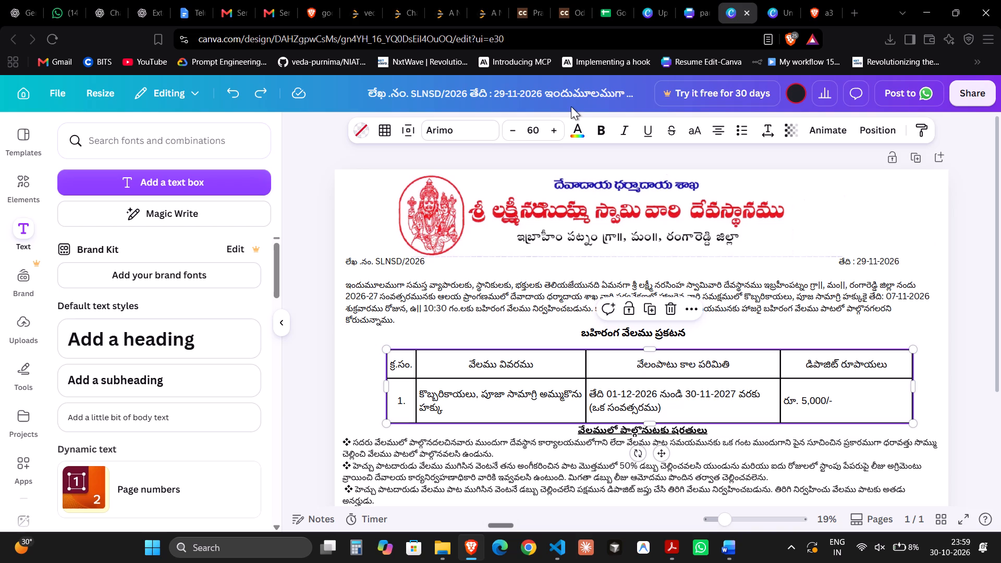
Set the text of the whole auction table to size 52.
{"action": "left_click", "coordinate": [511, 136]}
{"action": "triple_click", "coordinate": [511, 136]}
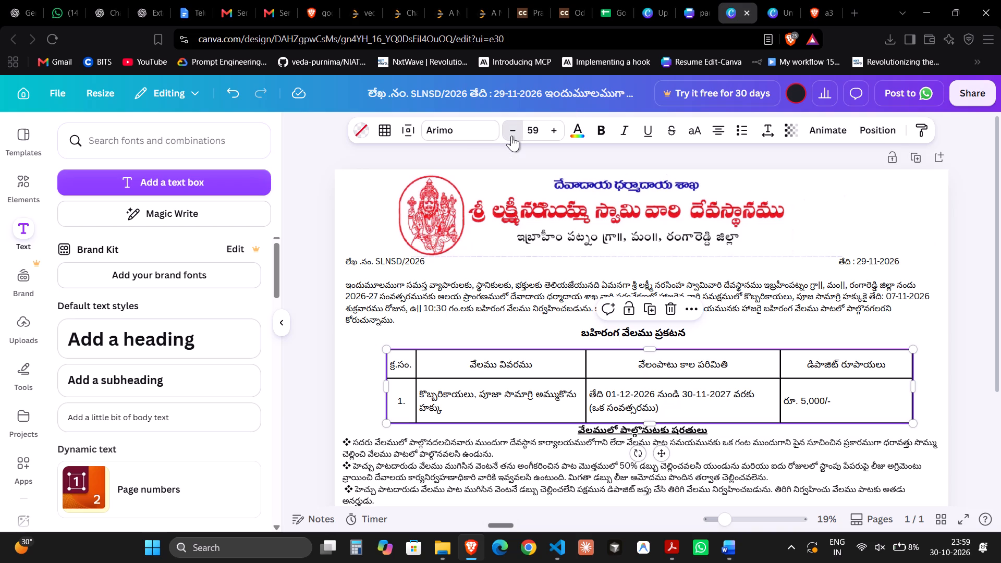
{"action": "left_click", "coordinate": [511, 136]}
{"action": "triple_click", "coordinate": [511, 136]}
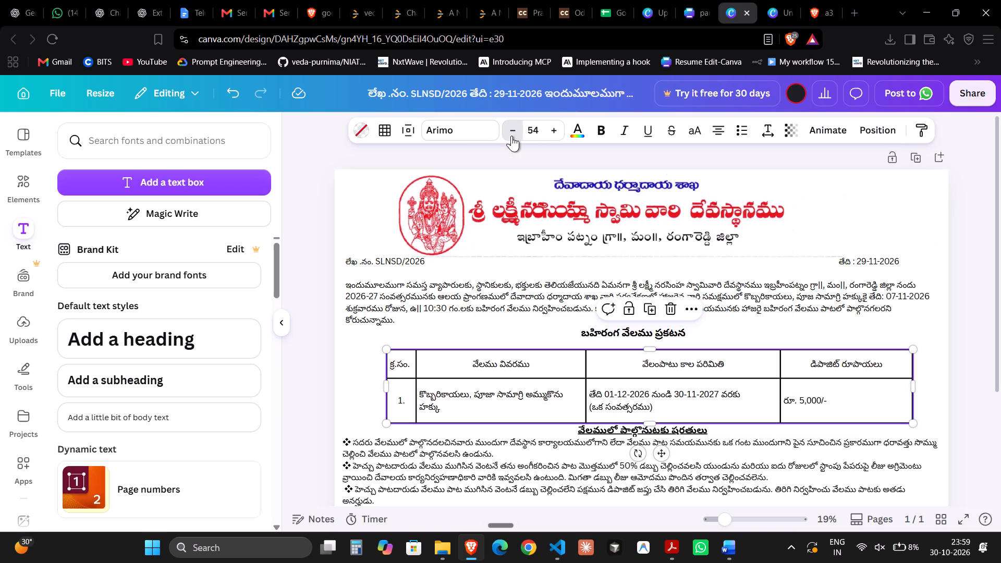
{"action": "left_click", "coordinate": [511, 136]}
{"action": "left_click", "coordinate": [554, 123]}
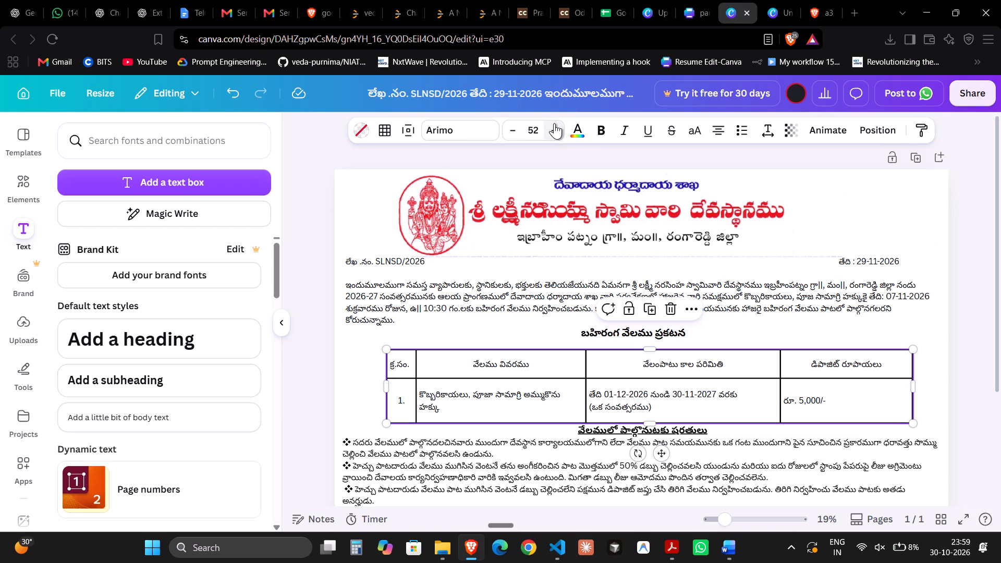
Move the auction table slightly up, closer to the heading "బహిరంగ వేలము ప్రకటన".
{"action": "left_click_drag", "start_coordinate": [576, 357], "coordinate": [576, 348]}
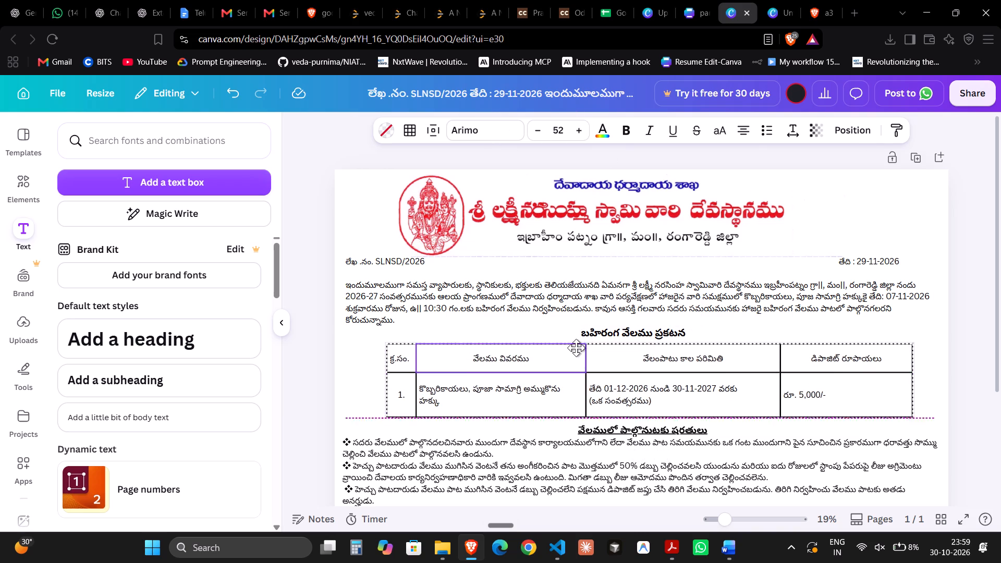
{"action": "left_click_drag", "start_coordinate": [576, 348], "coordinate": [576, 351]}
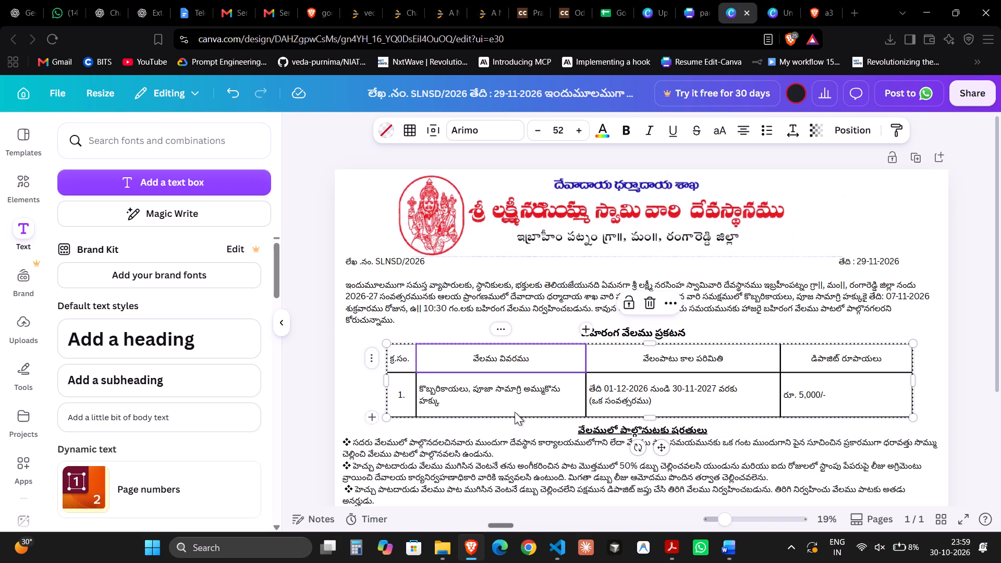
Widen the "వేలము వివరము" column slightly leftward so its item description fits on one line.
{"action": "left_click", "coordinate": [413, 360]}
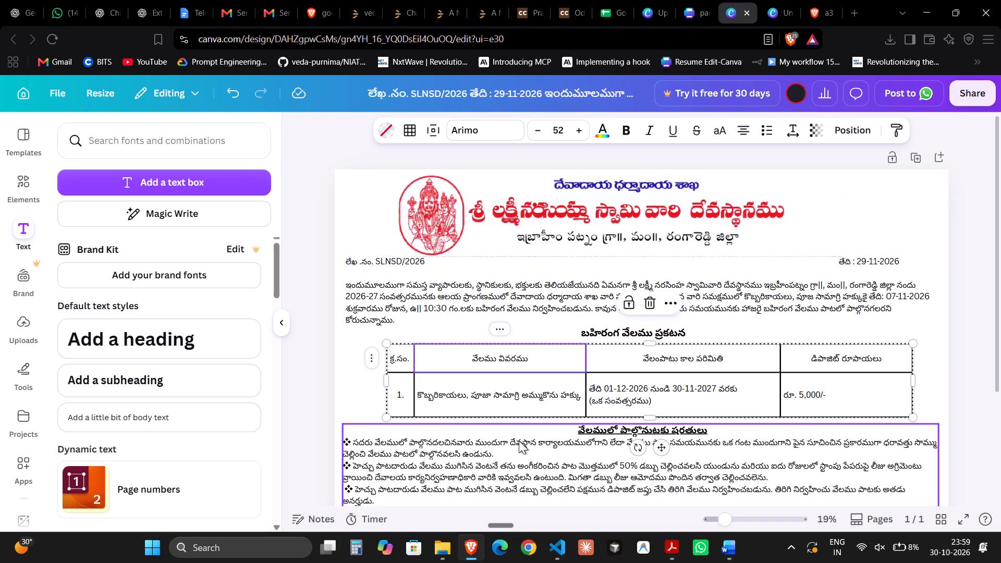
{"action": "left_click", "coordinate": [370, 375]}
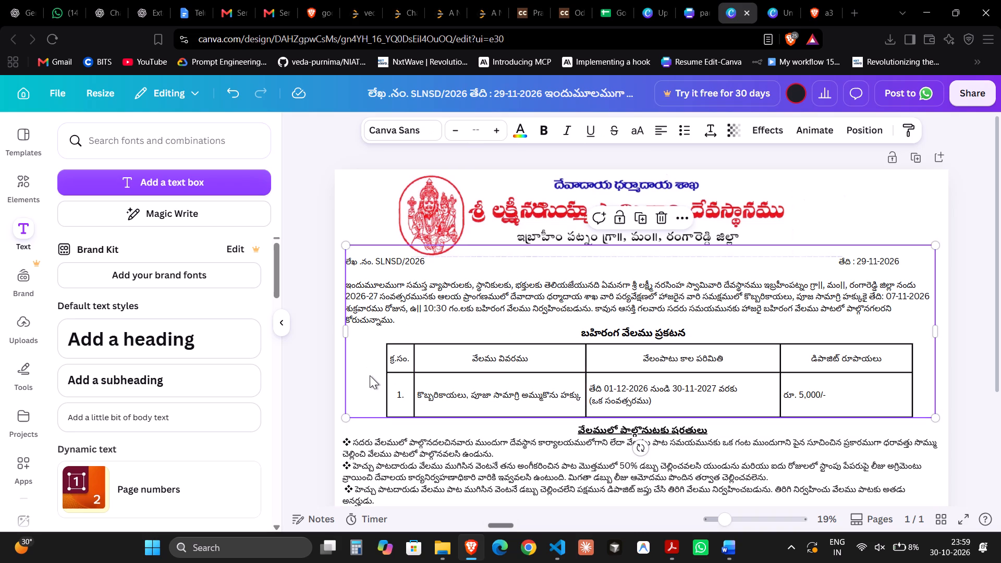
Move the conditions box slightly up so its heading sits directly beneath the auction table.
{"action": "scroll", "coordinate": [840, 402], "scroll_direction": "down", "scroll_amount": 1}
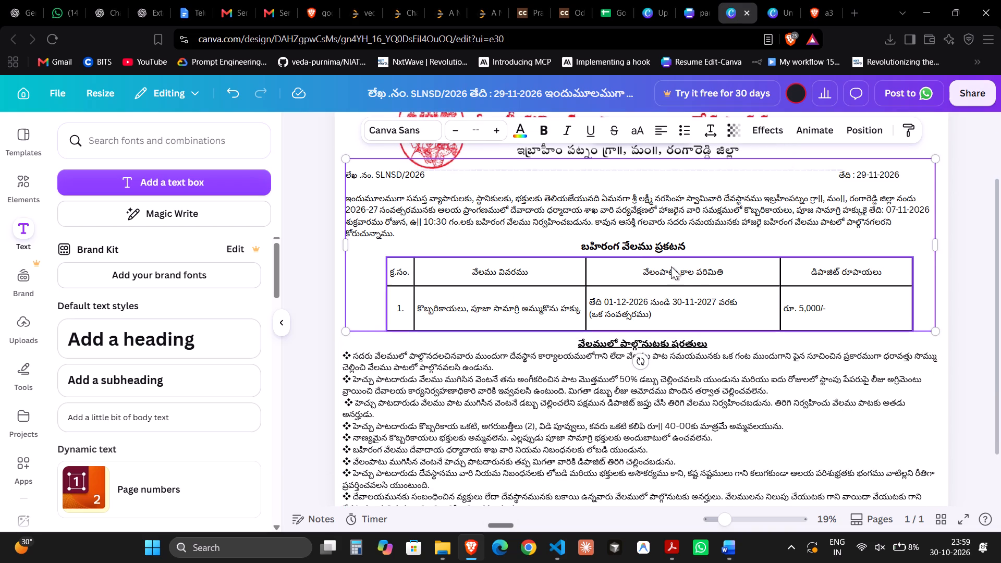
{"action": "left_click", "coordinate": [633, 243]}
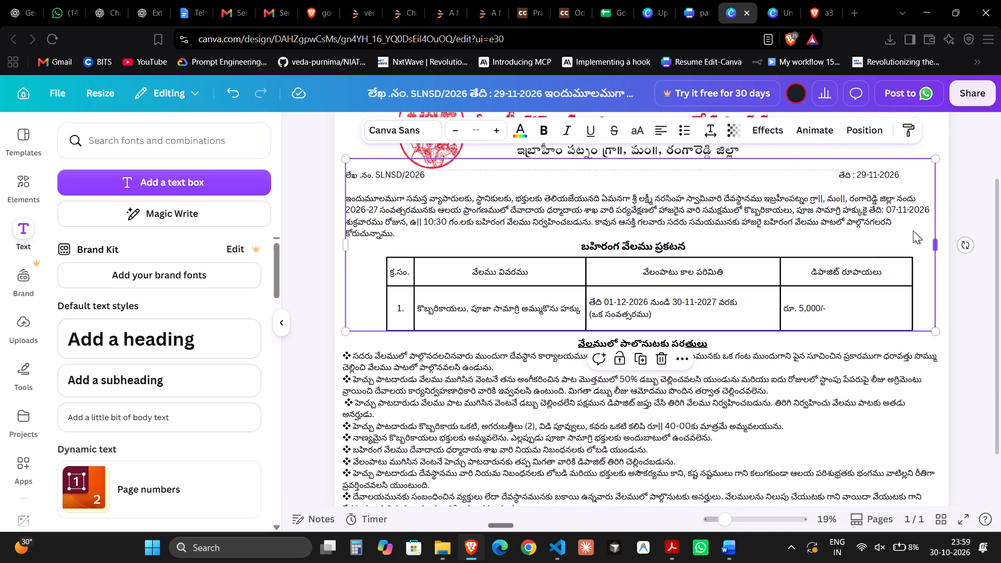
{"action": "left_click", "coordinate": [873, 240]}
{"action": "scroll", "coordinate": [873, 240], "scroll_direction": "down", "scroll_amount": 1}
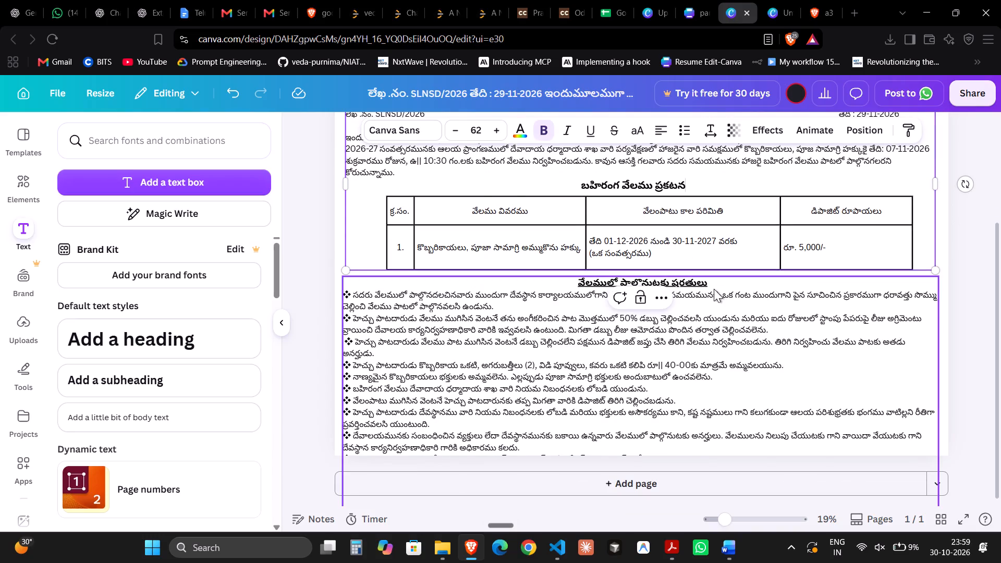
{"action": "left_click_drag", "start_coordinate": [713, 287], "coordinate": [713, 280]}
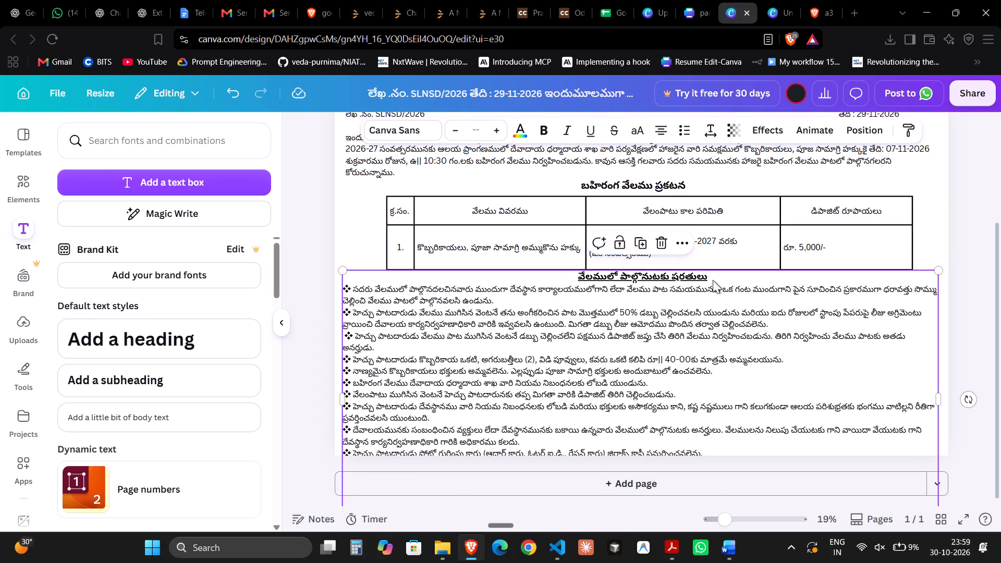
Nudge the body text box slightly down so "బహిరంగ వేలము ప్రకటన" sits closer to the auction table.
{"action": "double_click", "coordinate": [665, 391]}
{"action": "scroll", "coordinate": [665, 391], "scroll_direction": "up", "scroll_amount": 2}
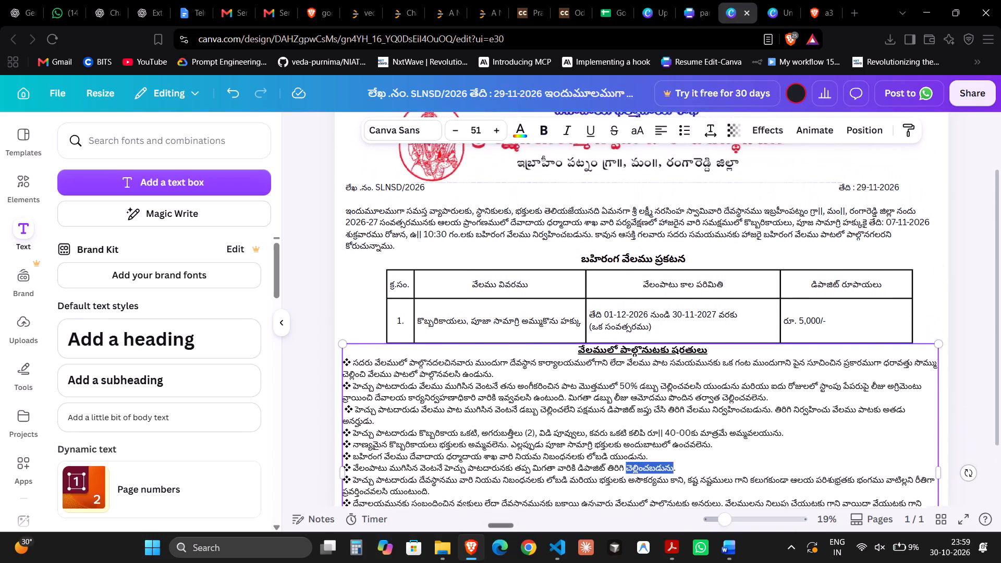
{"action": "scroll", "coordinate": [665, 391], "scroll_direction": "up", "scroll_amount": 1}
{"action": "left_click_drag", "start_coordinate": [633, 262], "coordinate": [633, 267]}
Remove the blank line between the reference line and the paragraph beginning "ఇందుమూలముగా".
{"action": "double_click", "coordinate": [353, 222]}
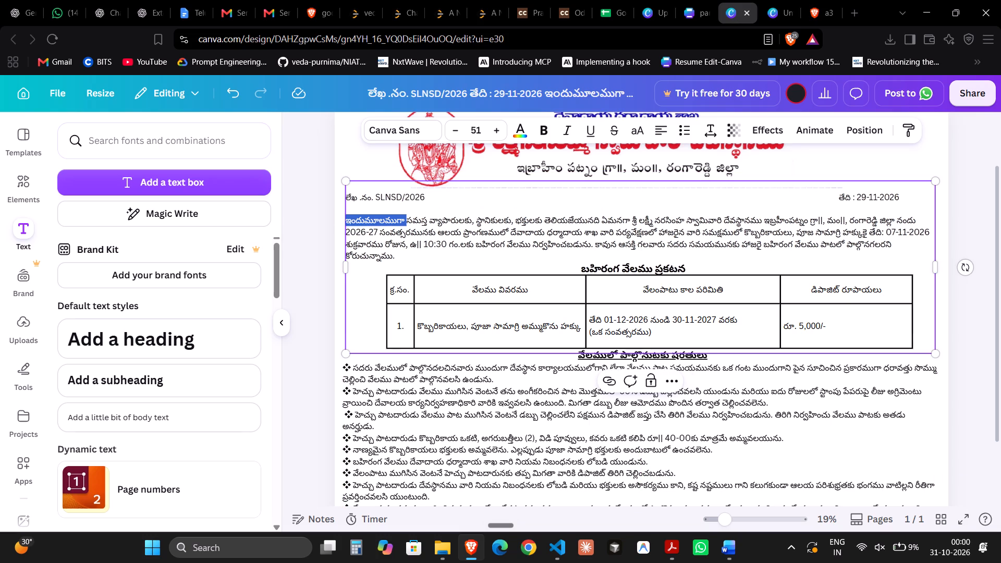
{"action": "left_click", "coordinate": [348, 222]}
{"action": "key", "text": "BackSpace"}
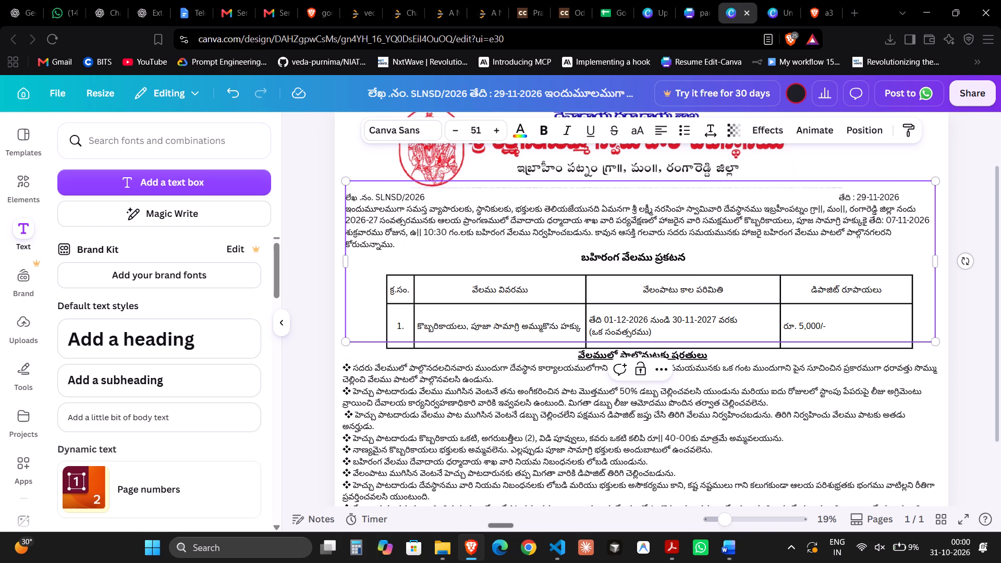
Make the reference number "లేఖ .నం. SLNSD/2026" and the date "తేది : 29-11-2026" bold in the body text box.
{"action": "left_click_drag", "start_coordinate": [346, 198], "coordinate": [425, 197]}
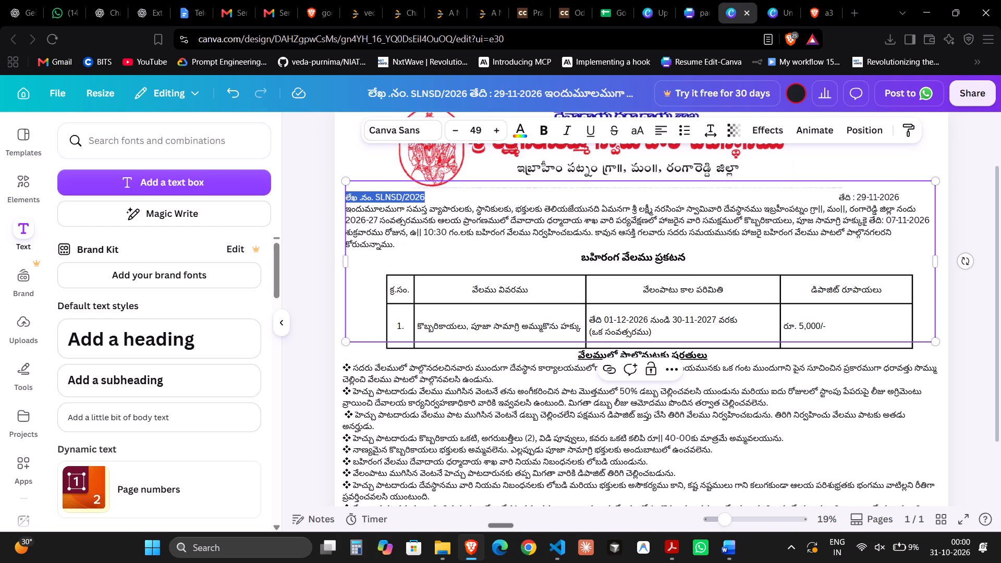
{"action": "key", "text": "ctrl+b"}
{"action": "left_click_drag", "start_coordinate": [841, 200], "coordinate": [880, 201]}
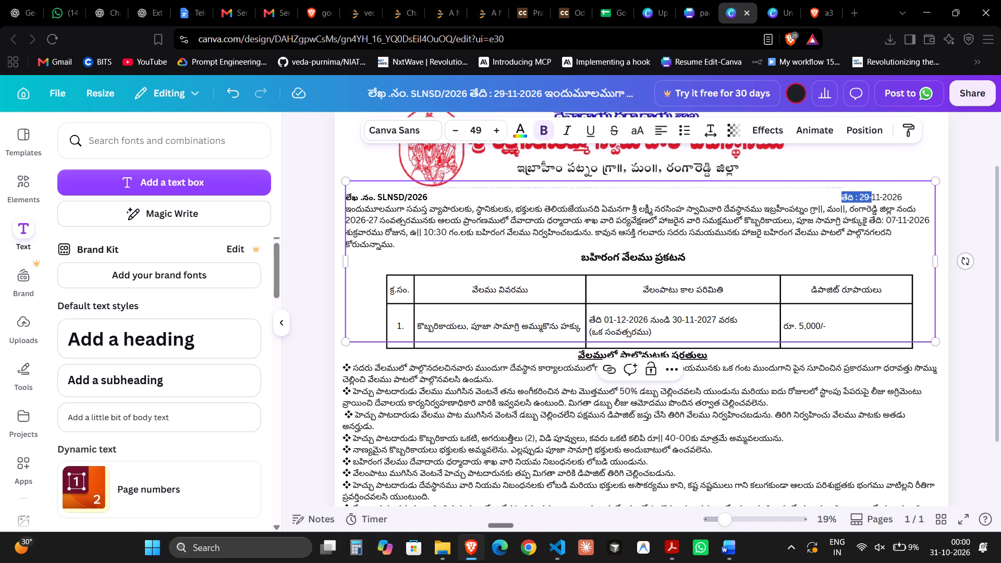
{"action": "left_click_drag", "start_coordinate": [880, 201], "coordinate": [923, 200]}
{"action": "key", "text": "ctrl+b"}
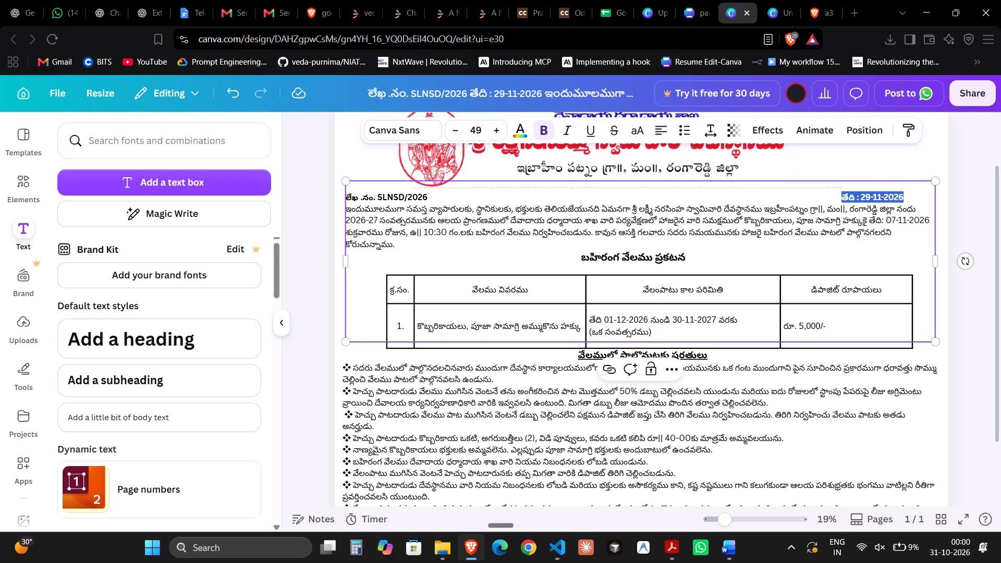
{"action": "left_click", "coordinate": [895, 266]}
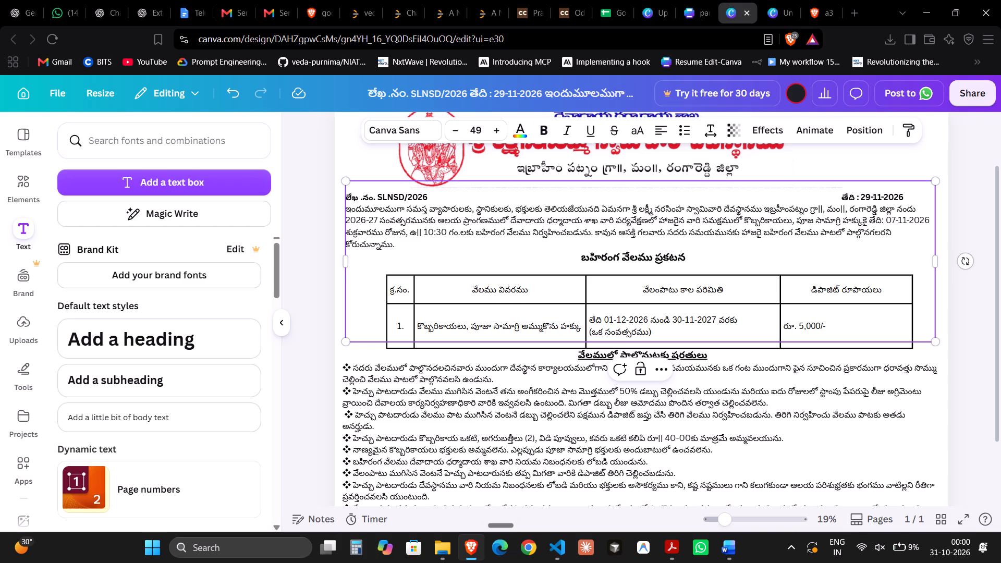
{"action": "left_click", "coordinate": [881, 385]}
Move the auction table slightly up and left so it sits close beneath the "బహిరంగ వేలము ప్రకటన" heading.
{"action": "left_click_drag", "start_coordinate": [854, 324], "coordinate": [849, 311]}
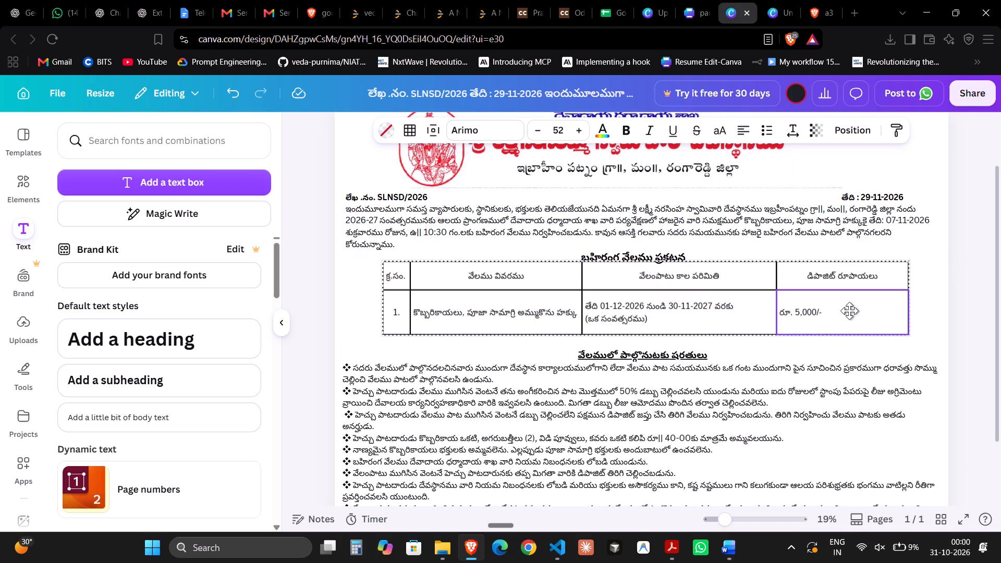
{"action": "left_click_drag", "start_coordinate": [849, 311], "coordinate": [847, 314]}
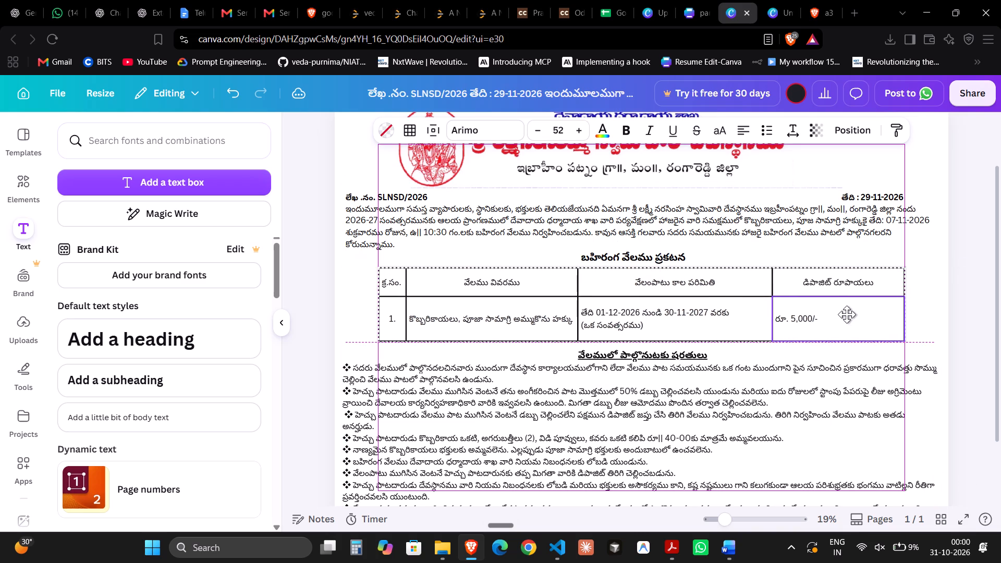
{"action": "left_click_drag", "start_coordinate": [847, 314], "coordinate": [846, 314]}
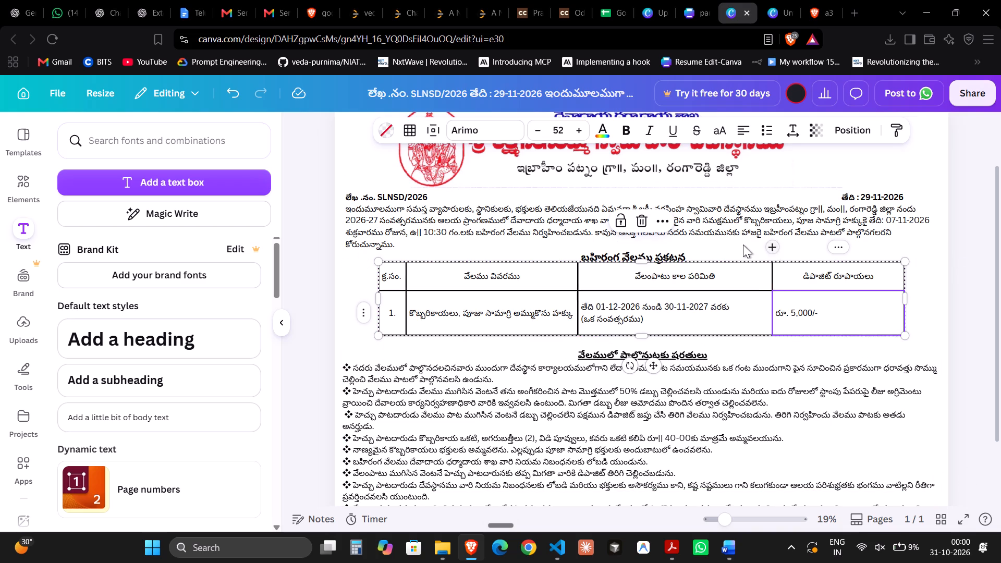
Nudge the body text box slightly up so the "బహిరంగ వేలము ప్రకటన" heading clears the top of the auction table.
{"action": "left_click", "coordinate": [731, 244]}
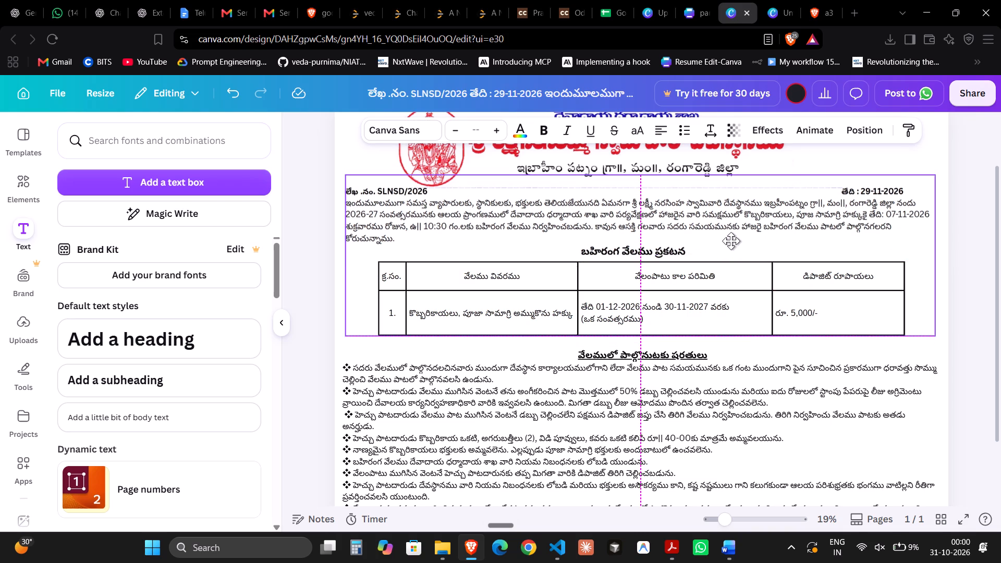
{"action": "left_click", "coordinate": [958, 224]}
Trim the bottom edge of the temple header image slightly so it clears the reference and date line.
{"action": "scroll", "coordinate": [958, 224], "scroll_direction": "up", "scroll_amount": 1}
{"action": "left_click", "coordinate": [718, 195]}
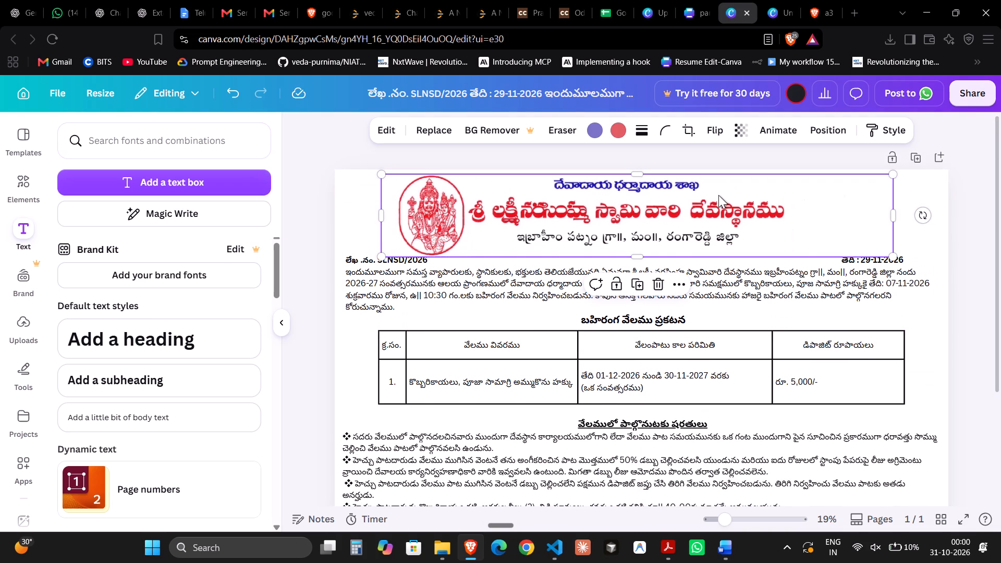
{"action": "left_click", "coordinate": [638, 258]}
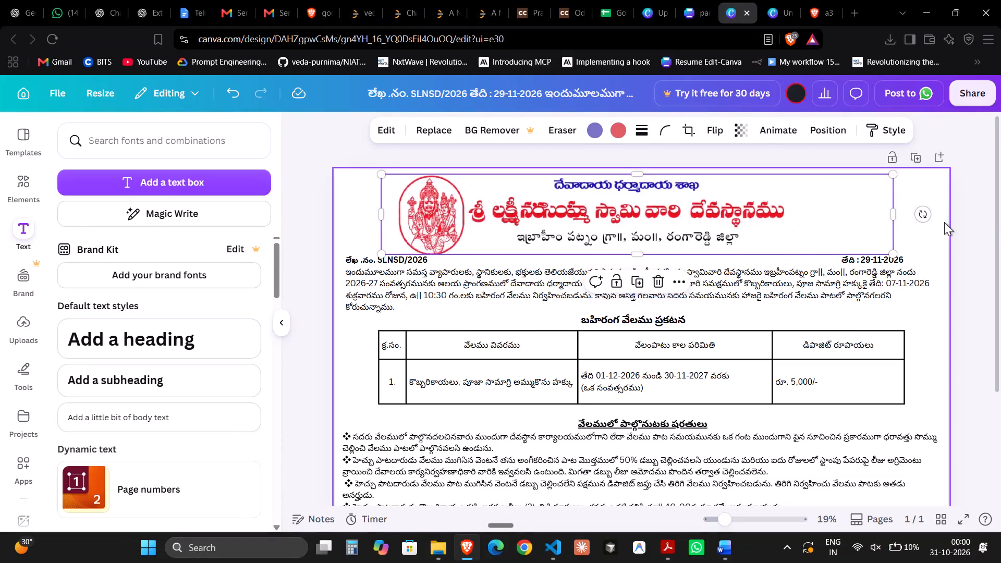
{"action": "left_click", "coordinate": [982, 223]}
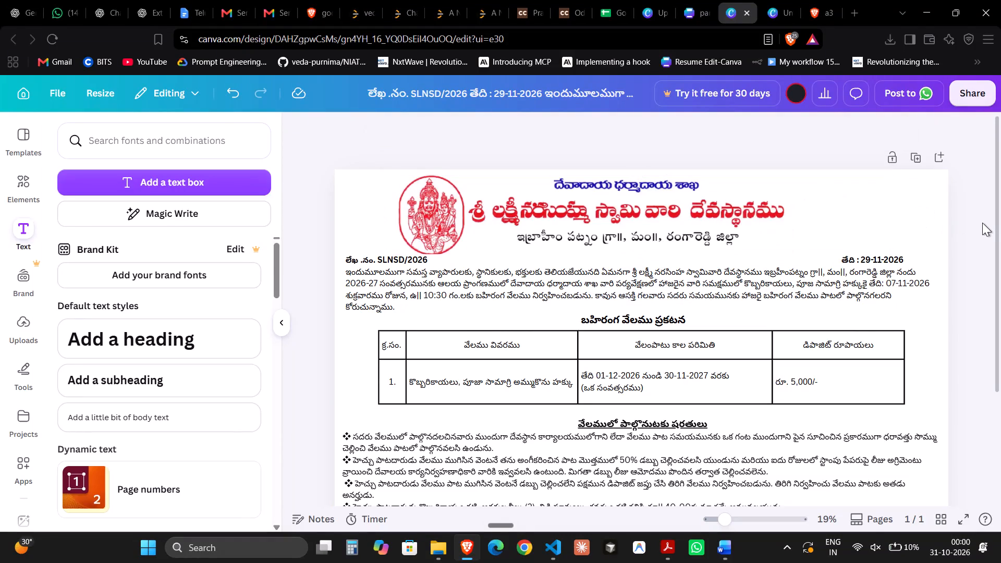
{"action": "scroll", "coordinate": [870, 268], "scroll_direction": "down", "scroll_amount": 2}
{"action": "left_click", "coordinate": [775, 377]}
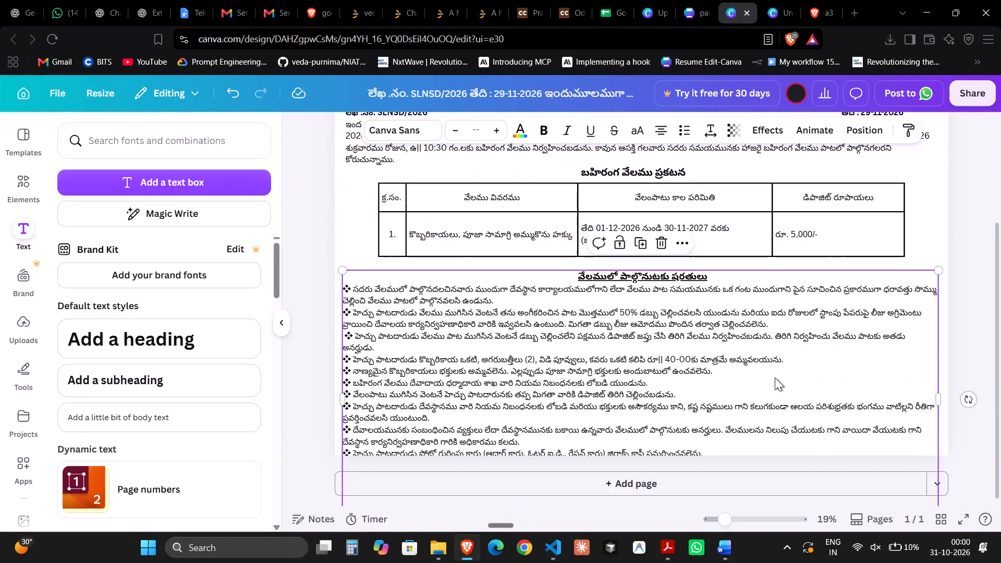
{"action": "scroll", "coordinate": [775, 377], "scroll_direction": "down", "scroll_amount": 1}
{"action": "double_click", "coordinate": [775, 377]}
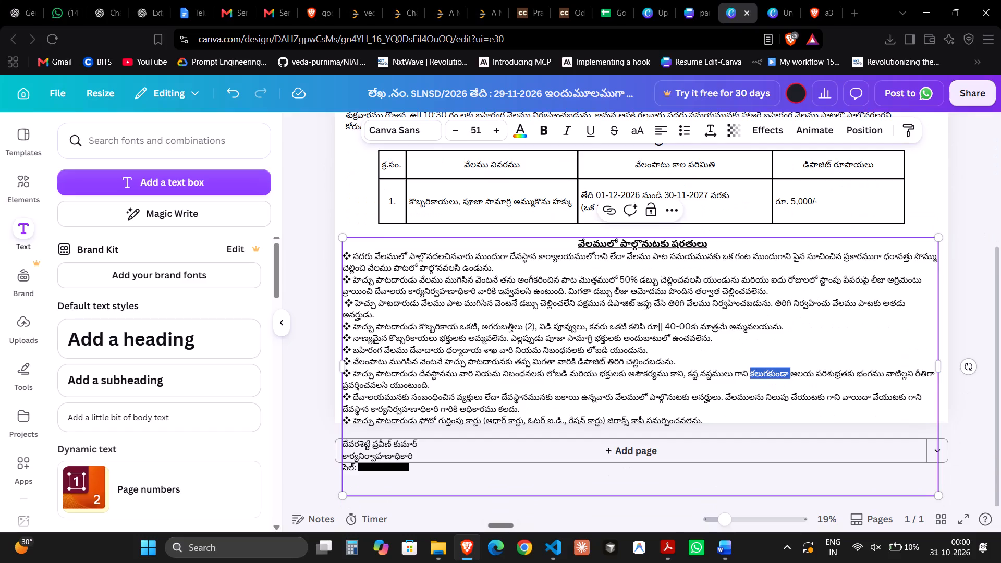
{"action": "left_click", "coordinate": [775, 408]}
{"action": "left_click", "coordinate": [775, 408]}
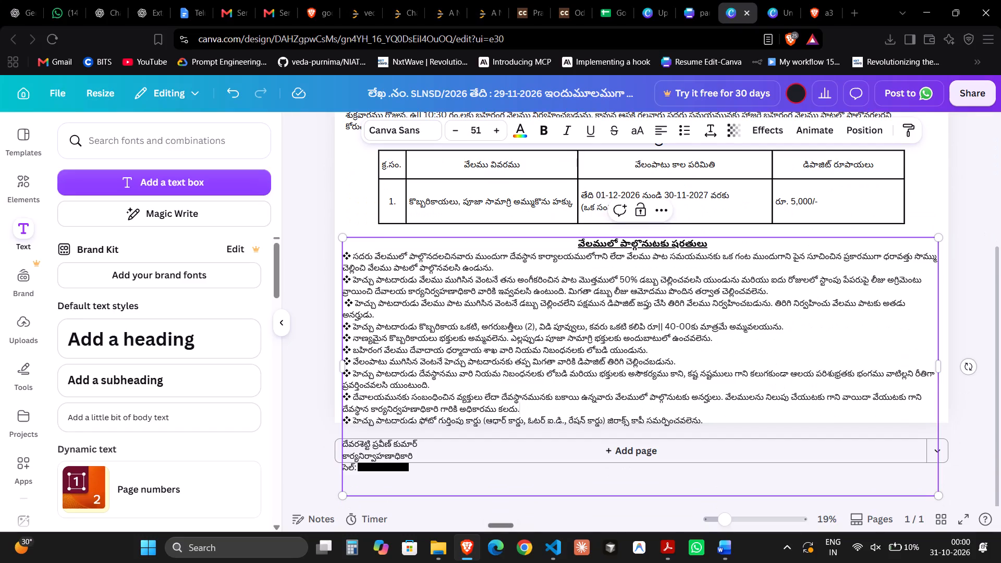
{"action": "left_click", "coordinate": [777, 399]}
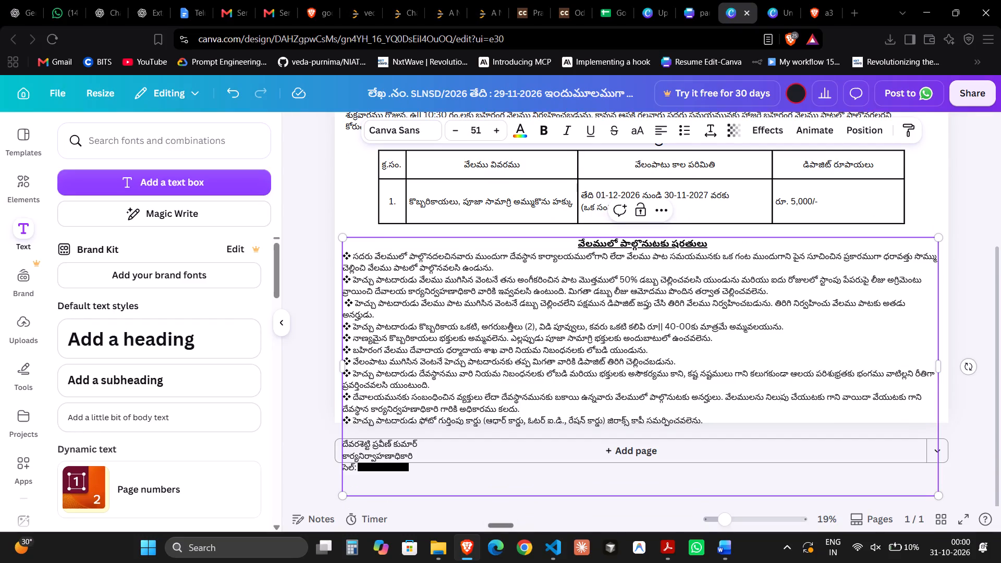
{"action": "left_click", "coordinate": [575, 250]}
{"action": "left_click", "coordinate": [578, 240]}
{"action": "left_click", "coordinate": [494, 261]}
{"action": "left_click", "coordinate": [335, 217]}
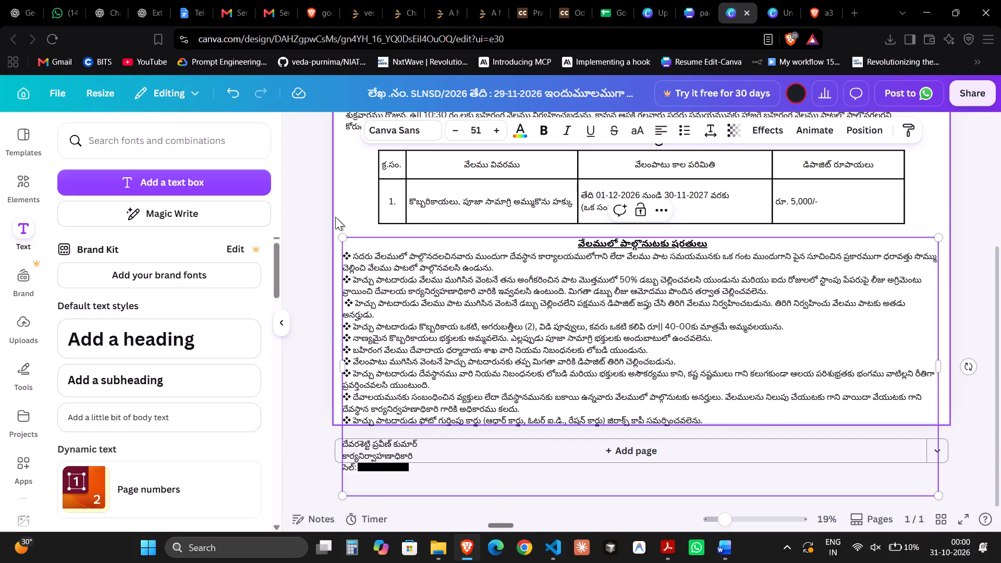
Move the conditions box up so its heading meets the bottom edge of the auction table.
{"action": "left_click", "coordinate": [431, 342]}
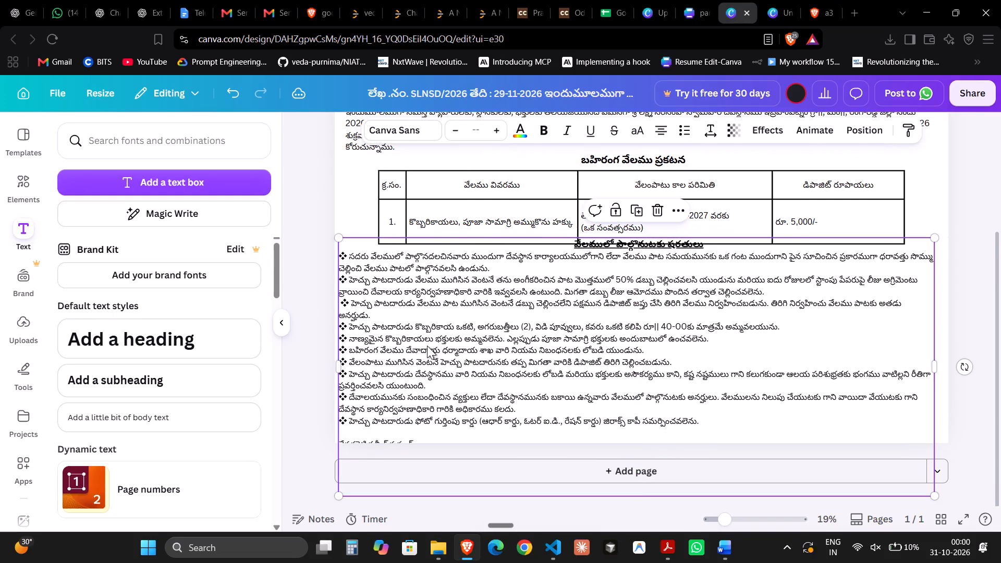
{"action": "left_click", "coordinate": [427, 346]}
Cut the heading "బహిరంగ వేలము ప్రకటన" out of the body text box.
{"action": "scroll", "coordinate": [742, 304], "scroll_direction": "up", "scroll_amount": 1}
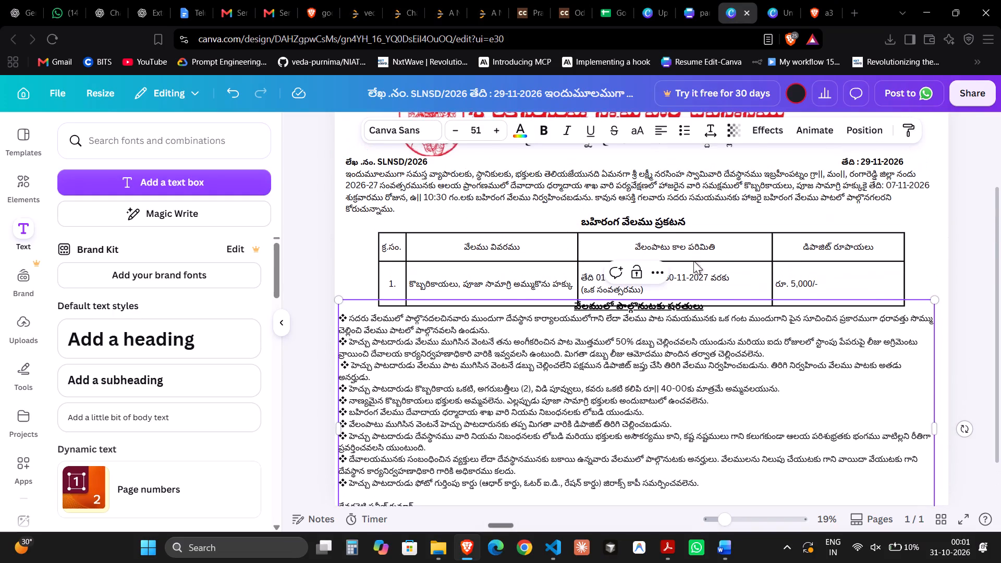
{"action": "left_click", "coordinate": [642, 223]}
{"action": "left_click", "coordinate": [642, 223]}
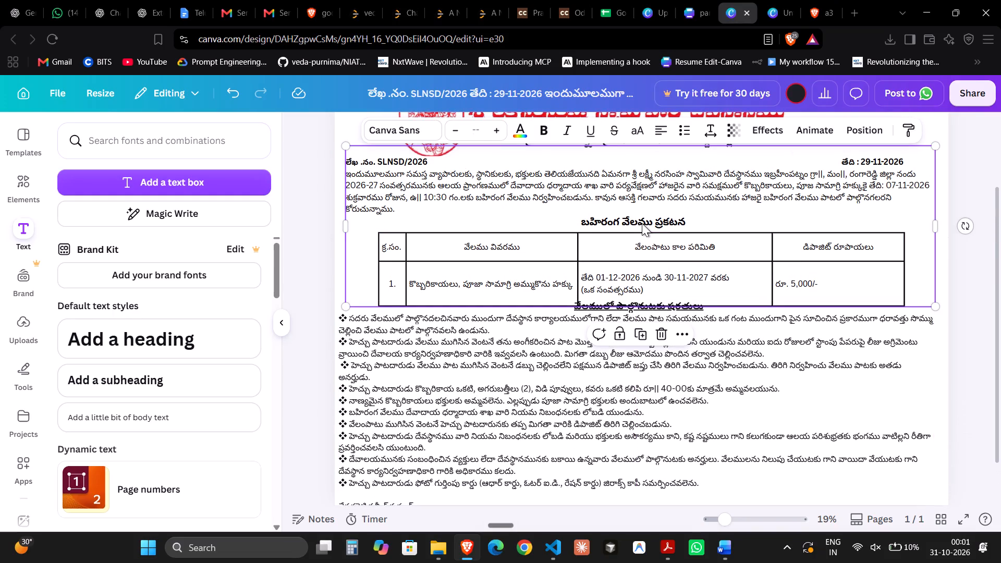
{"action": "left_click_drag", "start_coordinate": [583, 221], "coordinate": [634, 223]}
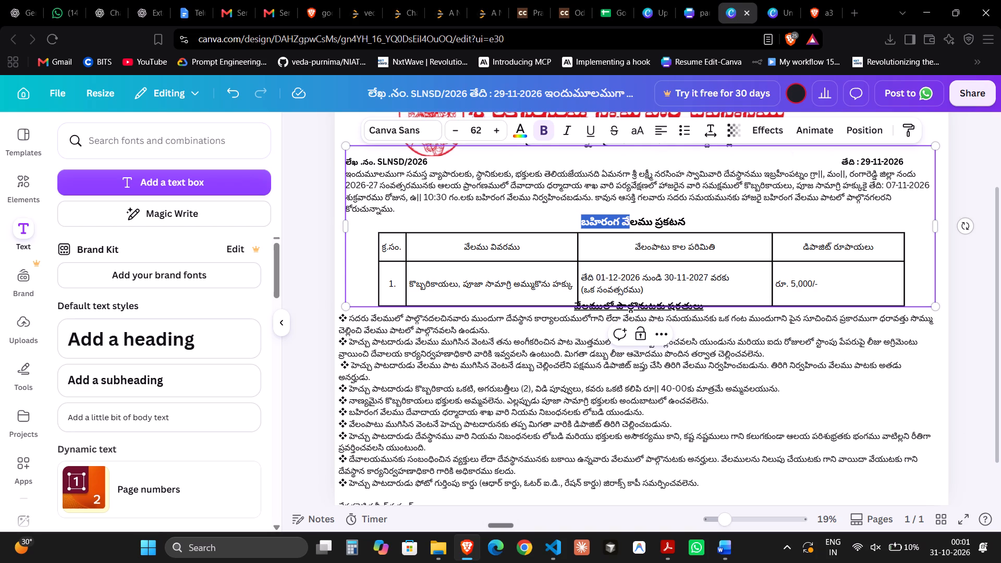
{"action": "left_click_drag", "start_coordinate": [634, 223], "coordinate": [682, 225]}
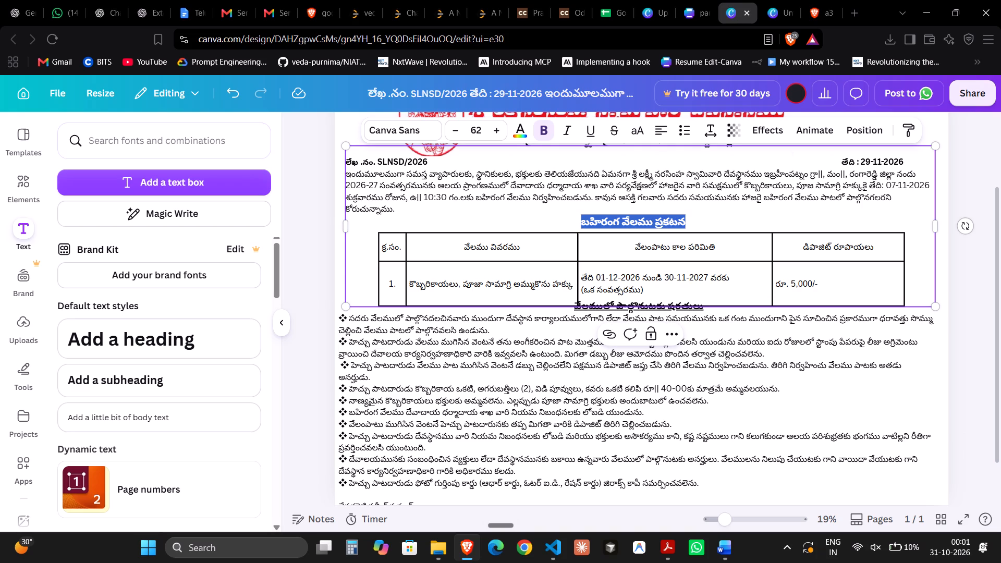
{"action": "key", "text": "ctrl+x"}
{"action": "left_click", "coordinate": [682, 225]}
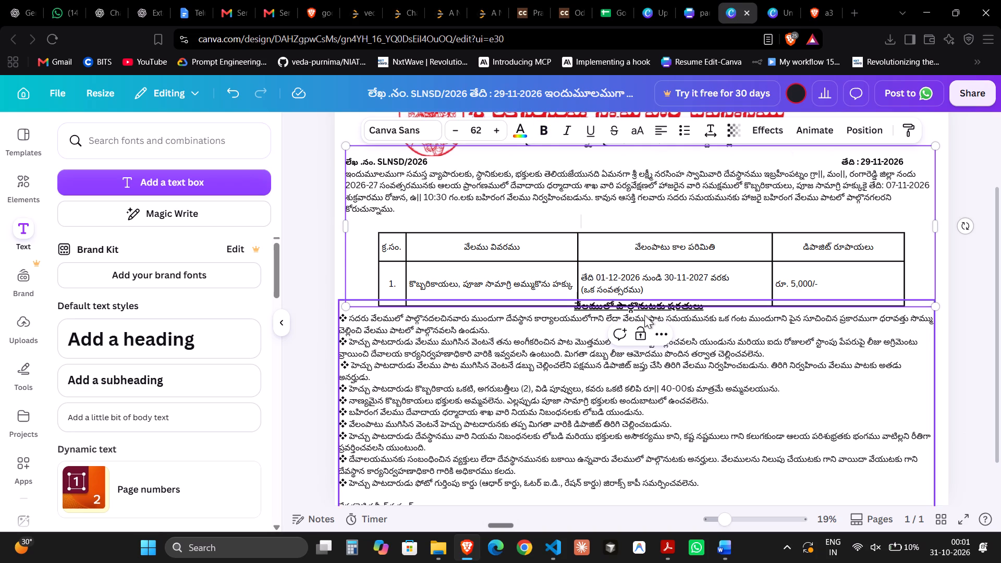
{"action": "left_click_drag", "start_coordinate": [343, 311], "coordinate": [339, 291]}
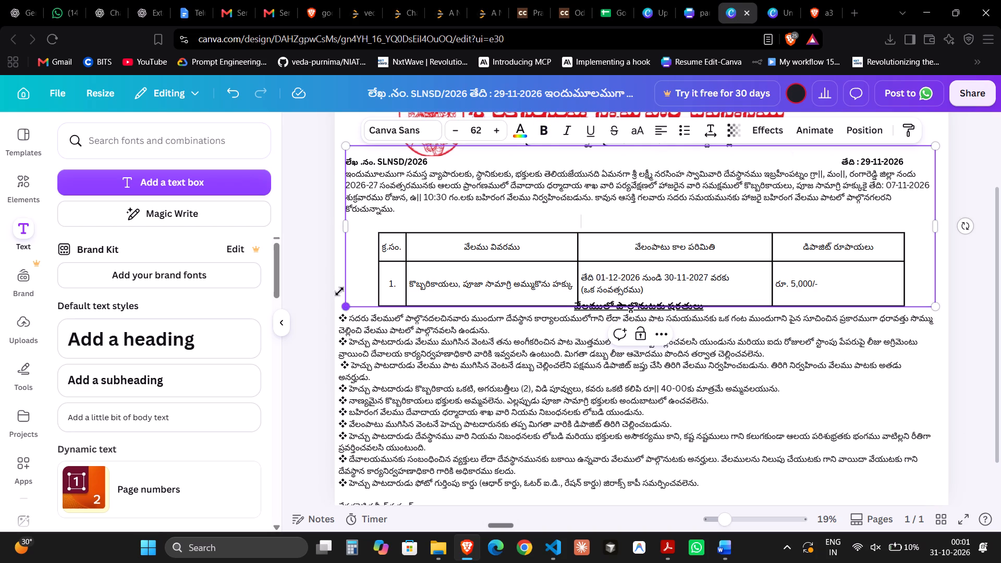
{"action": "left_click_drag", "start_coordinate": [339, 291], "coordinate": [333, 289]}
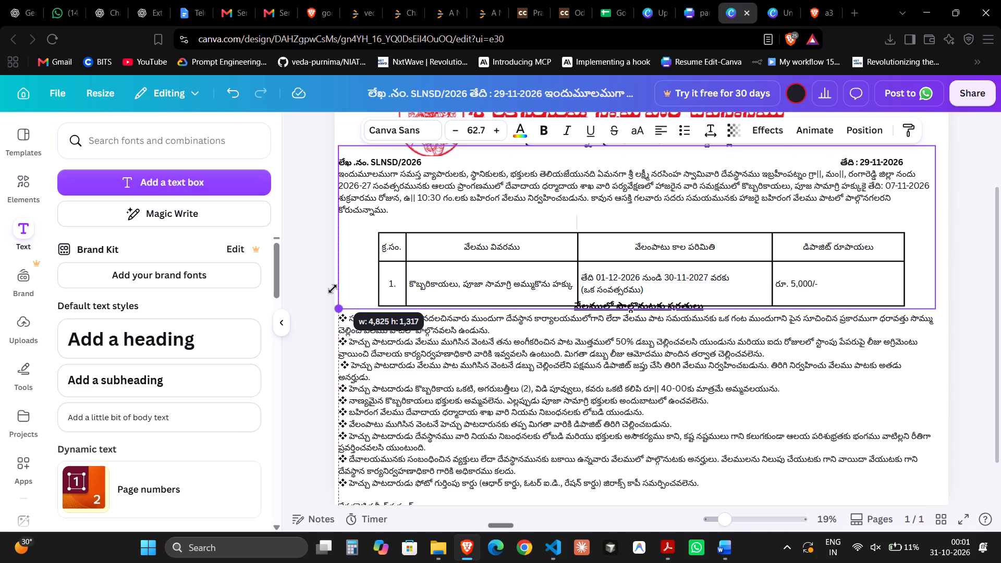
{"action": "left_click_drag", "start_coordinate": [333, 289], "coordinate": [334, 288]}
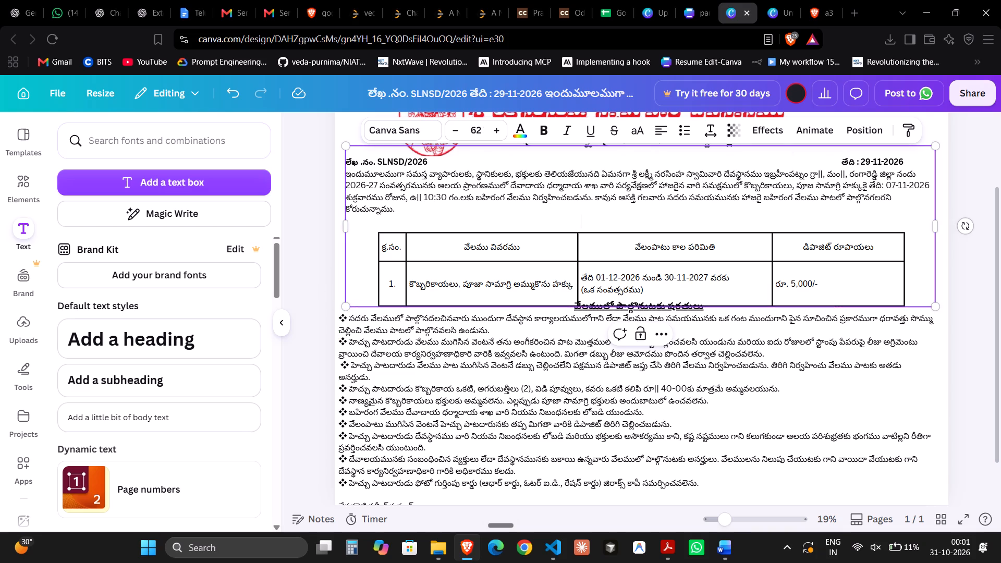
Lock the body text box in place.
{"action": "left_click", "coordinate": [643, 327]}
Add a new text box and paste the cut heading "బహిరంగ వేలము ప్రకటన" in place of its placeholder text.
{"action": "left_click", "coordinate": [204, 170]}
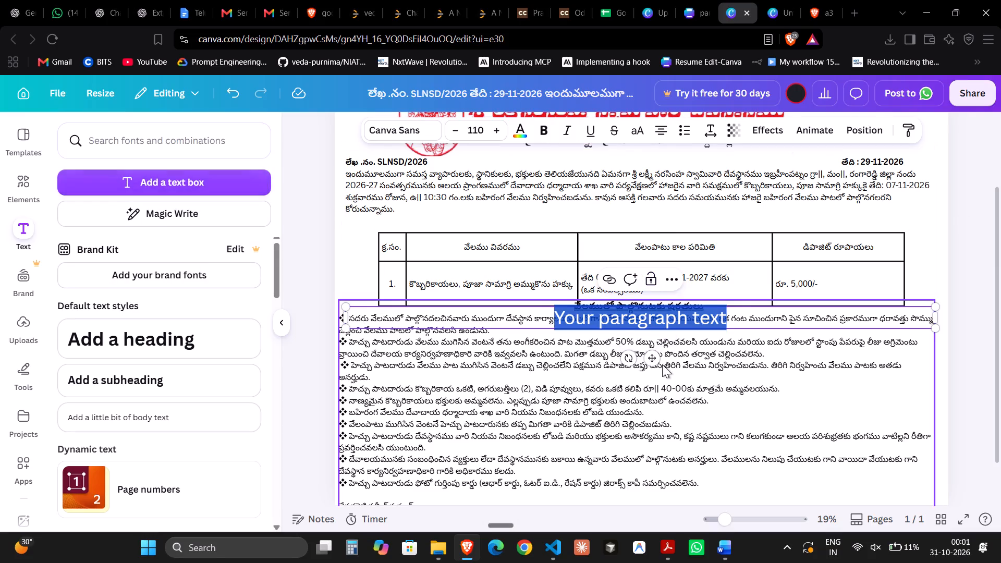
{"action": "key", "text": "ctrl+v"}
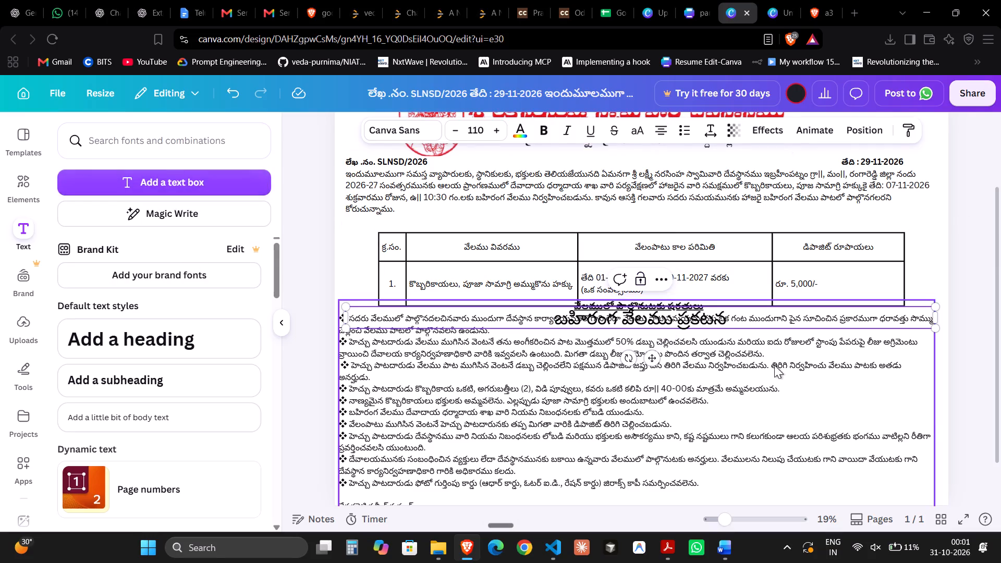
Move the conditions box down so its heading sits clear of the auction table, with a small gap beneath it.
{"action": "left_click", "coordinate": [770, 344]}
{"action": "left_click_drag", "start_coordinate": [705, 322], "coordinate": [704, 261]}
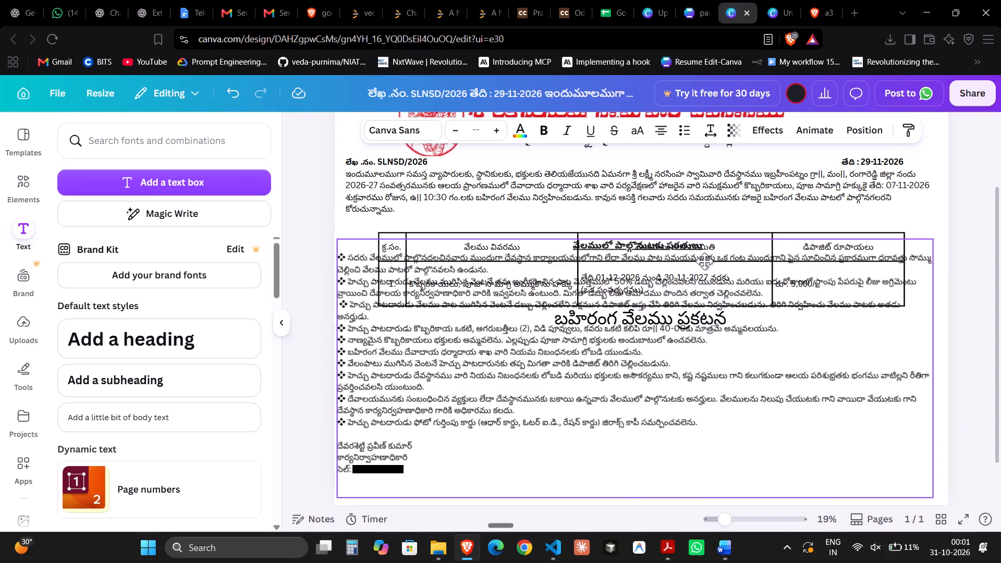
{"action": "left_click_drag", "start_coordinate": [704, 261], "coordinate": [702, 352]}
Move the new "బహిరంగ వేలము ప్రకటన" heading box between the body paragraph and the auction table.
{"action": "left_click_drag", "start_coordinate": [709, 313], "coordinate": [698, 199]}
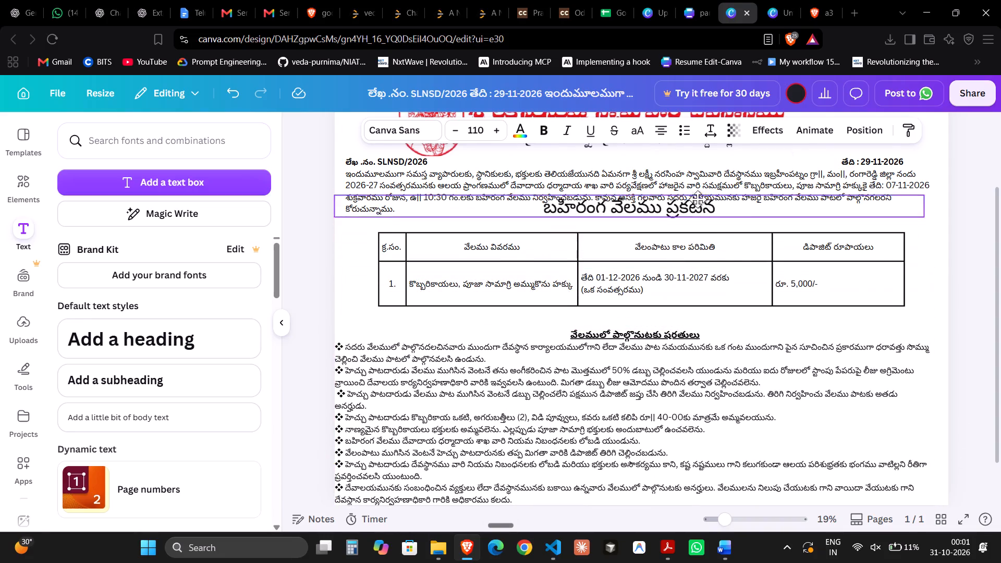
{"action": "left_click_drag", "start_coordinate": [698, 199], "coordinate": [699, 219]}
Reduce the "బహిరంగ వేలము ప్రకటన" heading's font size to 76 and make it bold.
{"action": "triple_click", "coordinate": [456, 123]}
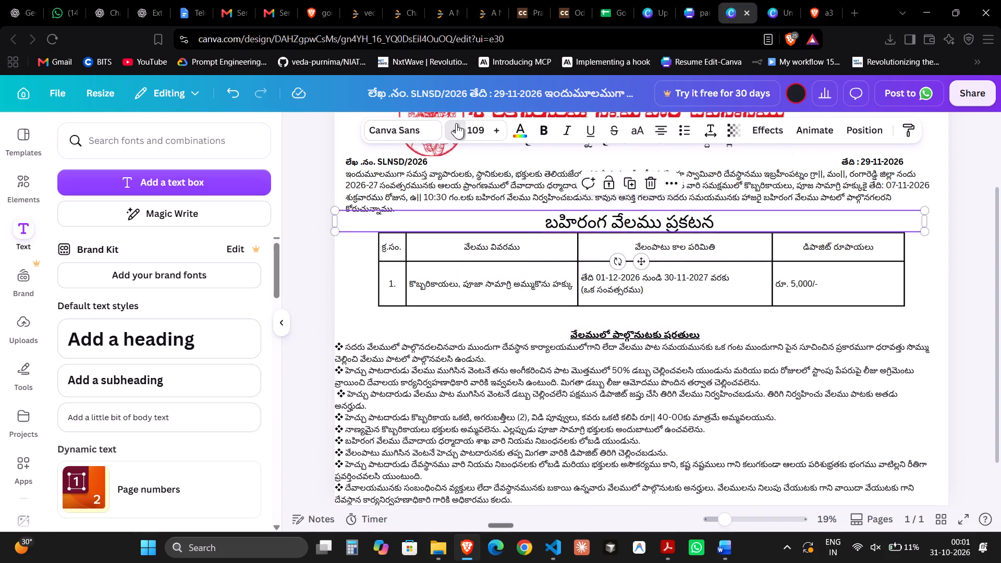
{"action": "triple_click", "coordinate": [456, 123]}
{"action": "triple_click", "coordinate": [456, 123]}
{"action": "triple_click", "coordinate": [456, 123]}
{"action": "left_click", "coordinate": [456, 123]}
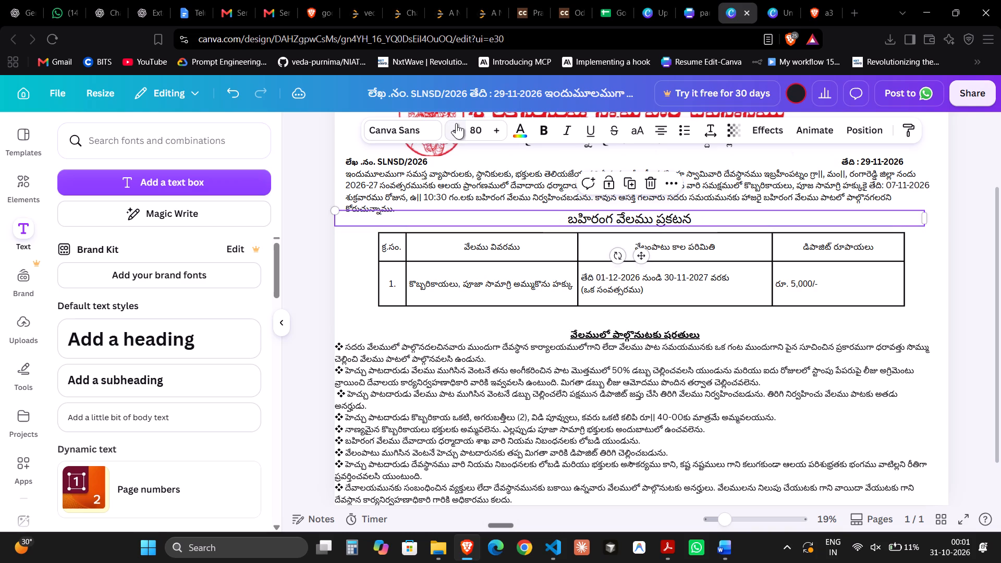
{"action": "left_click", "coordinate": [547, 126]}
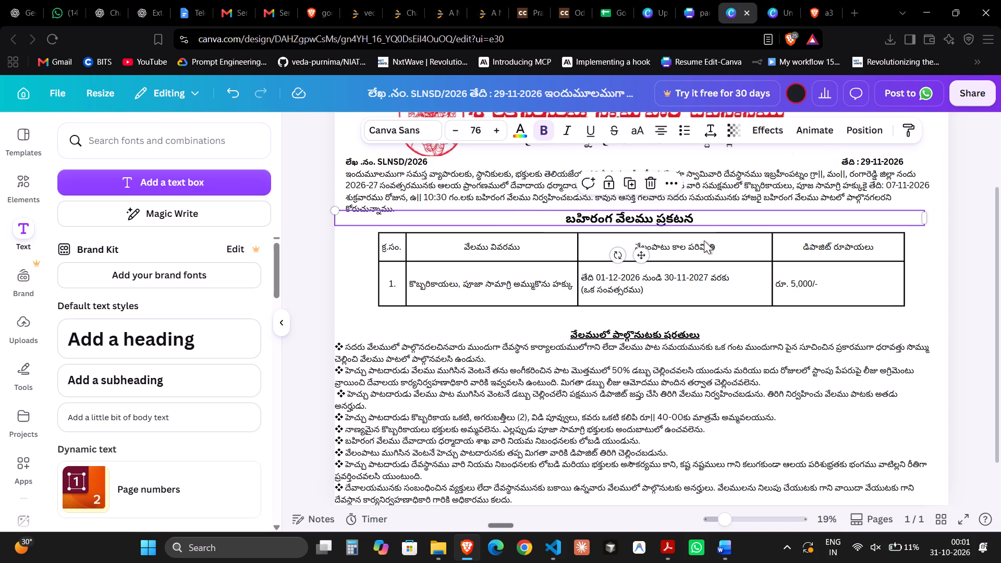
Nudge the "బహిరంగ వేలము ప్రకటన" heading up slightly, close beneath the body paragraph and horizontally centred on the page.
{"action": "left_click", "coordinate": [826, 320]}
{"action": "left_click_drag", "start_coordinate": [679, 218], "coordinate": [674, 213]}
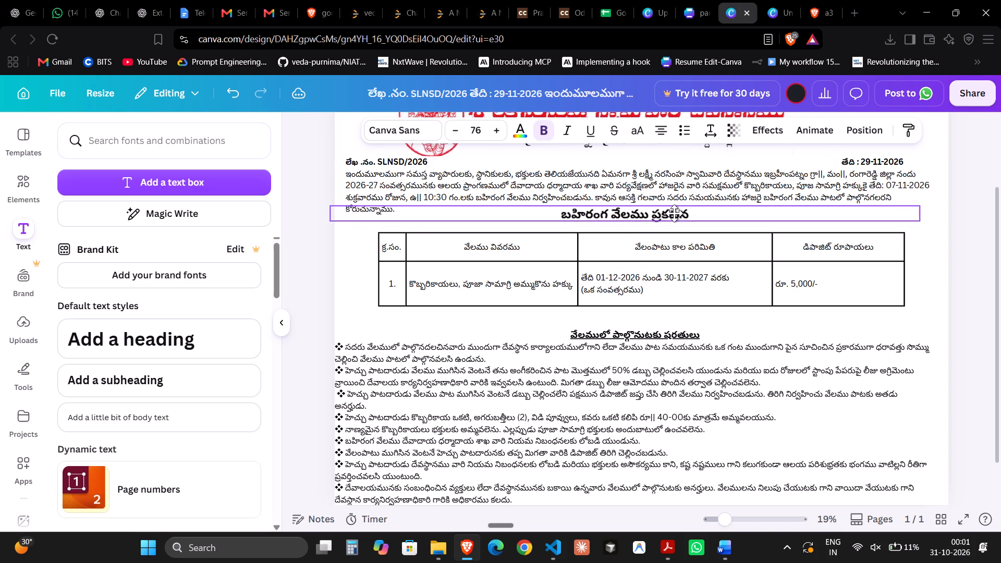
{"action": "left_click_drag", "start_coordinate": [674, 213], "coordinate": [674, 214]}
Move the auction table up to sit close beneath the "బహిరంగ వేలము ప్రకటన" heading, centred on the page.
{"action": "left_click_drag", "start_coordinate": [675, 271], "coordinate": [675, 267]}
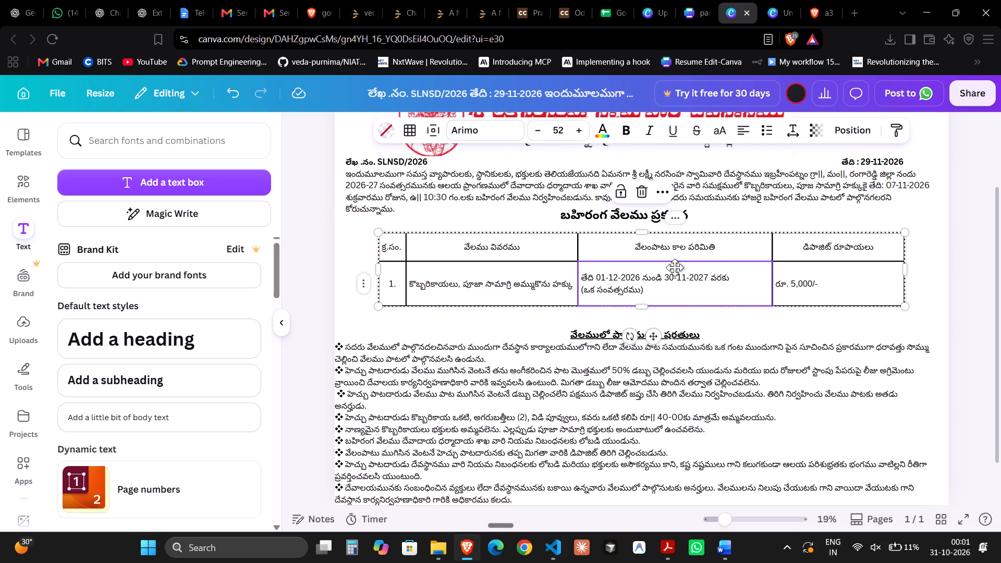
{"action": "left_click_drag", "start_coordinate": [675, 267], "coordinate": [674, 263]}
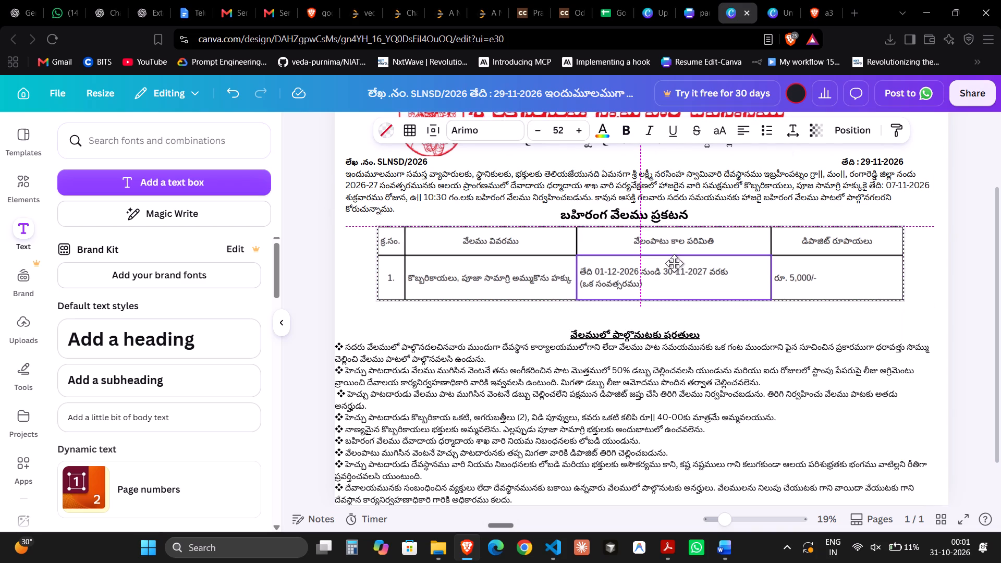
{"action": "left_click_drag", "start_coordinate": [674, 263], "coordinate": [674, 263]}
{"action": "left_click_drag", "start_coordinate": [674, 263], "coordinate": [674, 264]}
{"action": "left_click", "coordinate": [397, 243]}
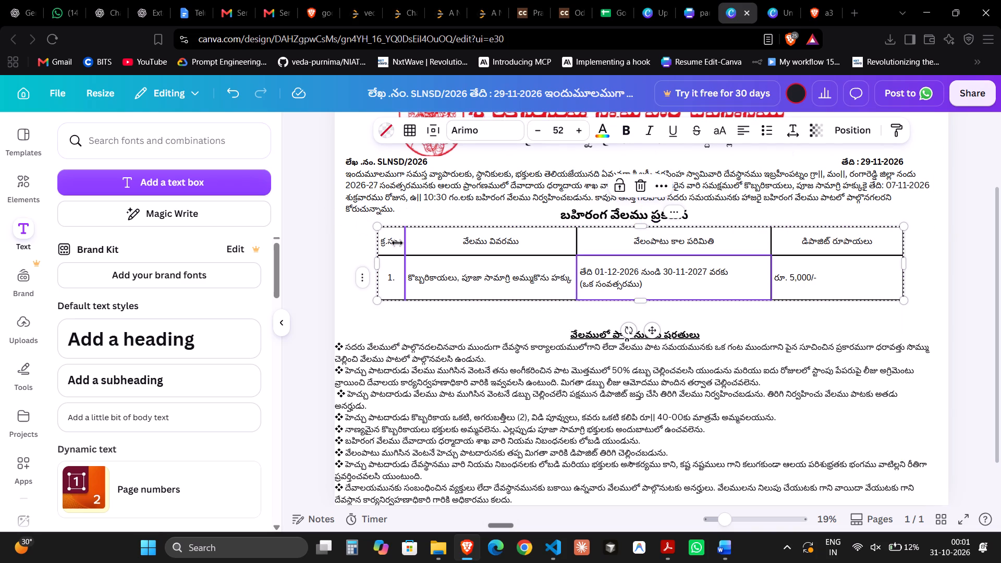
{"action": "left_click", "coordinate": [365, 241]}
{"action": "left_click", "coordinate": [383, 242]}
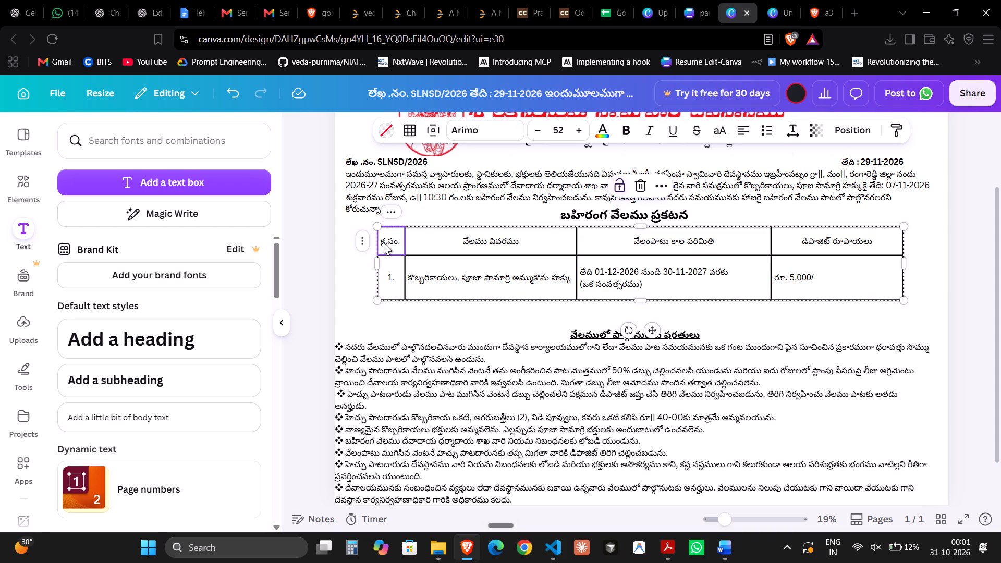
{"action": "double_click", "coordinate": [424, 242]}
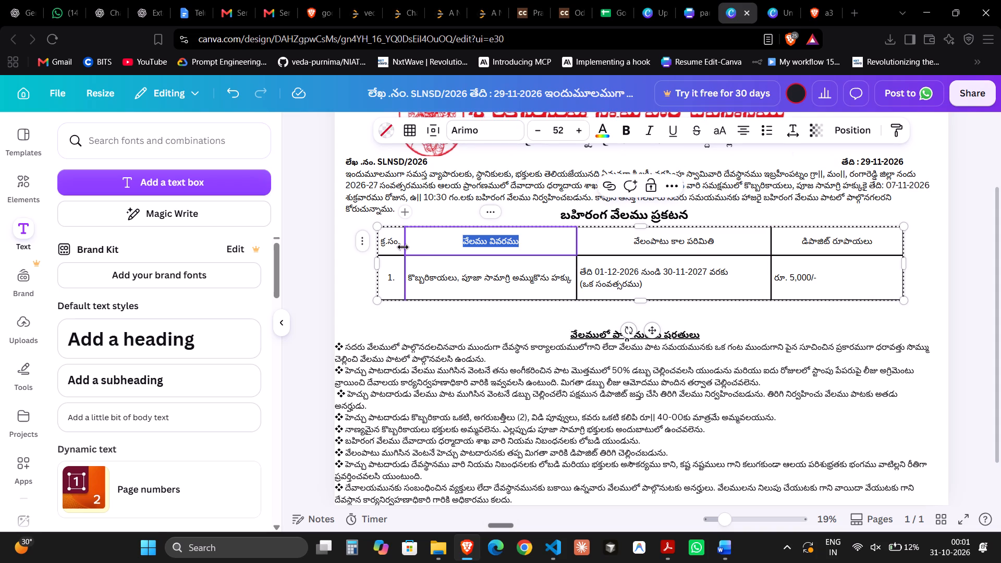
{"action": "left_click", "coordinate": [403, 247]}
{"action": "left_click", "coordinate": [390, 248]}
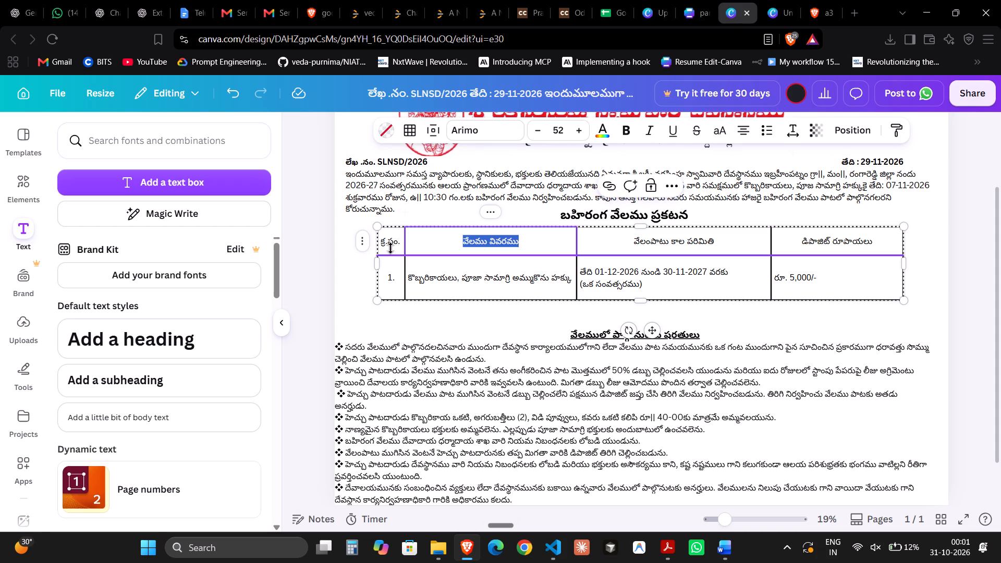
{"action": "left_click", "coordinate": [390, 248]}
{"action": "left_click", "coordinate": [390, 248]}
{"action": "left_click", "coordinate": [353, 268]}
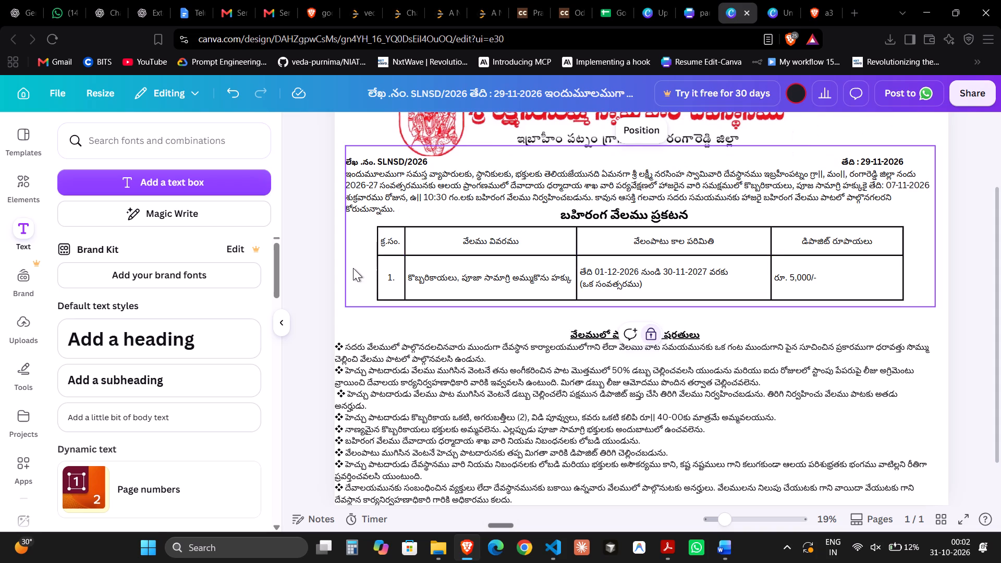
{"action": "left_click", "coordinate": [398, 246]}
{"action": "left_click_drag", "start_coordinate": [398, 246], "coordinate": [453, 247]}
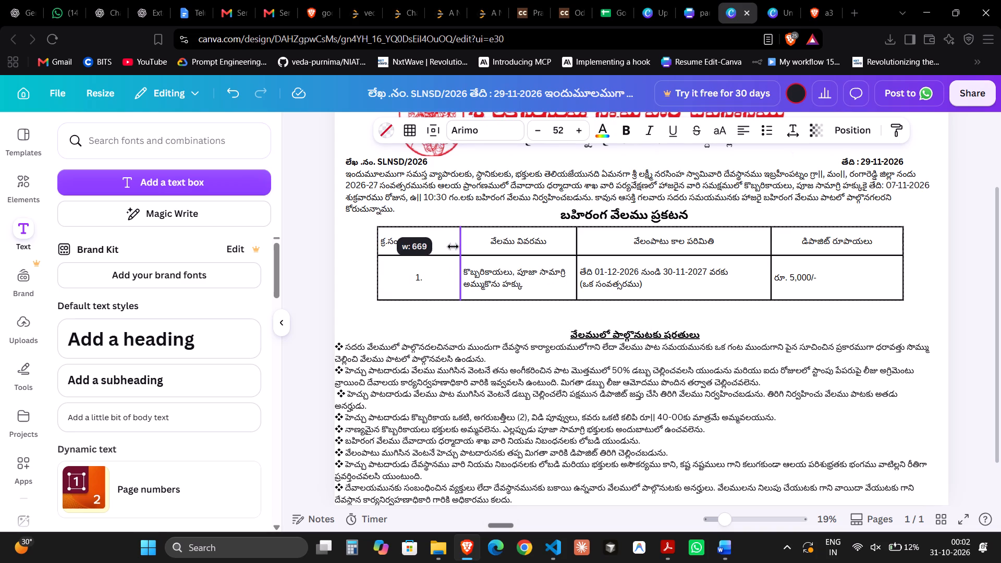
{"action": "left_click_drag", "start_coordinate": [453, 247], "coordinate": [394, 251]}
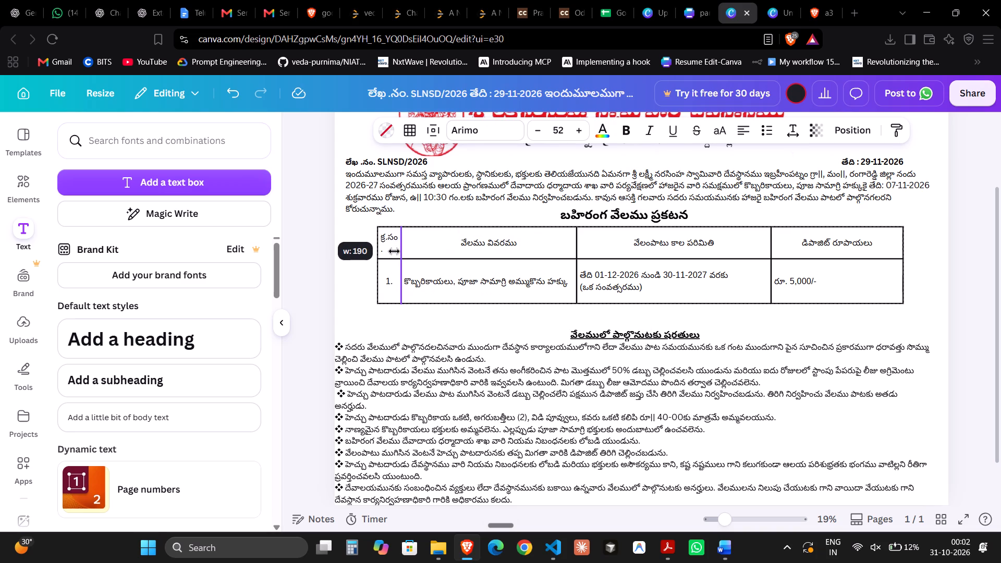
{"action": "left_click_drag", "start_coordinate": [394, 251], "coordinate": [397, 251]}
Make all four header cells of the auction table bold.
{"action": "left_click", "coordinate": [419, 236]}
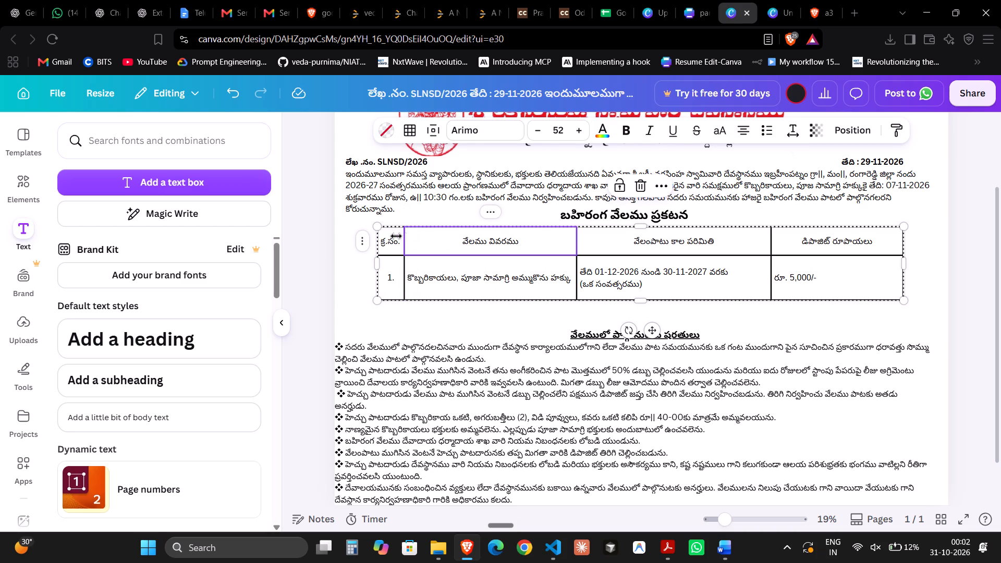
{"action": "left_click", "coordinate": [394, 236]}
{"action": "key", "text": "shift+Right"}
{"action": "key", "text": "shift+Right"}
{"action": "key", "text": "shift+Right"}
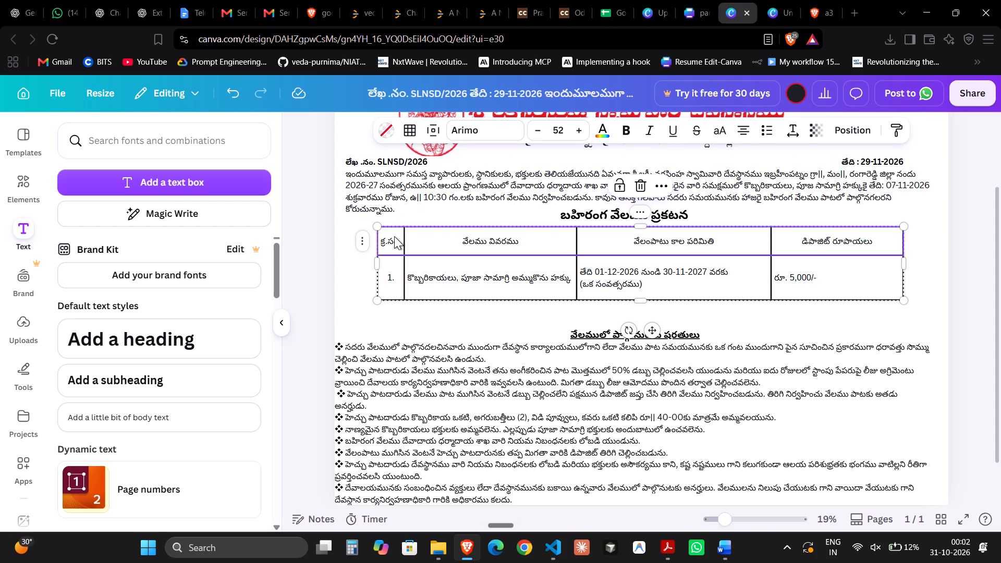
{"action": "key", "text": "ctrl+b"}
{"action": "left_click", "coordinate": [446, 312]}
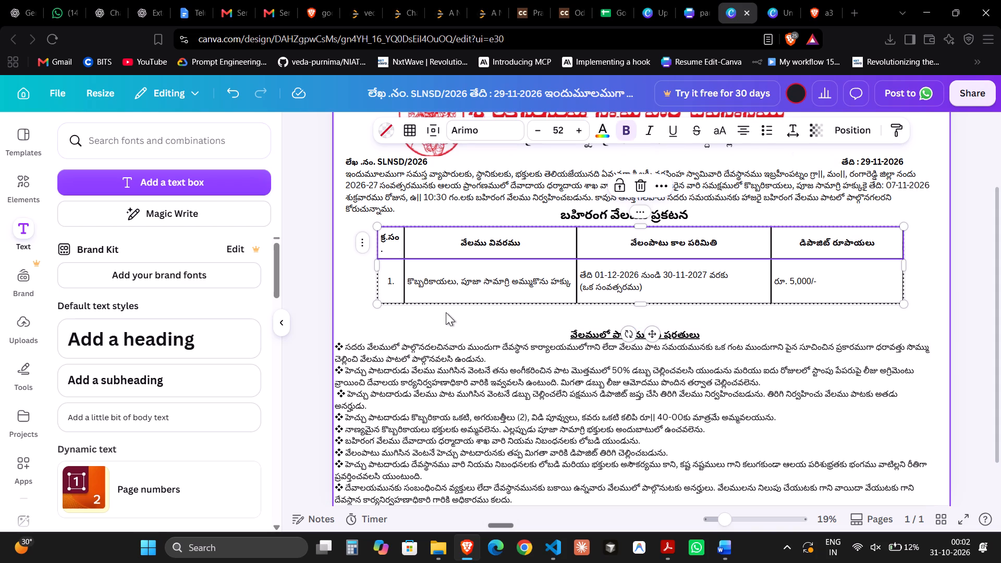
{"action": "left_click", "coordinate": [446, 312]}
Widen the auction table's serial-number column slightly so the heading "క్ర.సం." fits on one line.
{"action": "left_click", "coordinate": [703, 275]}
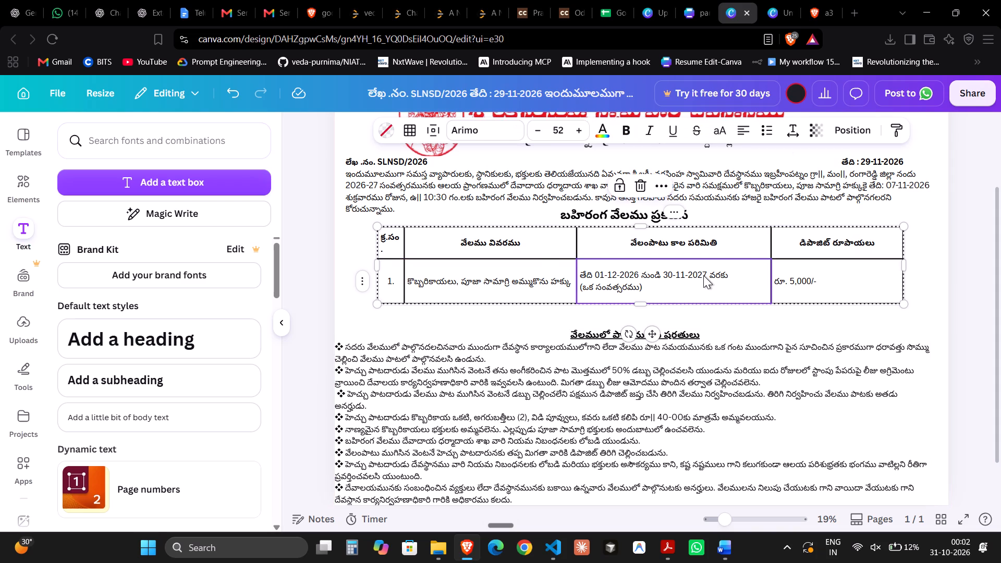
{"action": "left_click", "coordinate": [402, 249]}
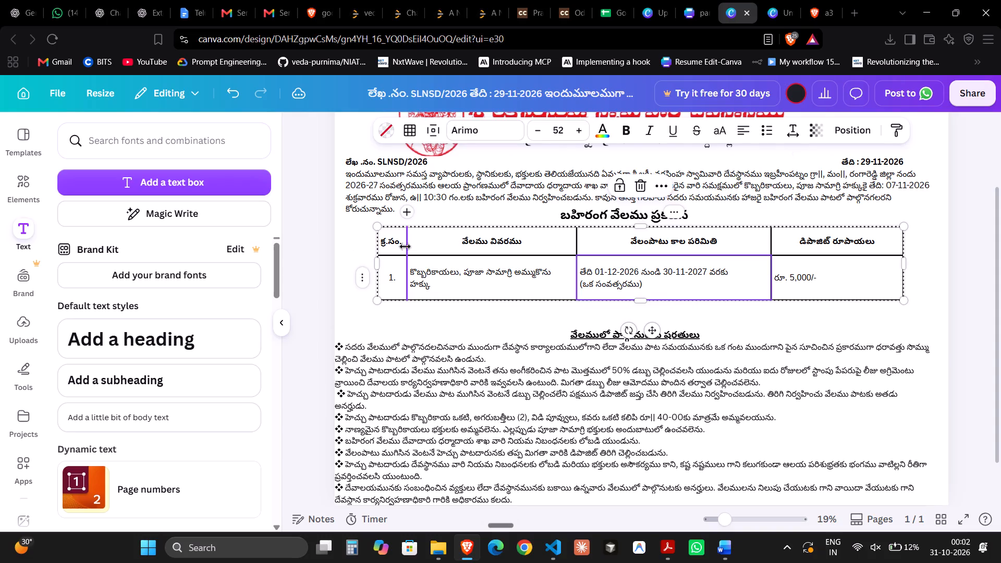
Move the conditions box up so its heading sits directly beneath the auction table.
{"action": "left_click", "coordinate": [465, 343]}
{"action": "left_click_drag", "start_coordinate": [465, 343], "coordinate": [466, 321]}
{"action": "scroll", "coordinate": [466, 321], "scroll_direction": "down", "scroll_amount": 1}
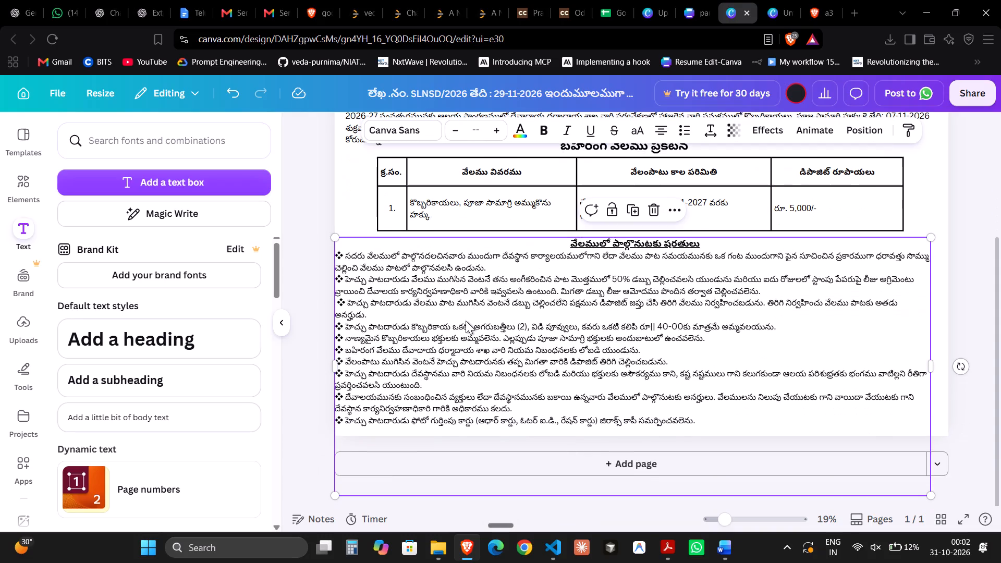
{"action": "scroll", "coordinate": [466, 321], "scroll_direction": "down", "scroll_amount": 1}
Widen the conditions text box out to the page's right edge.
{"action": "left_click", "coordinate": [616, 426]}
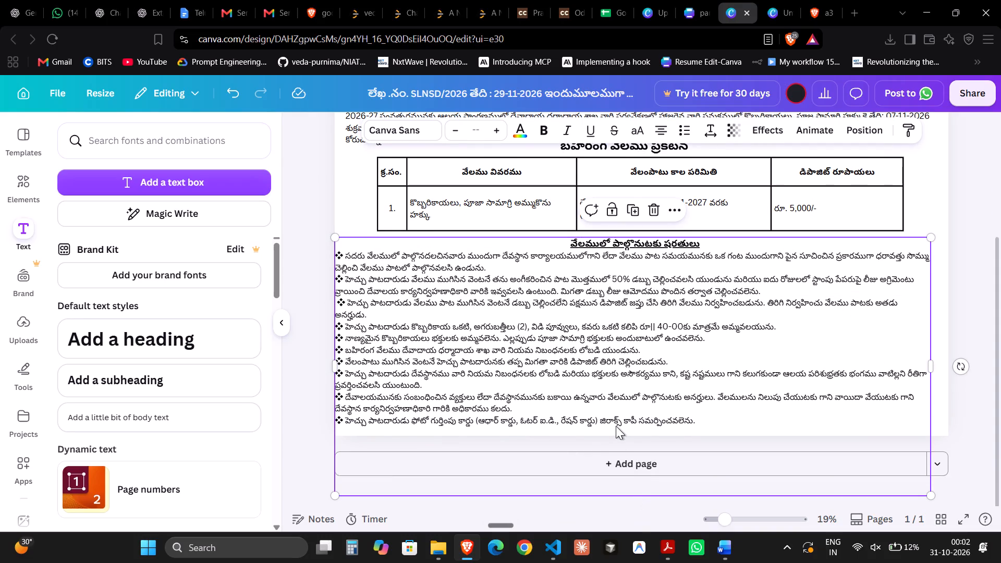
{"action": "left_click", "coordinate": [616, 426]}
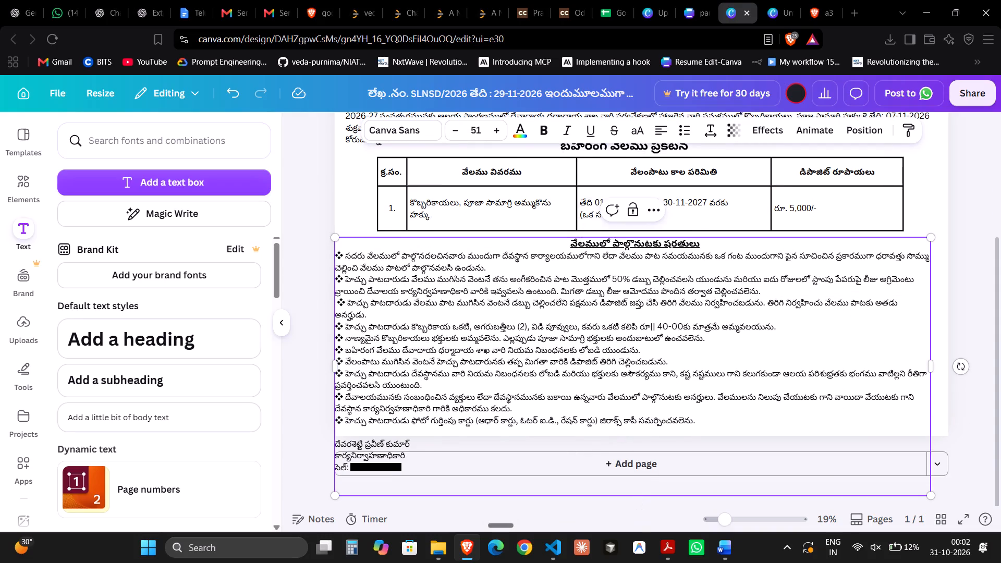
{"action": "left_click", "coordinate": [629, 378]}
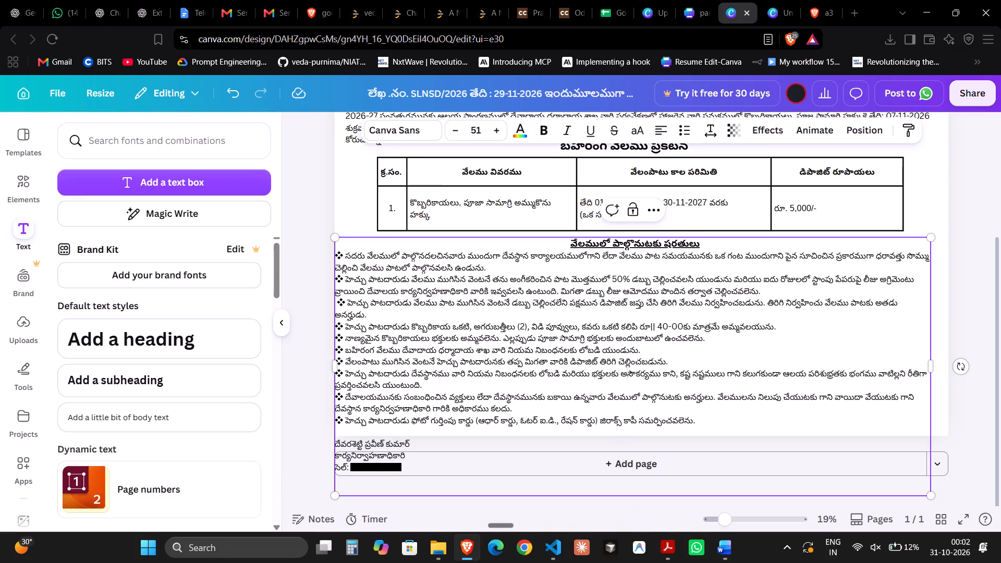
{"action": "scroll", "coordinate": [765, 495], "scroll_direction": "up", "scroll_amount": 1}
{"action": "left_click_drag", "start_coordinate": [936, 402], "coordinate": [941, 401]}
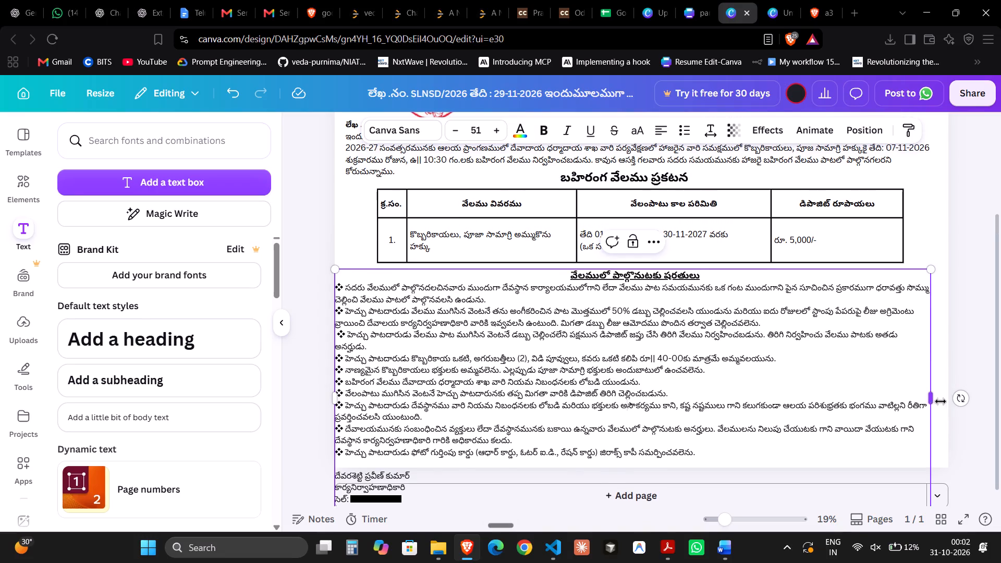
{"action": "left_click_drag", "start_coordinate": [941, 401], "coordinate": [950, 400]}
Shrink the temple header image proportionally and centre it again at the top of the page.
{"action": "scroll", "coordinate": [950, 400], "scroll_direction": "up", "scroll_amount": 5}
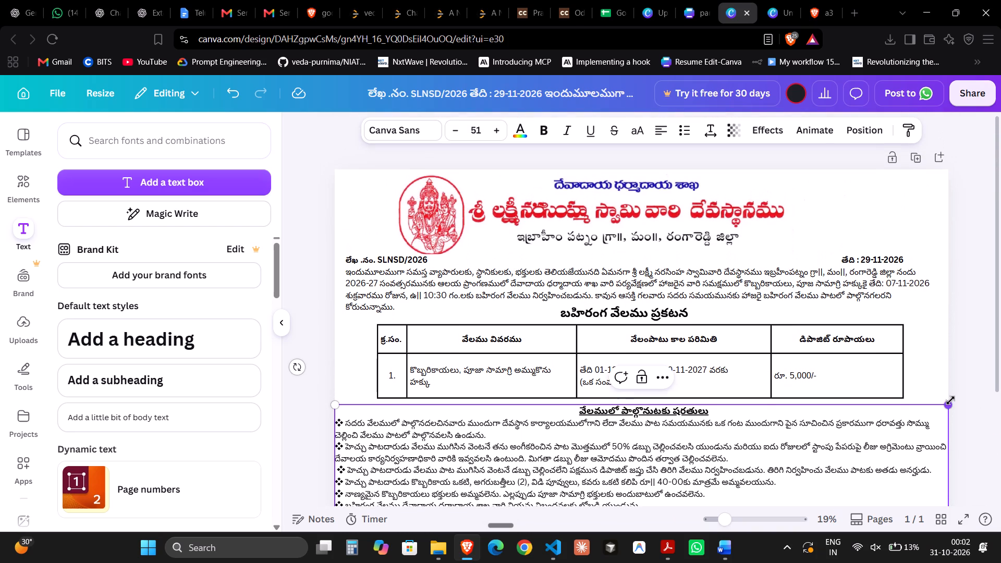
{"action": "left_click", "coordinate": [753, 221]}
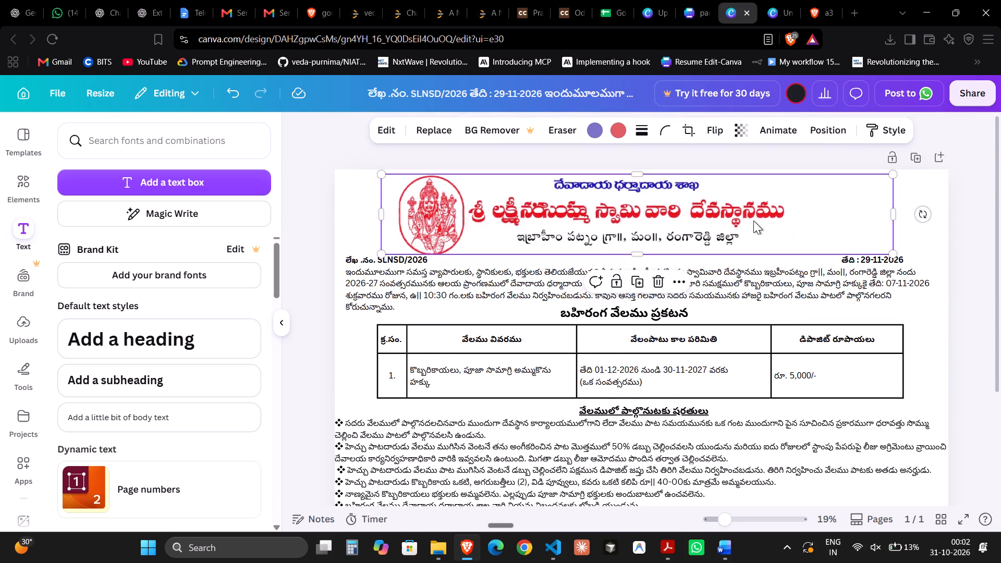
{"action": "left_click", "coordinate": [632, 249]}
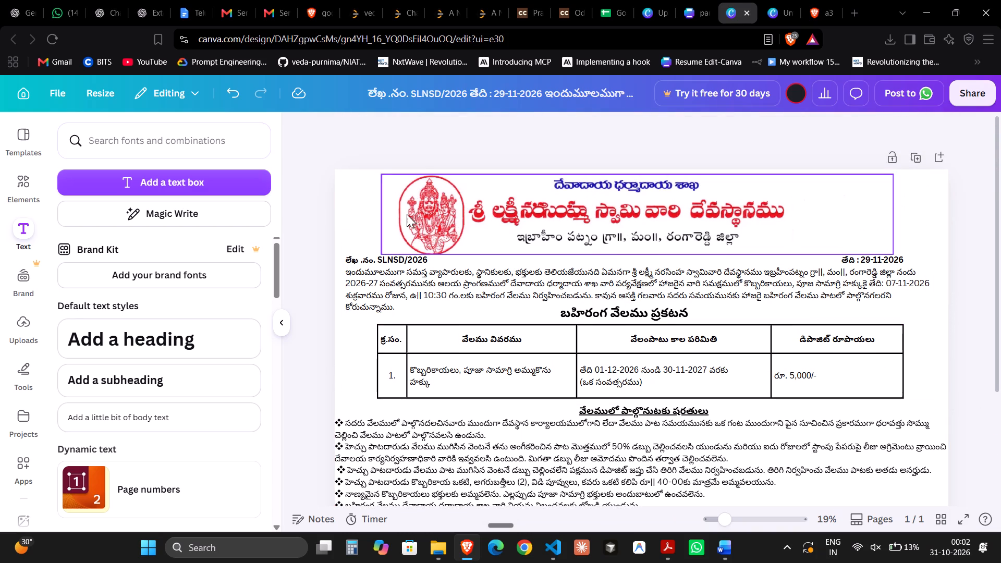
{"action": "left_click", "coordinate": [385, 227]}
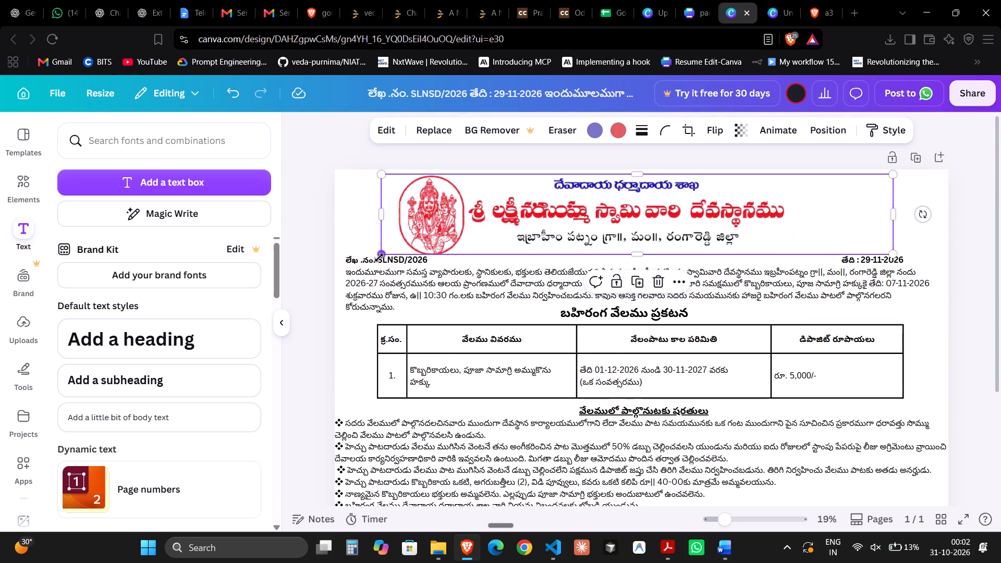
{"action": "left_click_drag", "start_coordinate": [379, 258], "coordinate": [448, 234]}
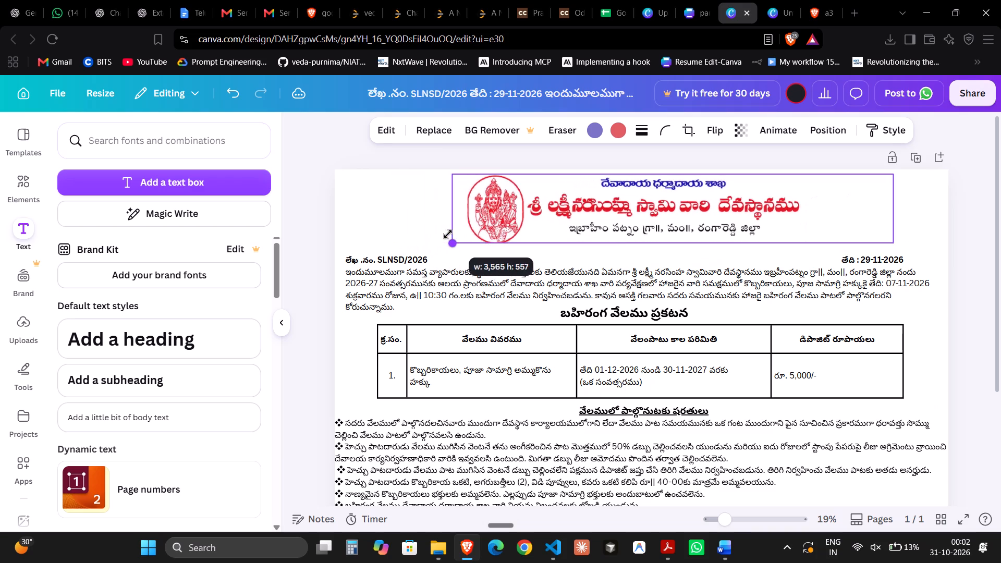
{"action": "left_click_drag", "start_coordinate": [448, 234], "coordinate": [473, 230]}
{"action": "left_click_drag", "start_coordinate": [683, 201], "coordinate": [681, 201]}
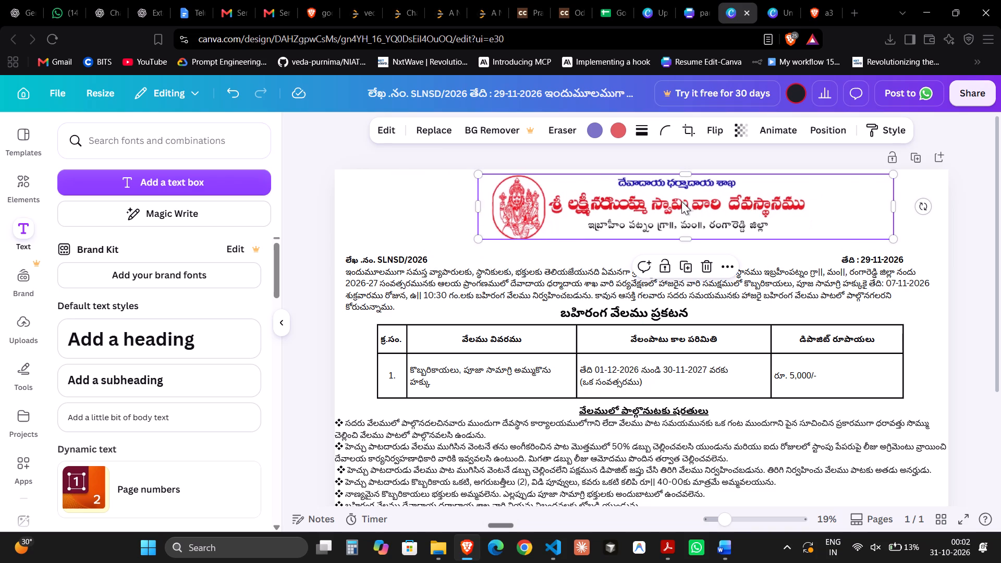
{"action": "left_click_drag", "start_coordinate": [681, 201], "coordinate": [640, 202]}
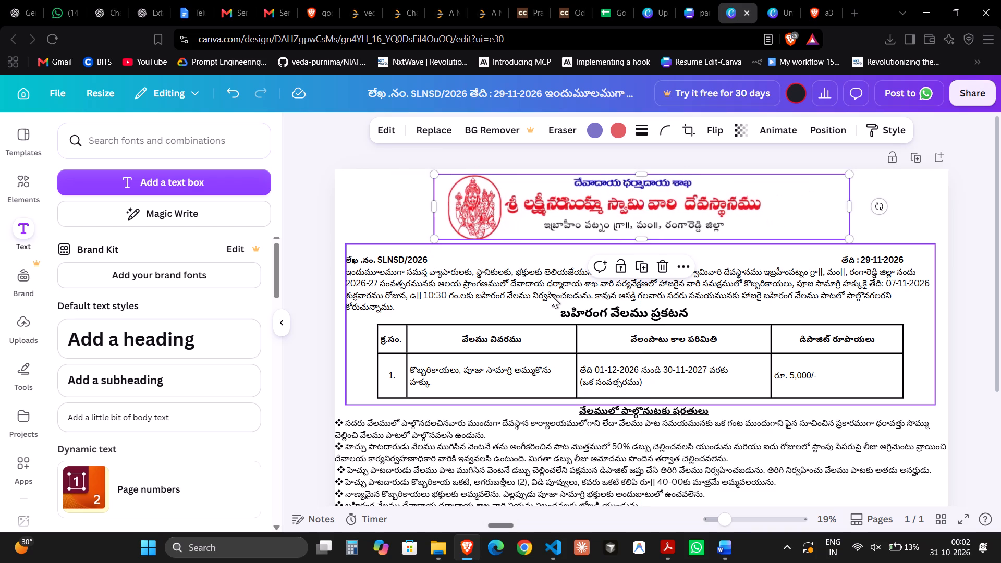
Unlock the body text box and move it up close beneath the temple header, leaving a gap above the auction heading.
{"action": "left_click_drag", "start_coordinate": [551, 295], "coordinate": [551, 284]}
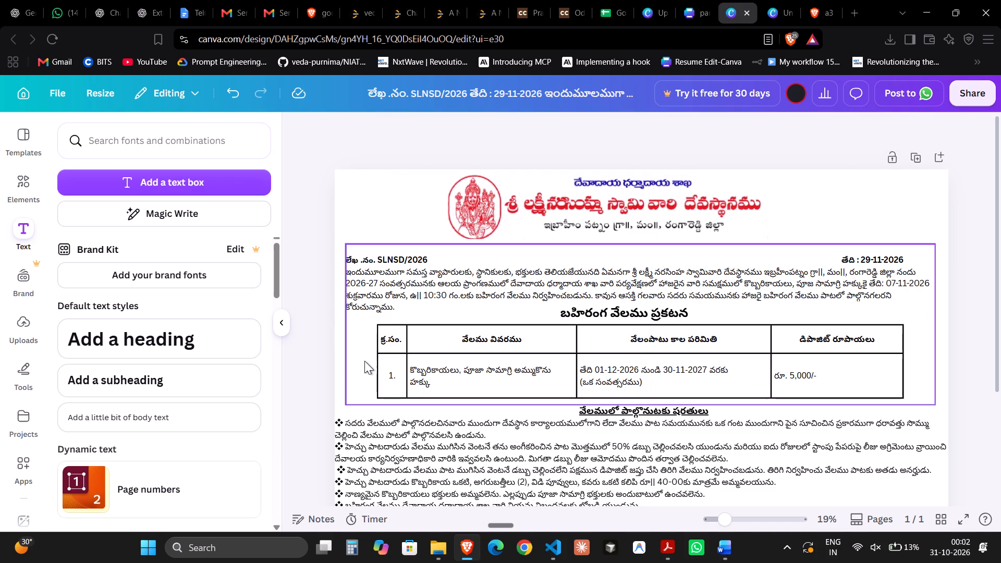
{"action": "left_click_drag", "start_coordinate": [364, 361], "coordinate": [364, 351]}
{"action": "left_click", "coordinate": [364, 351]}
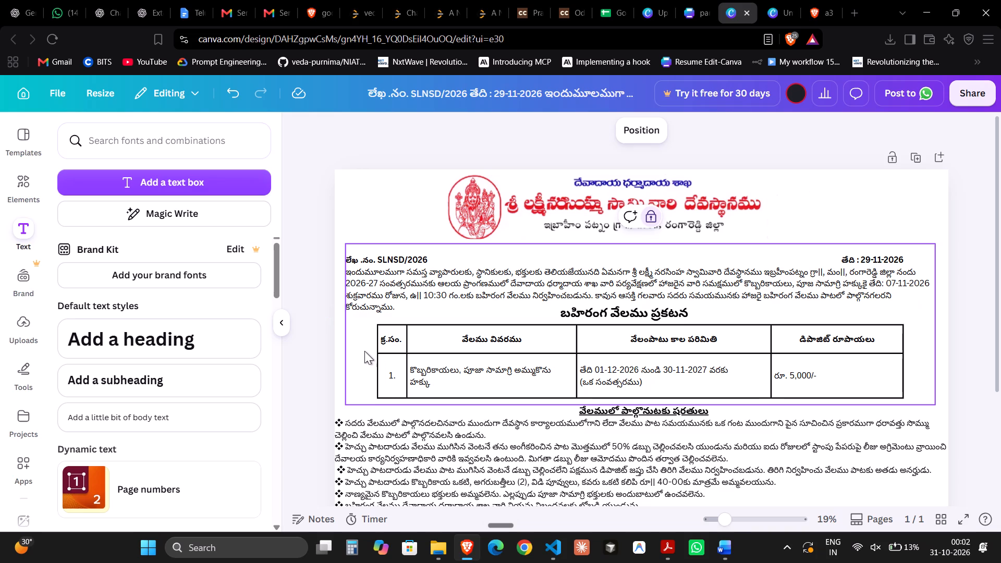
{"action": "left_click_drag", "start_coordinate": [364, 351], "coordinate": [363, 336]}
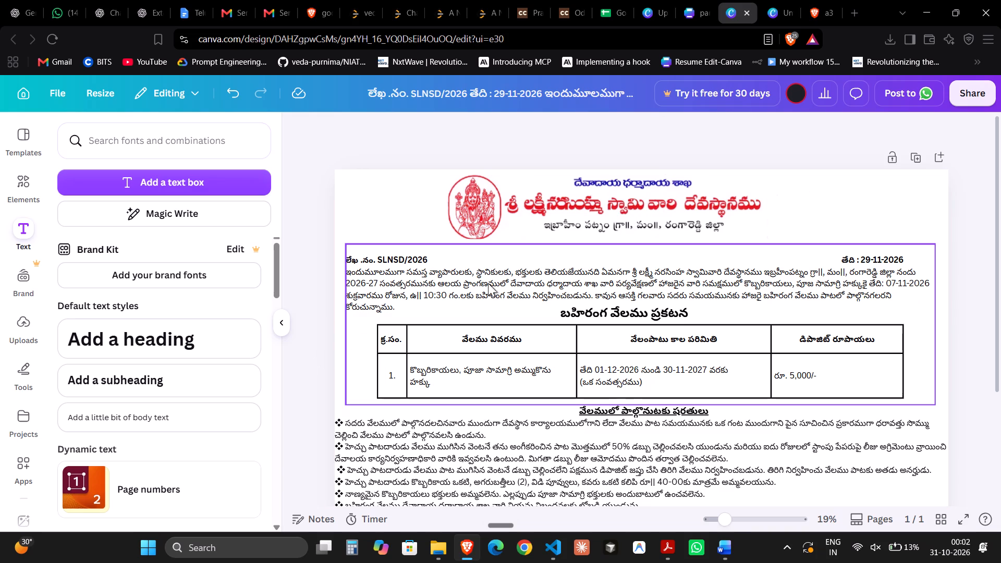
{"action": "left_click", "coordinate": [502, 276]}
{"action": "left_click", "coordinate": [656, 217]}
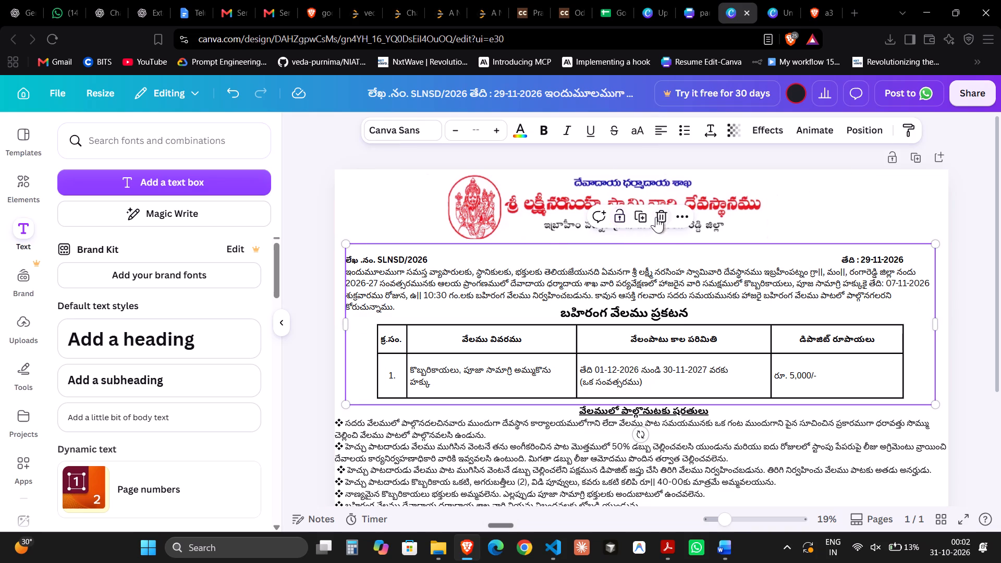
{"action": "left_click_drag", "start_coordinate": [349, 379], "coordinate": [349, 362]}
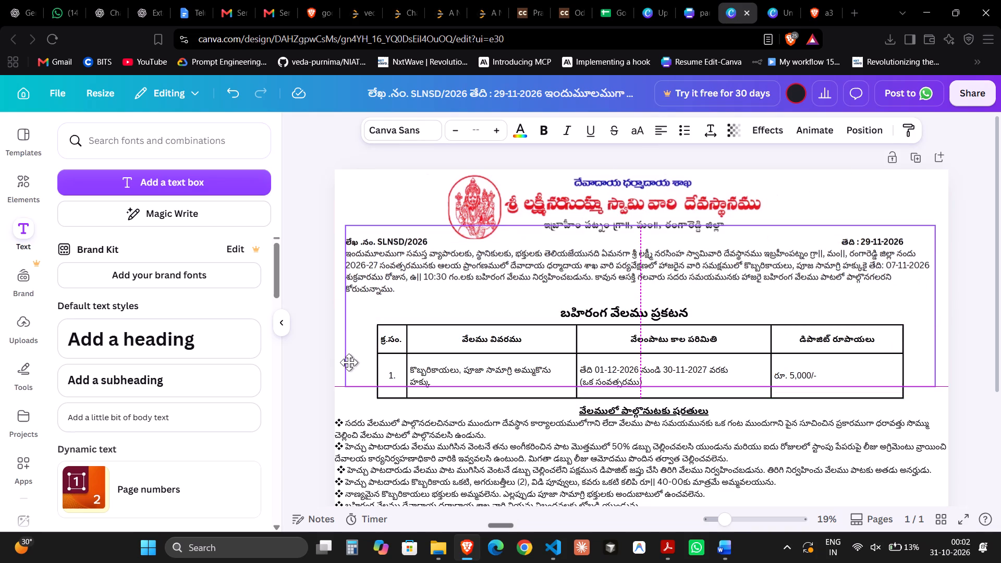
{"action": "left_click_drag", "start_coordinate": [349, 362], "coordinate": [349, 362]}
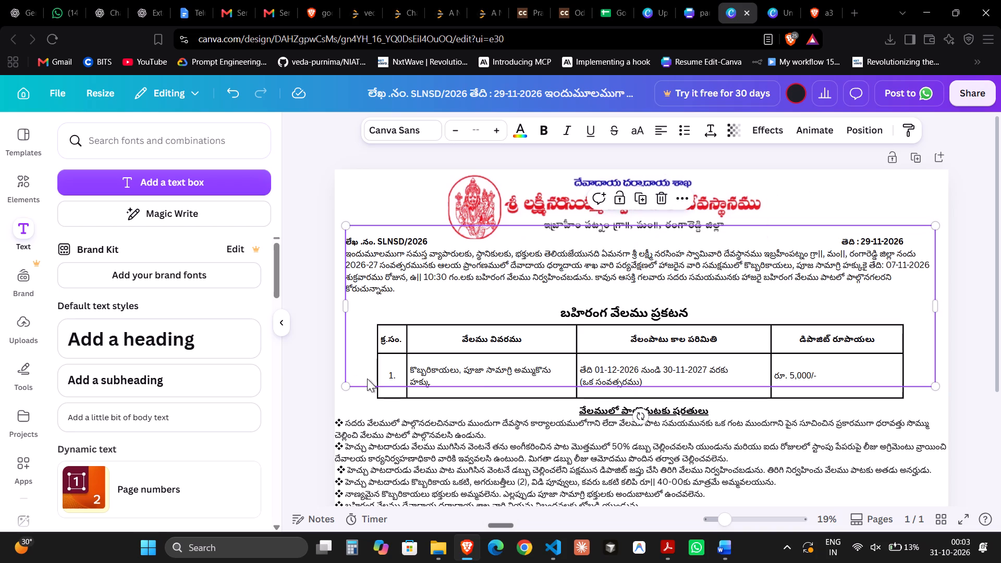
Move the auction heading up to sit directly beneath the last line of the body text, centred on the page.
{"action": "left_click", "coordinate": [492, 361]}
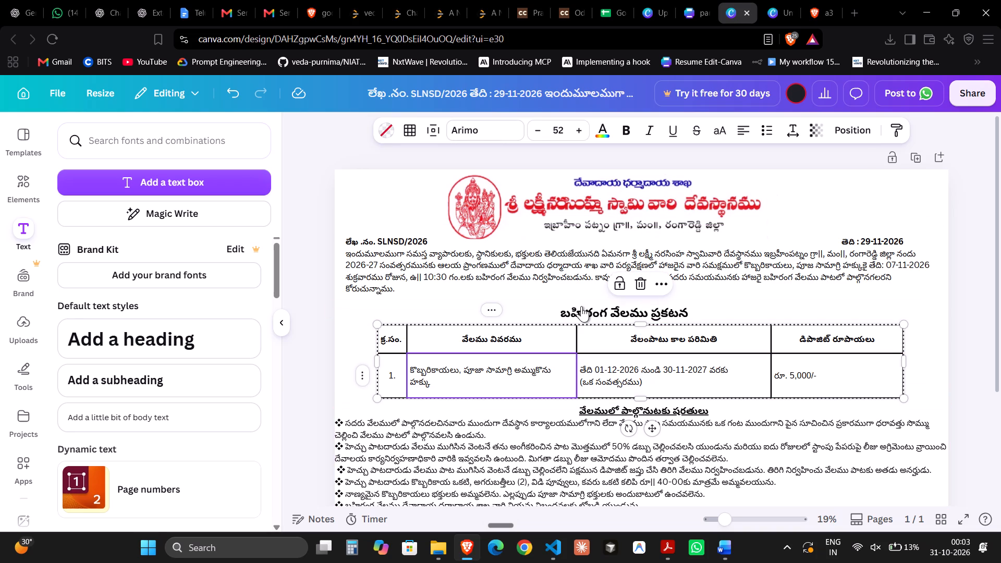
{"action": "left_click_drag", "start_coordinate": [581, 306], "coordinate": [595, 304]}
{"action": "left_click_drag", "start_coordinate": [595, 304], "coordinate": [595, 302]}
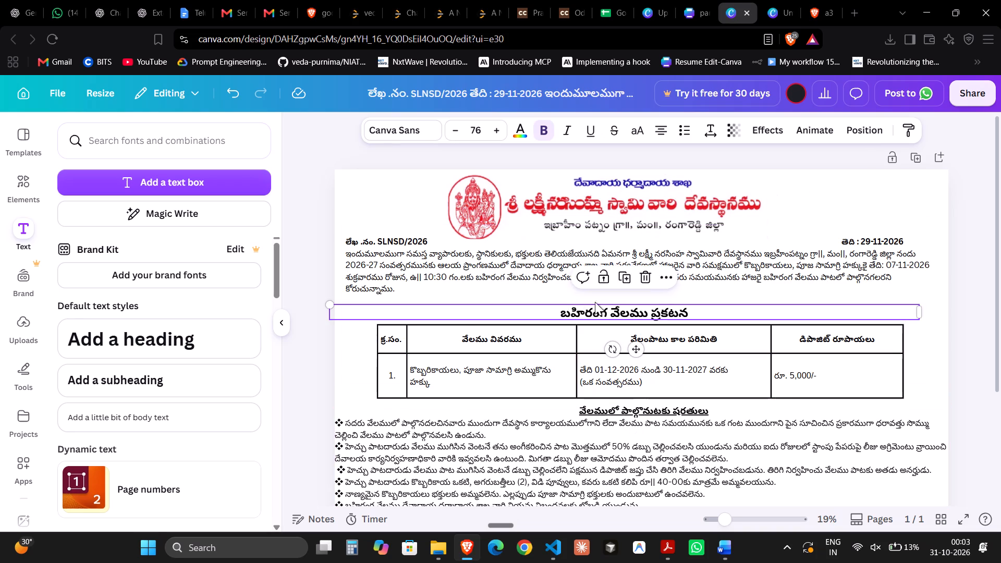
{"action": "left_click_drag", "start_coordinate": [595, 302], "coordinate": [596, 287]}
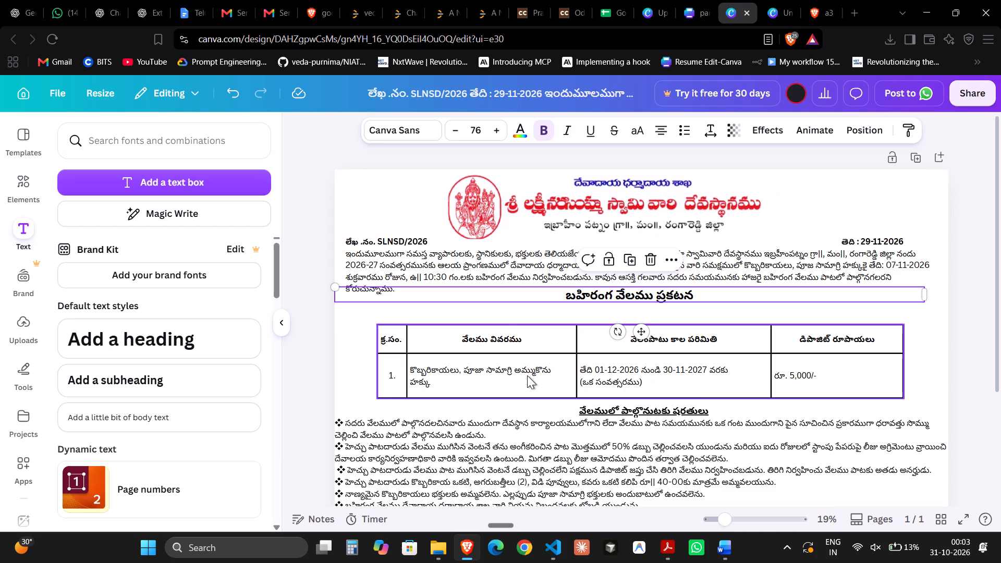
Move the auction table up close beneath the auction heading, keeping it centred horizontally on the page.
{"action": "left_click", "coordinate": [527, 375]}
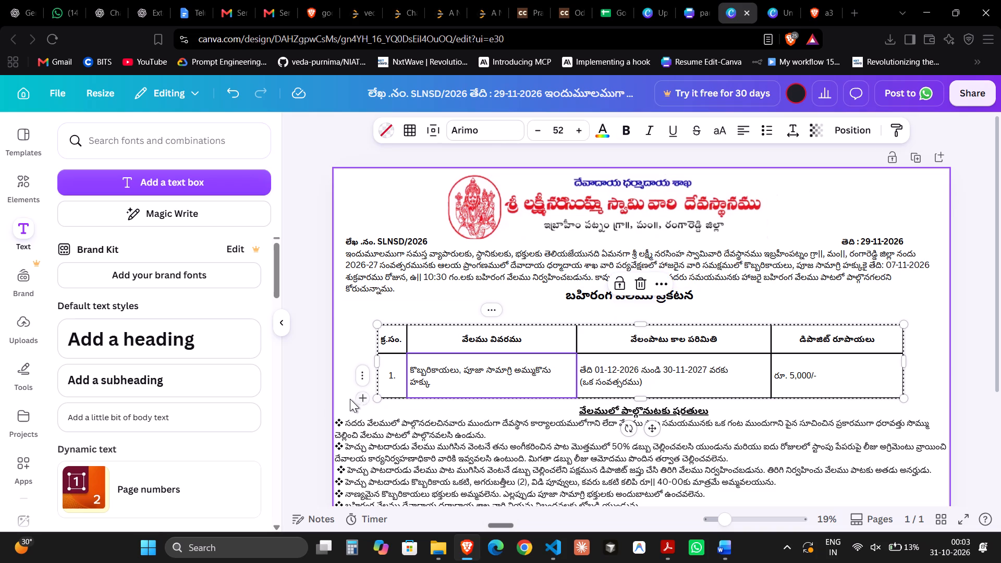
{"action": "left_click", "coordinate": [350, 399]}
{"action": "left_click_drag", "start_coordinate": [451, 371], "coordinate": [451, 356]}
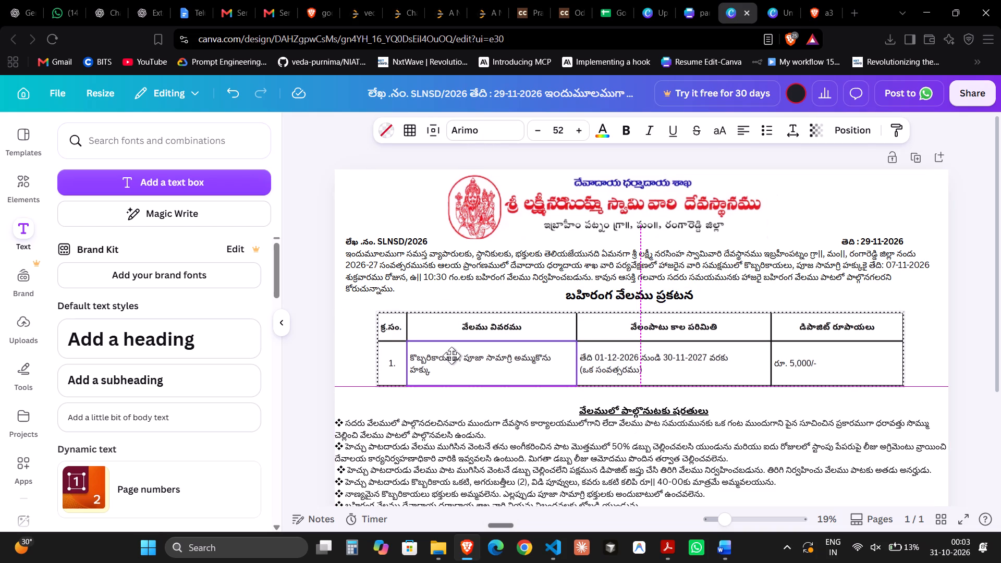
{"action": "left_click_drag", "start_coordinate": [451, 356], "coordinate": [451, 353]}
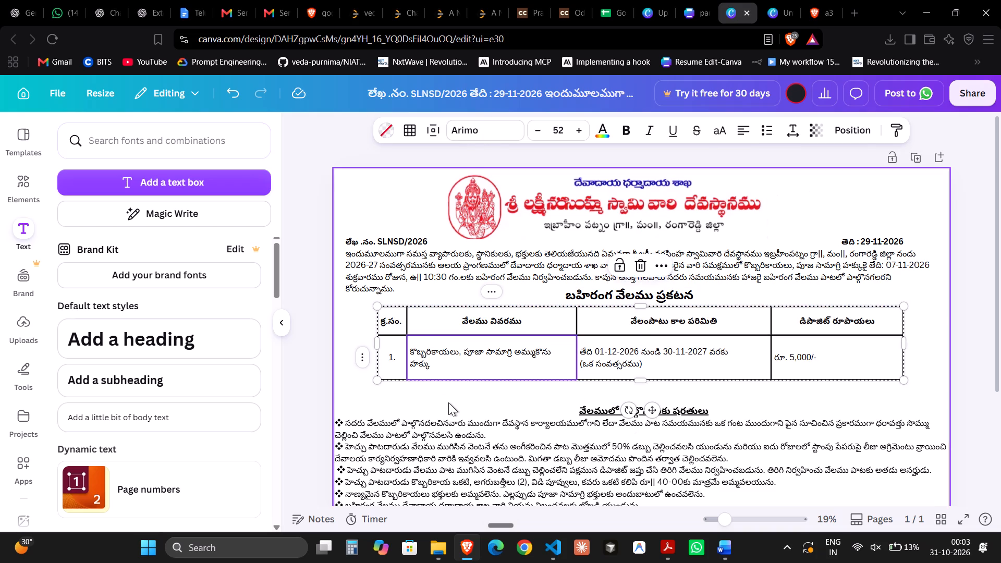
Move the conditions text box up so its underlined heading sits just beneath the auction table.
{"action": "left_click", "coordinate": [448, 402]}
{"action": "scroll", "coordinate": [448, 402], "scroll_direction": "down", "scroll_amount": 1}
{"action": "left_click", "coordinate": [448, 402]}
{"action": "left_click_drag", "start_coordinate": [448, 402], "coordinate": [449, 395]}
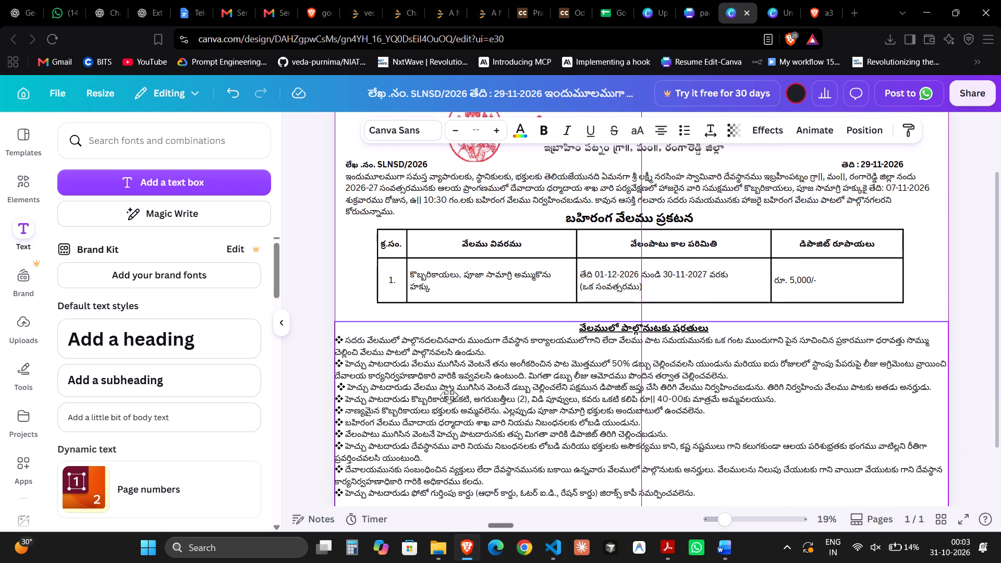
{"action": "left_click_drag", "start_coordinate": [449, 395], "coordinate": [449, 380]}
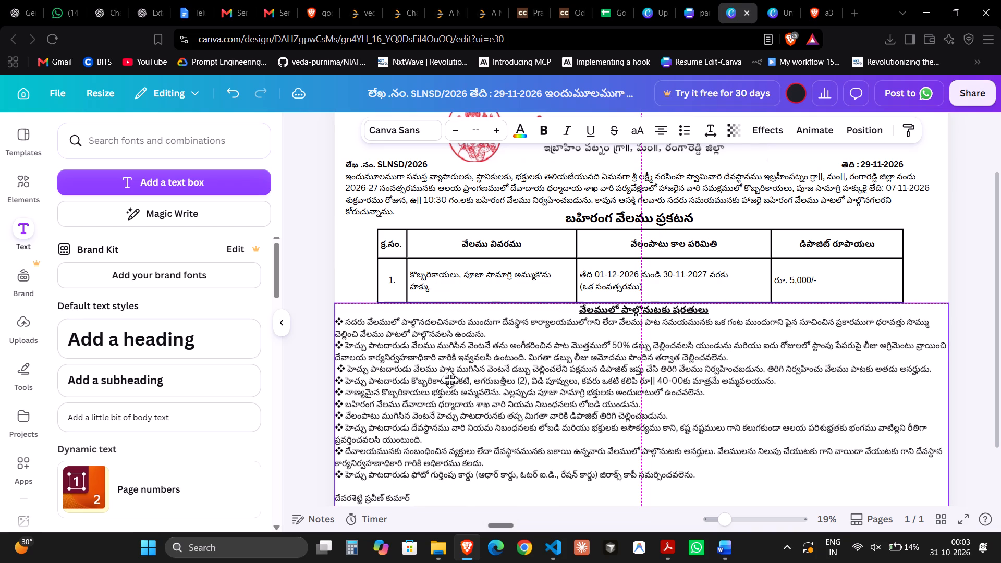
{"action": "left_click_drag", "start_coordinate": [449, 380], "coordinate": [449, 378]}
{"action": "left_click_drag", "start_coordinate": [449, 378], "coordinate": [449, 382]}
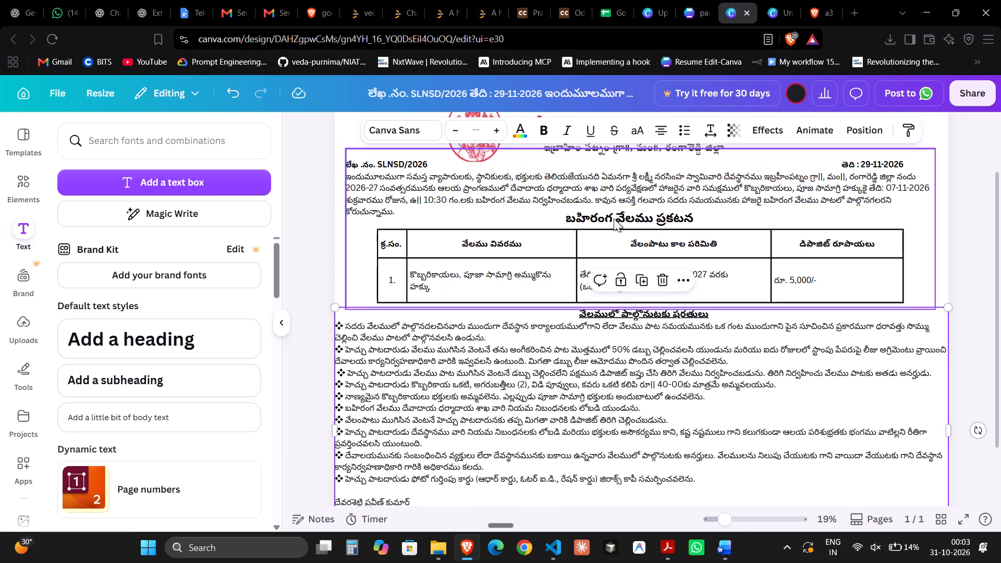
Set the auction heading's font size to 58, the same size as the conditions heading.
{"action": "left_click", "coordinate": [614, 218]}
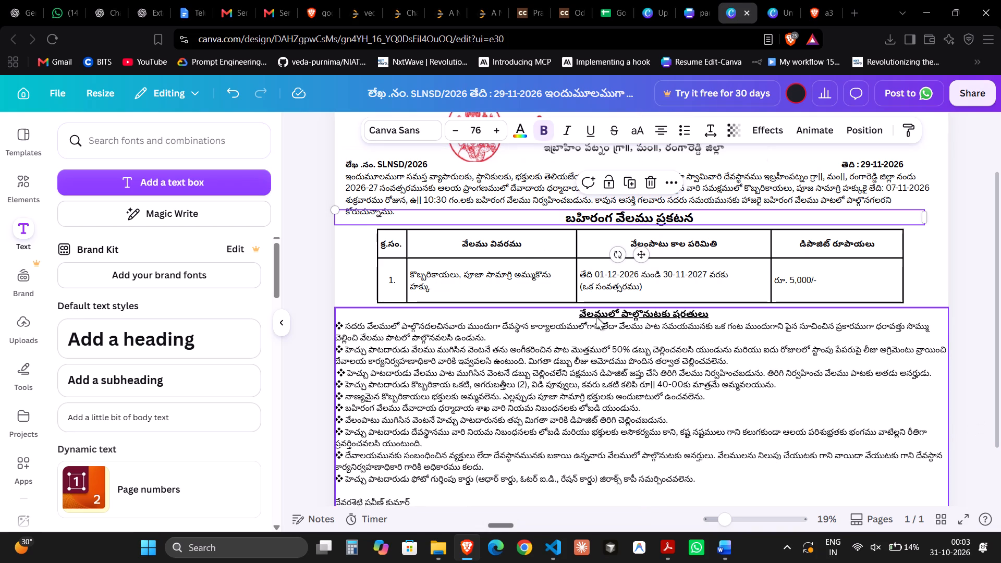
{"action": "left_click", "coordinate": [596, 316]}
{"action": "double_click", "coordinate": [596, 316]}
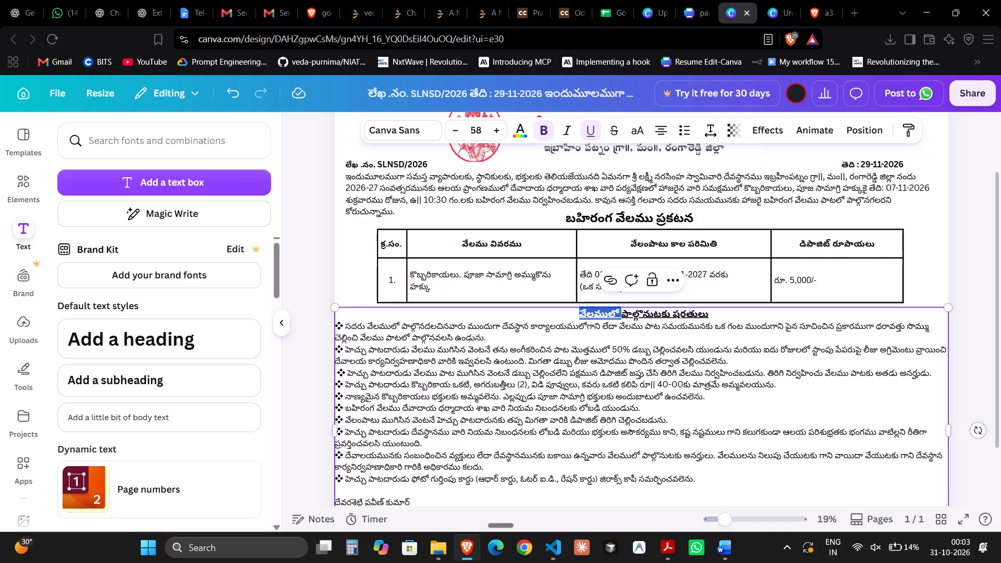
{"action": "double_click", "coordinate": [599, 221]}
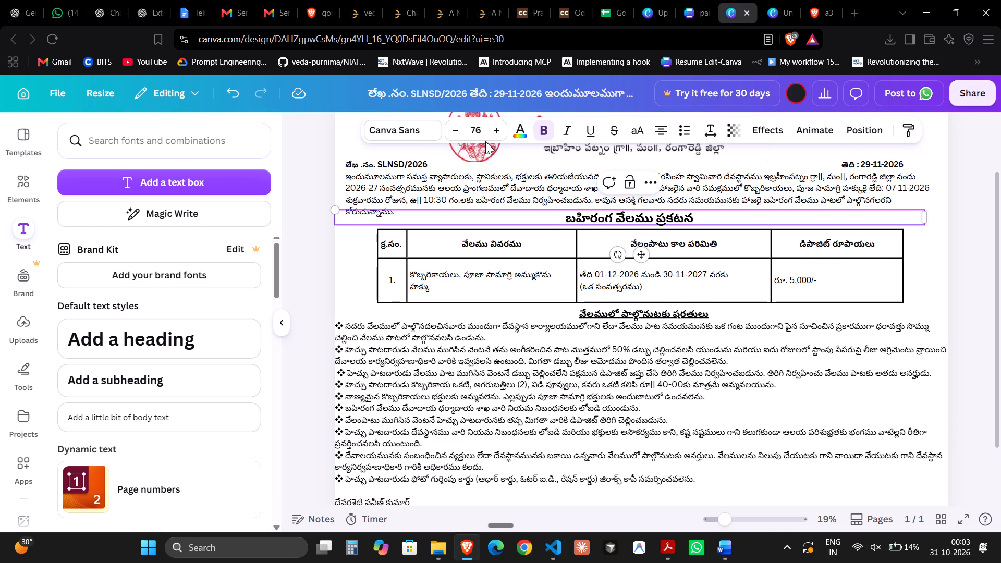
{"action": "double_click", "coordinate": [484, 132]}
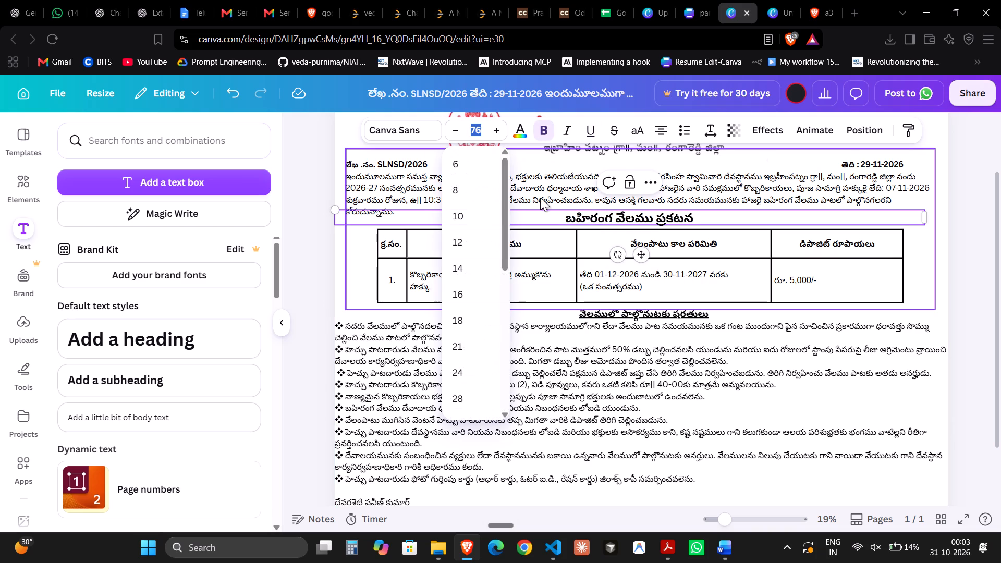
{"action": "type", "text": "58"}
{"action": "key", "text": "Return"}
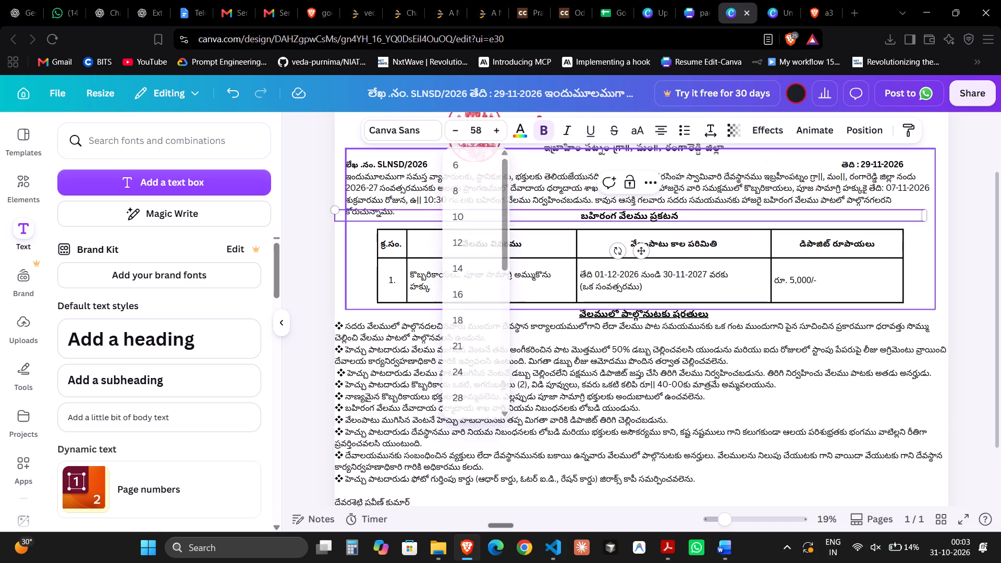
{"action": "left_click", "coordinate": [618, 309]}
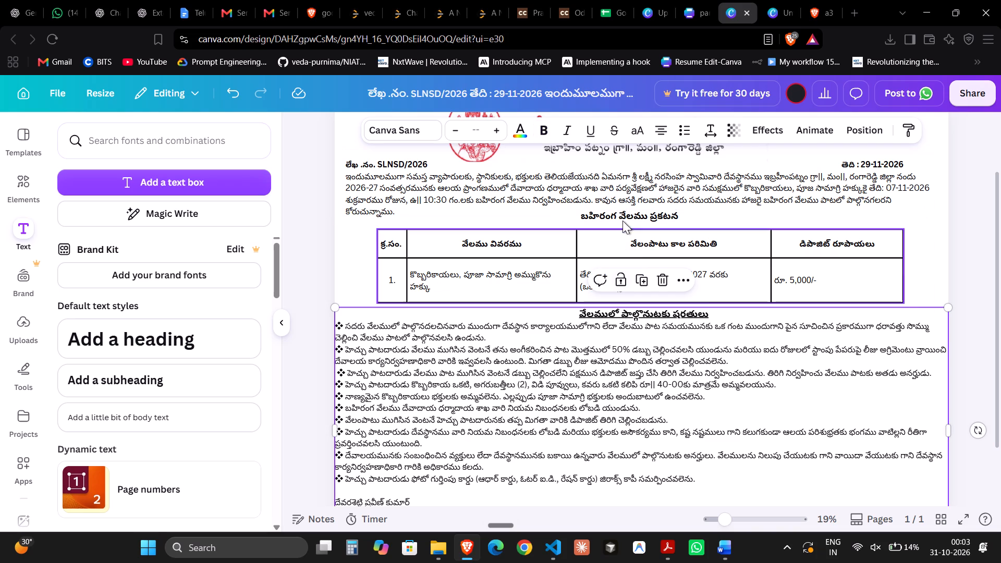
Move the auction table up again to close the gap beneath the smaller auction heading.
{"action": "left_click_drag", "start_coordinate": [628, 248], "coordinate": [628, 242]}
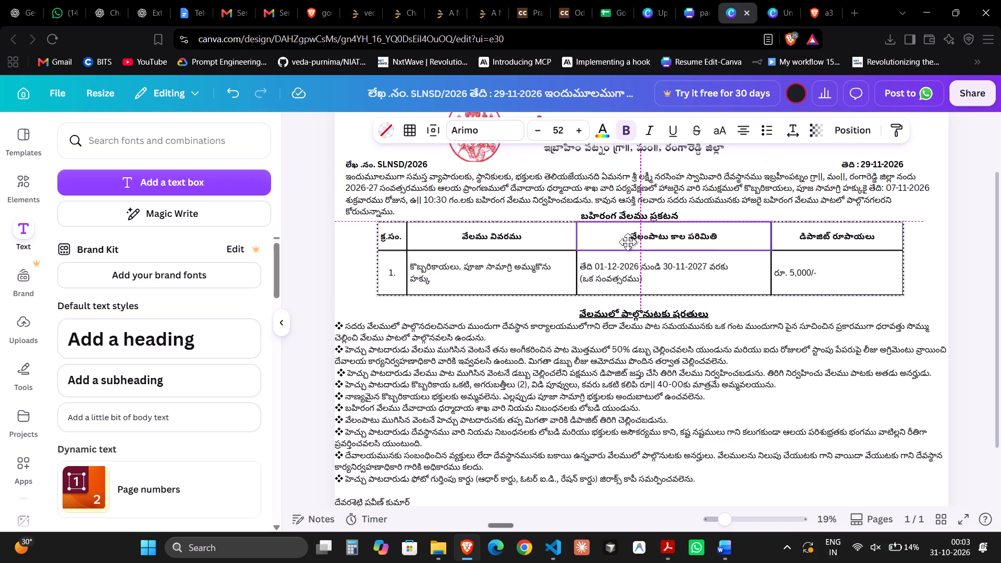
{"action": "left_click_drag", "start_coordinate": [628, 242], "coordinate": [628, 240]}
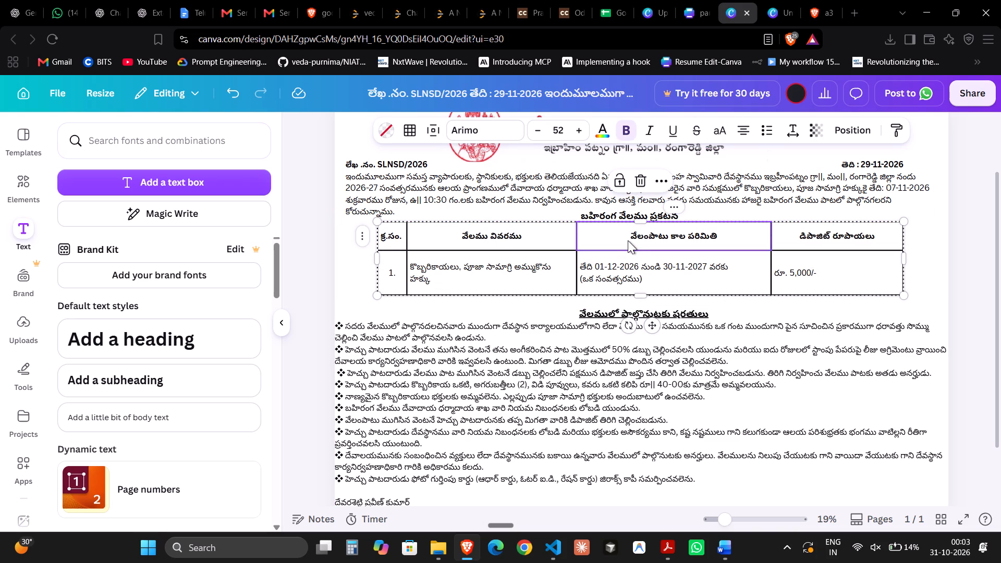
{"action": "left_click", "coordinate": [812, 301]}
{"action": "left_click", "coordinate": [802, 315]}
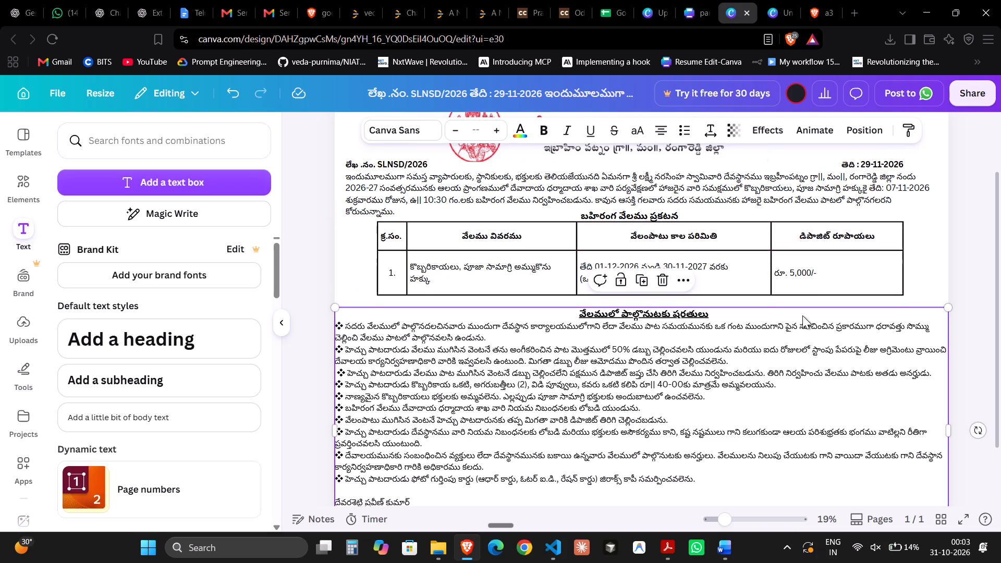
Nudge the body text box slightly up and to the right so it sits centred beneath the temple header.
{"action": "scroll", "coordinate": [802, 315], "scroll_direction": "up", "scroll_amount": 1}
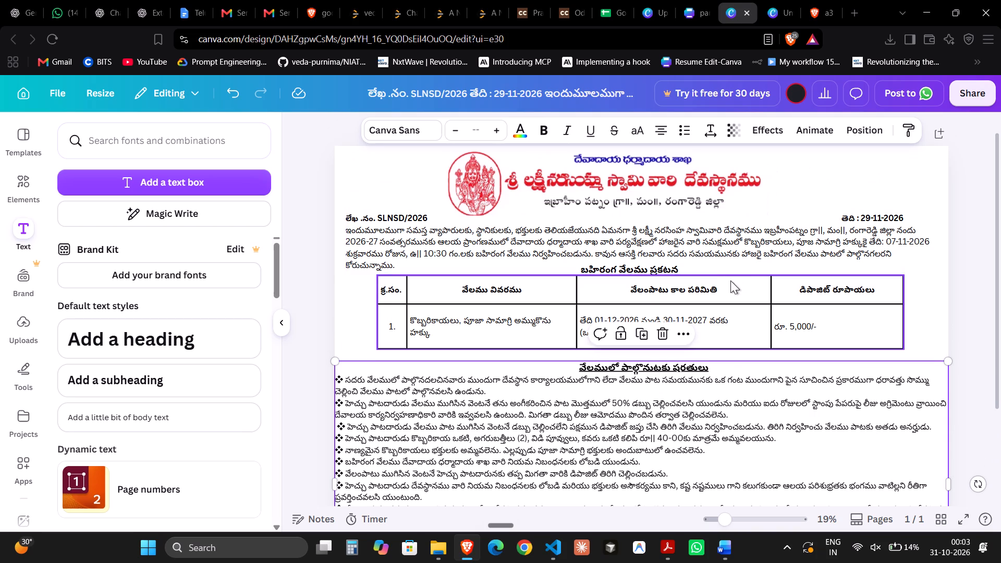
{"action": "left_click_drag", "start_coordinate": [709, 248], "coordinate": [704, 245]}
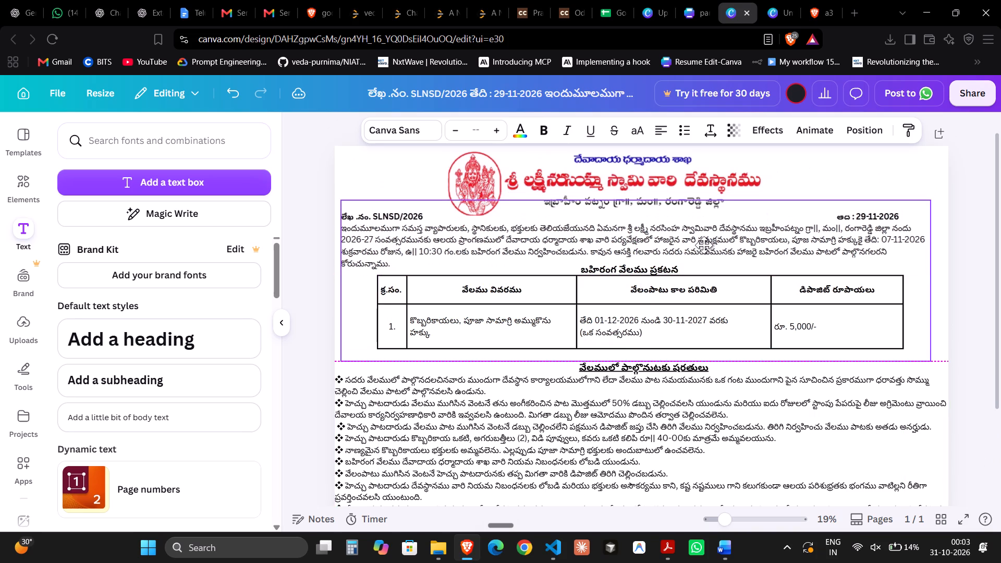
{"action": "left_click_drag", "start_coordinate": [704, 245], "coordinate": [713, 245]}
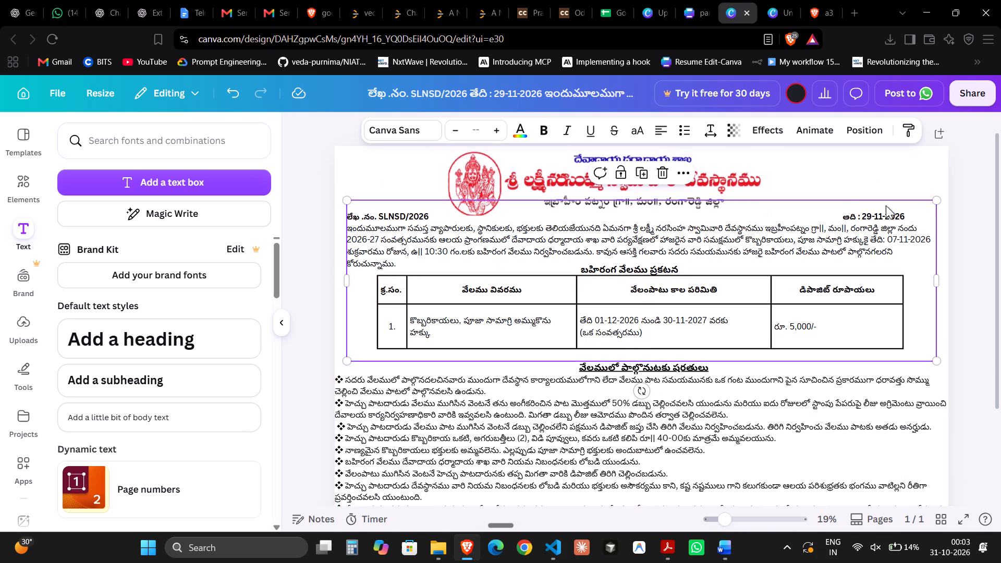
{"action": "double_click", "coordinate": [842, 217]}
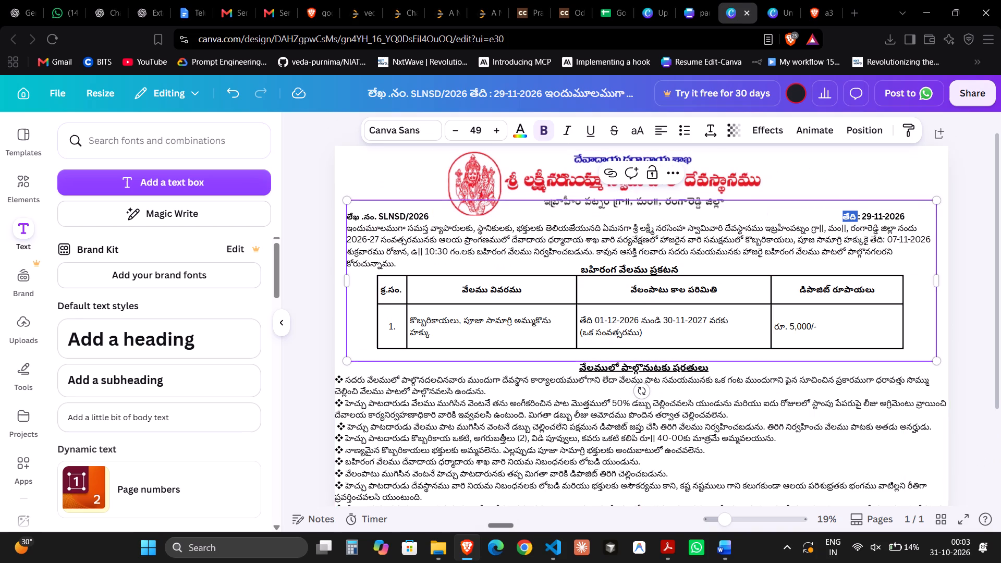
{"action": "left_click", "coordinate": [850, 225]}
{"action": "left_click", "coordinate": [882, 258]}
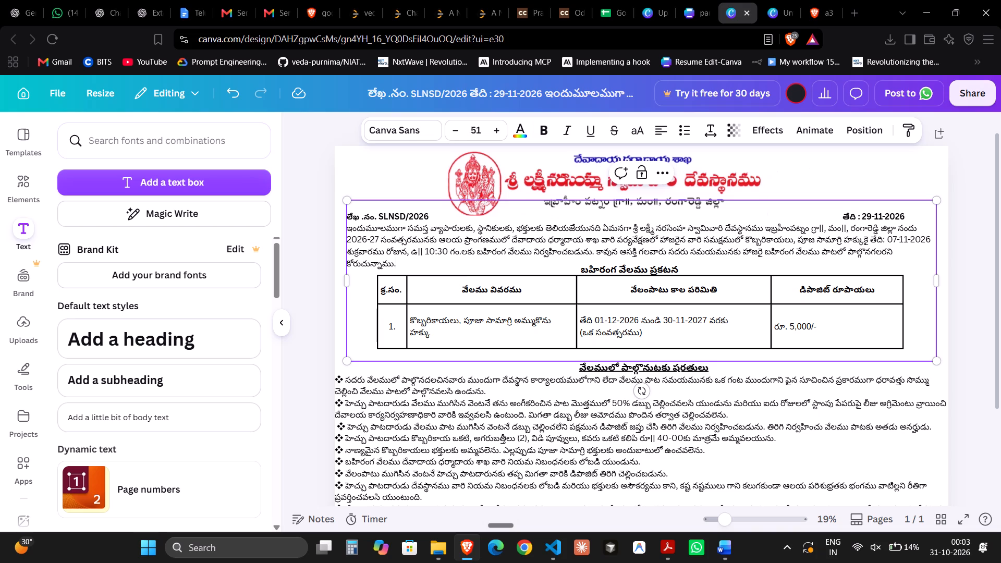
{"action": "left_click", "coordinate": [944, 248]}
{"action": "left_click", "coordinate": [979, 242]}
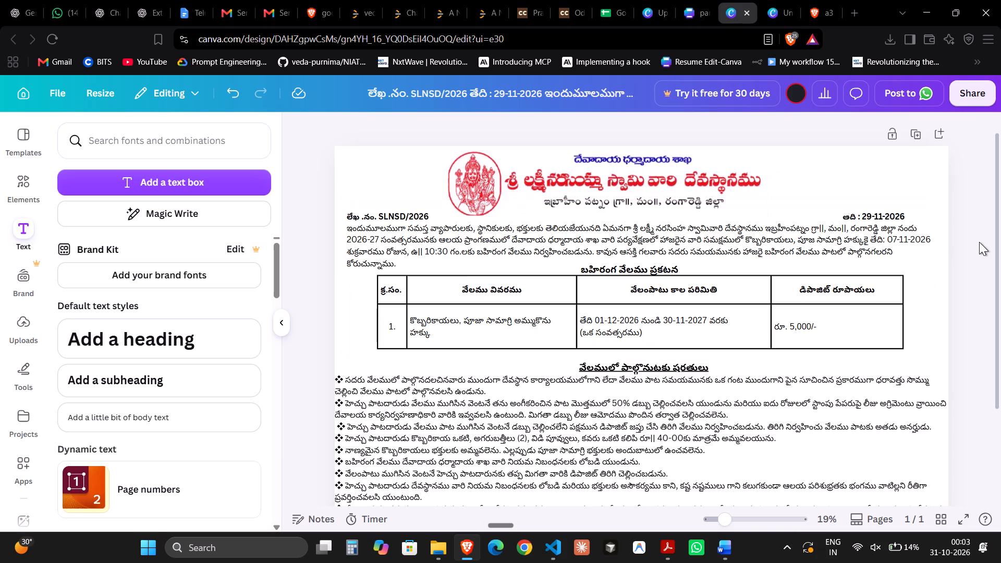
Shrink the temple header image slightly in proportion and centre it again at the top of the page.
{"action": "left_click", "coordinate": [827, 195]}
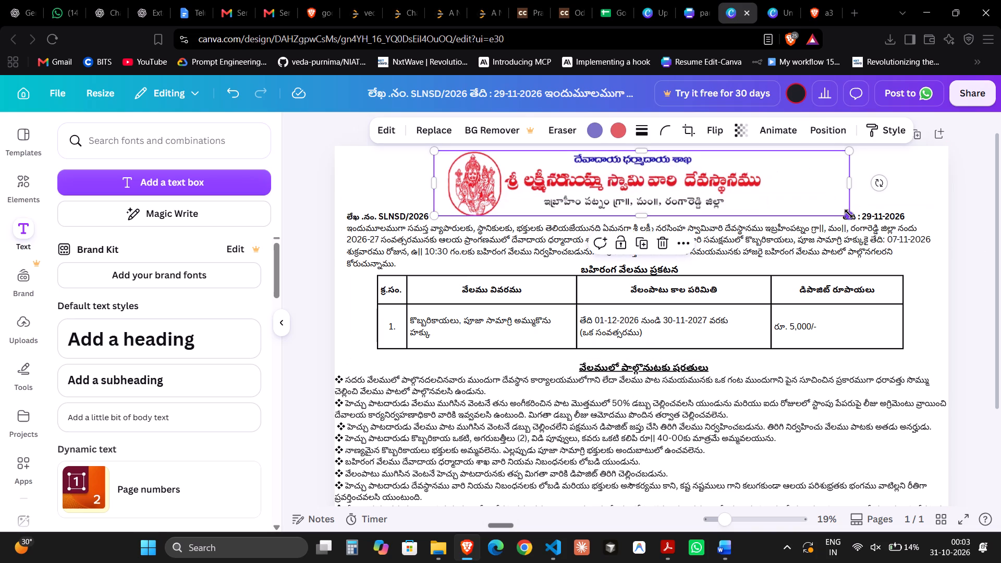
{"action": "left_click_drag", "start_coordinate": [850, 214], "coordinate": [844, 207]}
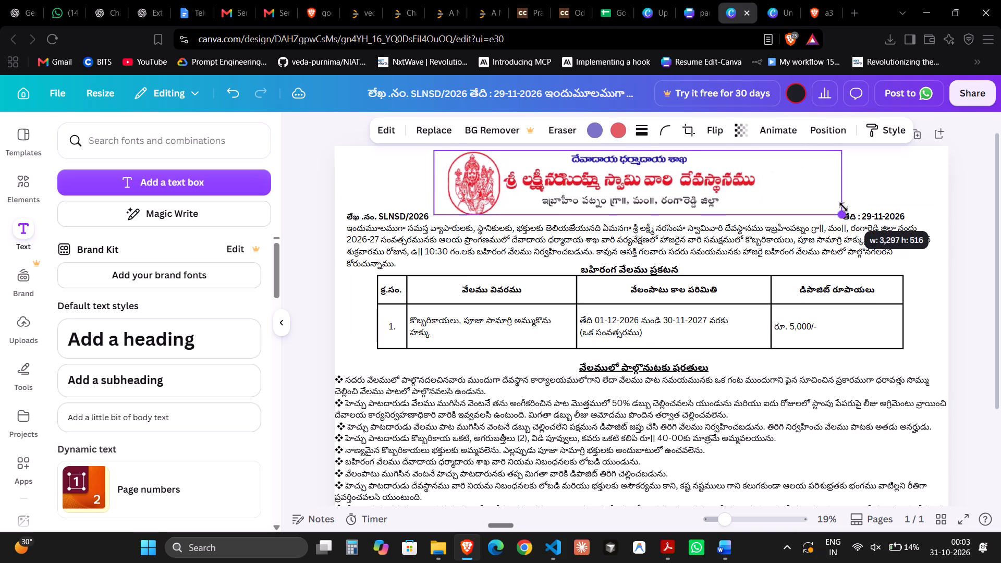
{"action": "left_click_drag", "start_coordinate": [844, 207], "coordinate": [840, 205]}
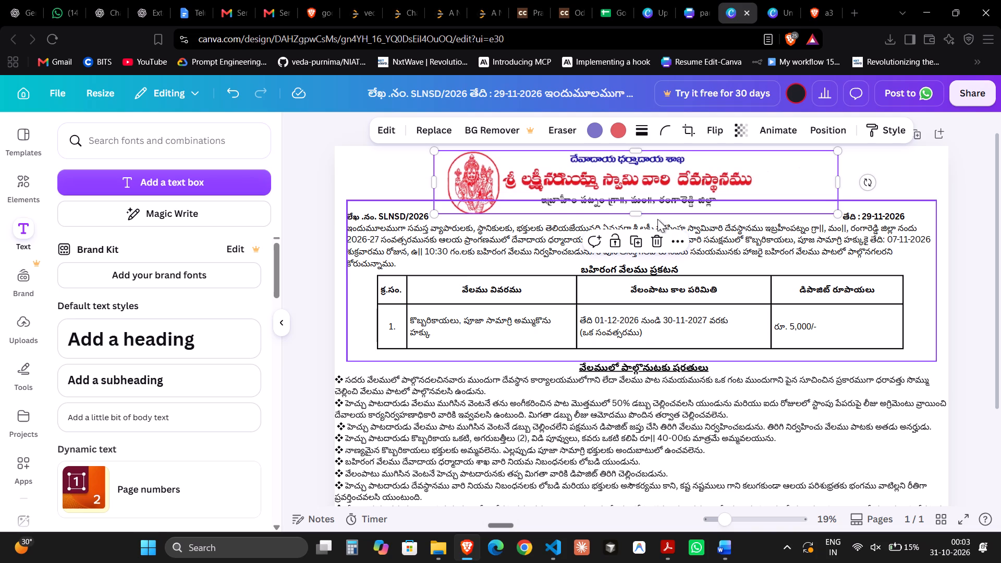
{"action": "left_click", "coordinate": [641, 211]}
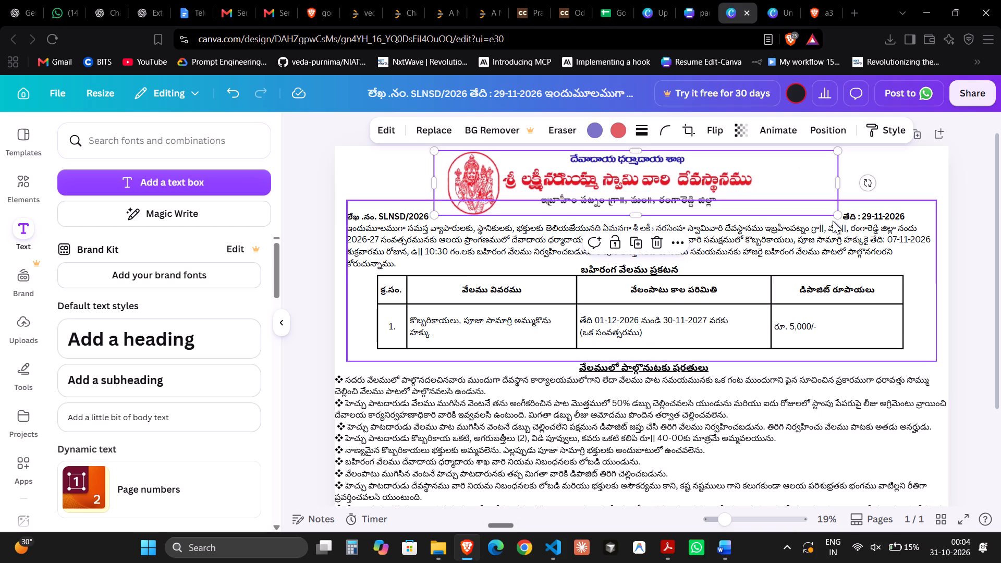
{"action": "left_click", "coordinate": [948, 218]}
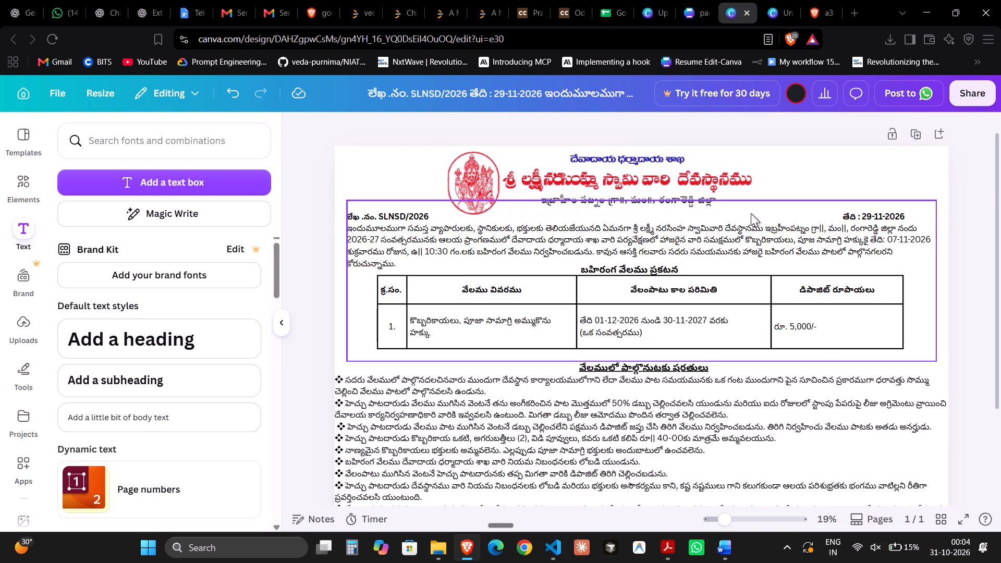
{"action": "left_click_drag", "start_coordinate": [717, 199], "coordinate": [726, 199]}
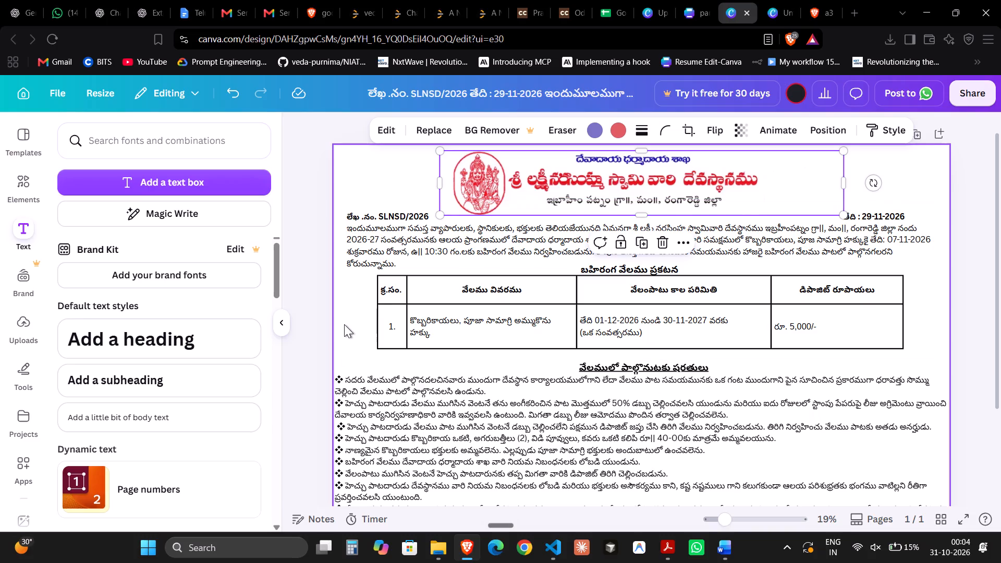
{"action": "left_click", "coordinate": [344, 324]}
Move the conditions text box up so its heading sits directly beneath the auction table.
{"action": "scroll", "coordinate": [344, 324], "scroll_direction": "down", "scroll_amount": 3}
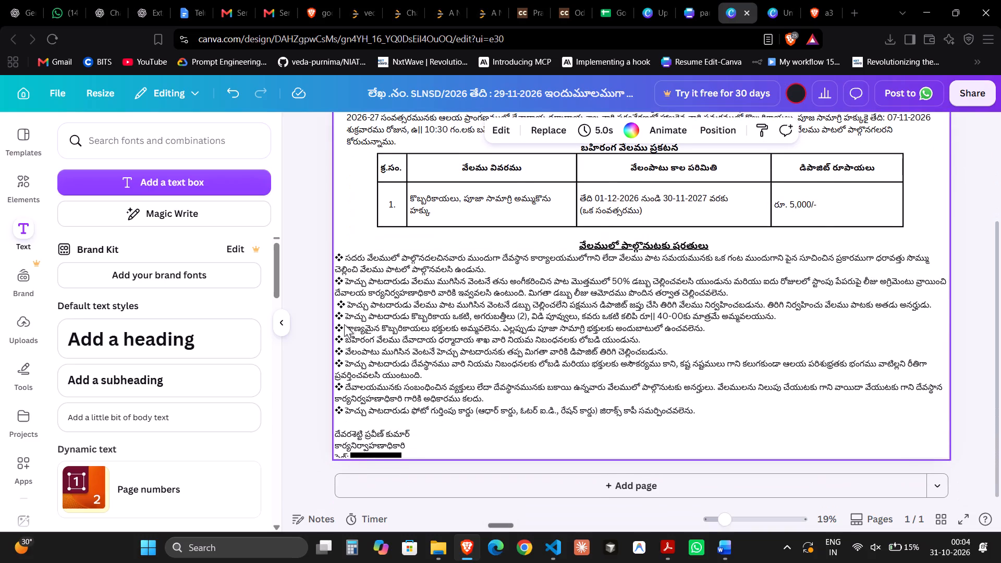
{"action": "left_click", "coordinate": [479, 430]}
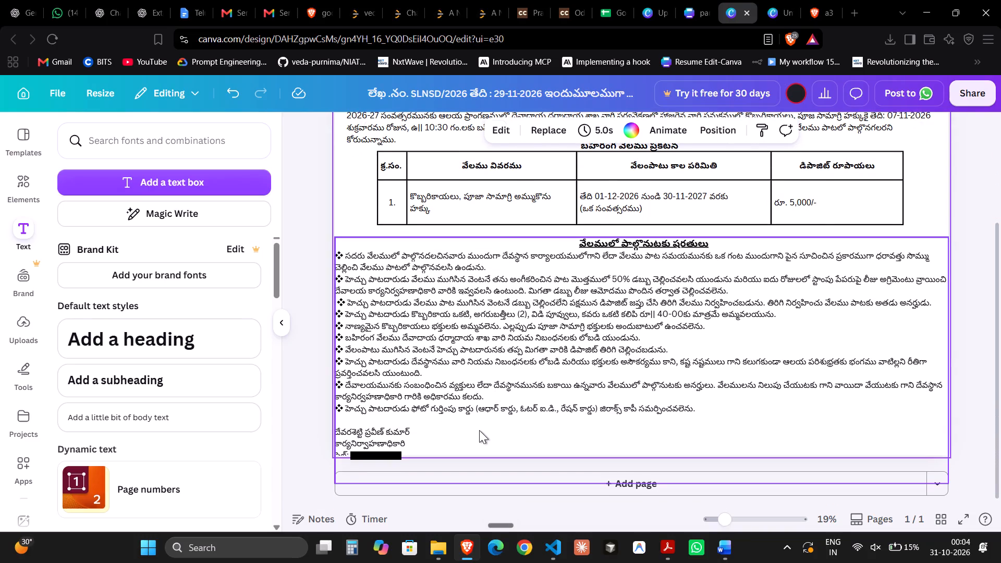
{"action": "double_click", "coordinate": [627, 433]}
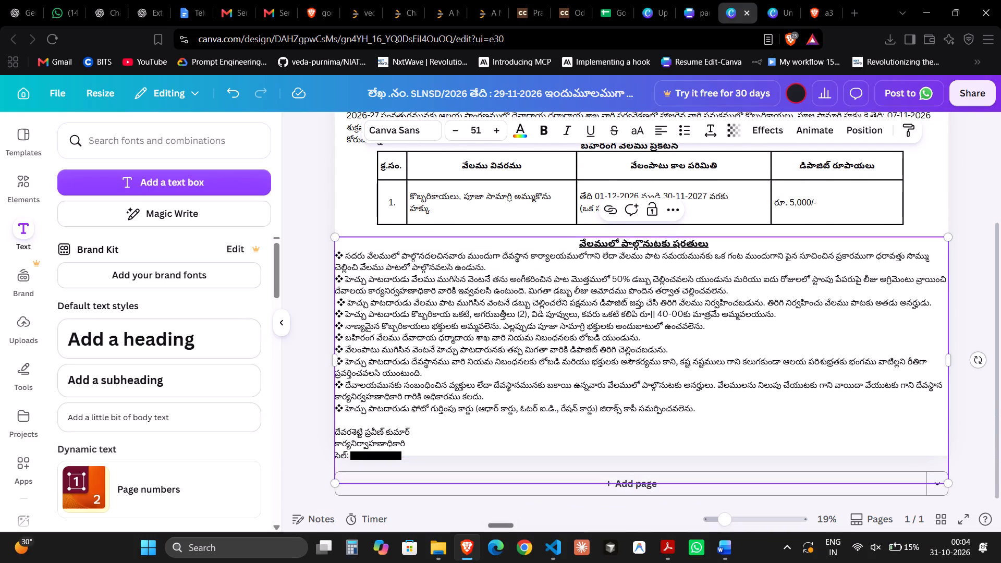
{"action": "left_click", "coordinate": [610, 435]}
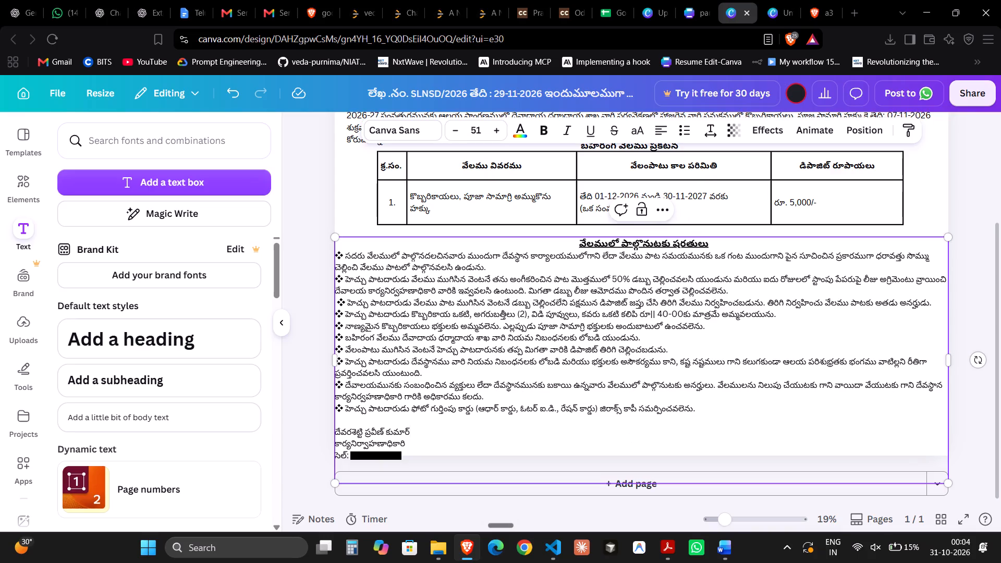
{"action": "left_click_drag", "start_coordinate": [617, 265], "coordinate": [617, 255]}
{"action": "left_click", "coordinate": [549, 322]}
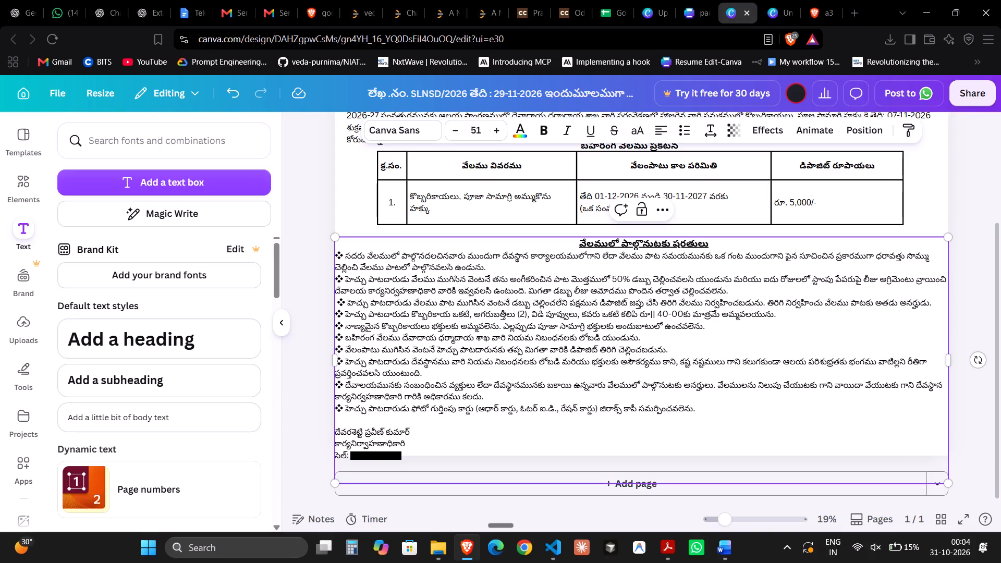
{"action": "left_click", "coordinate": [536, 443]}
{"action": "left_click", "coordinate": [300, 467]}
{"action": "left_click_drag", "start_coordinate": [439, 445], "coordinate": [439, 436]}
{"action": "left_click", "coordinate": [439, 436]}
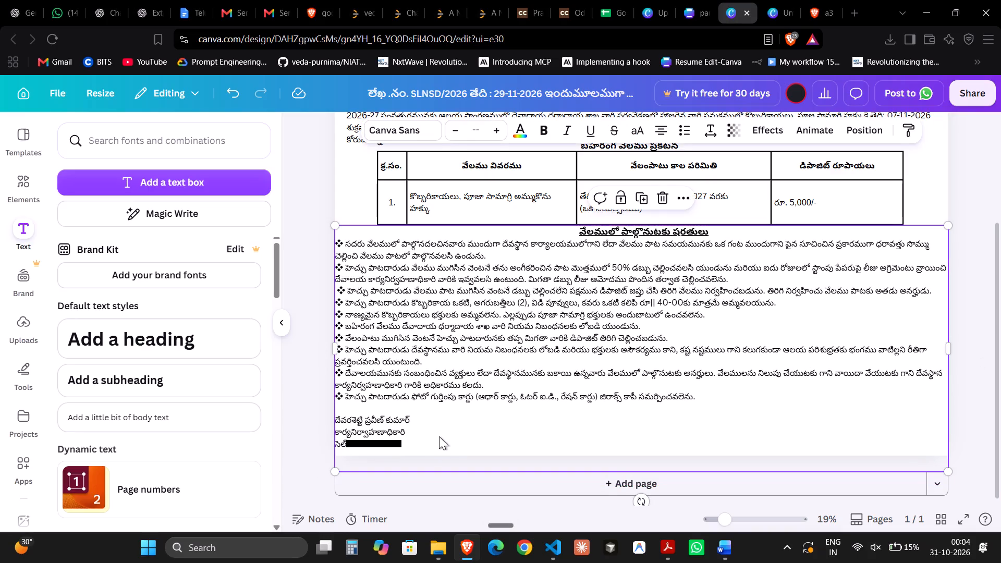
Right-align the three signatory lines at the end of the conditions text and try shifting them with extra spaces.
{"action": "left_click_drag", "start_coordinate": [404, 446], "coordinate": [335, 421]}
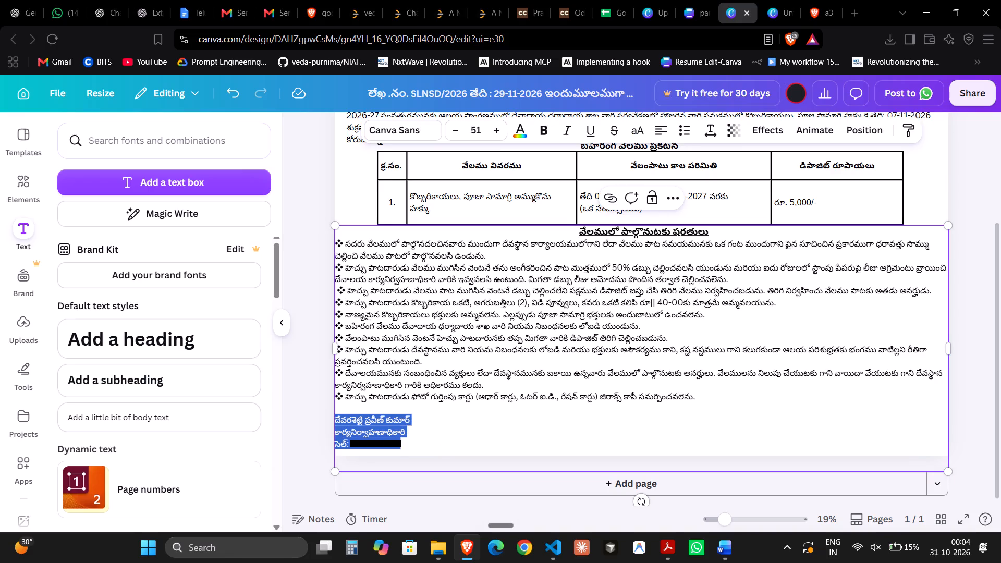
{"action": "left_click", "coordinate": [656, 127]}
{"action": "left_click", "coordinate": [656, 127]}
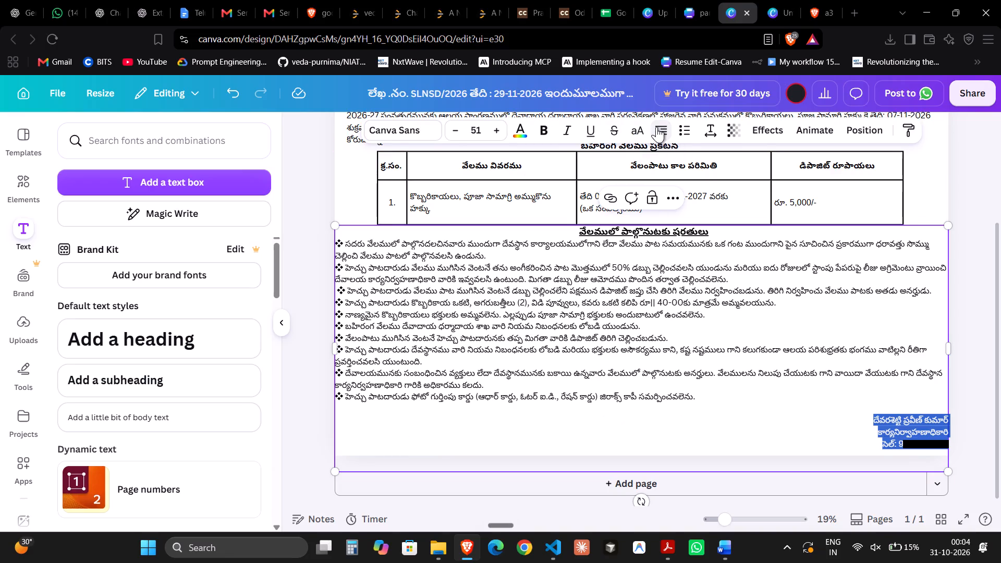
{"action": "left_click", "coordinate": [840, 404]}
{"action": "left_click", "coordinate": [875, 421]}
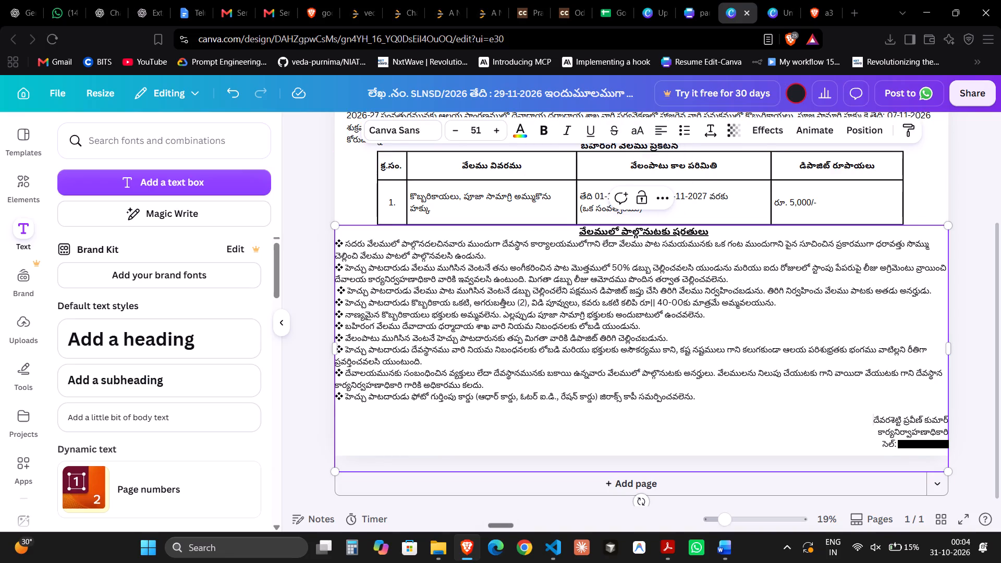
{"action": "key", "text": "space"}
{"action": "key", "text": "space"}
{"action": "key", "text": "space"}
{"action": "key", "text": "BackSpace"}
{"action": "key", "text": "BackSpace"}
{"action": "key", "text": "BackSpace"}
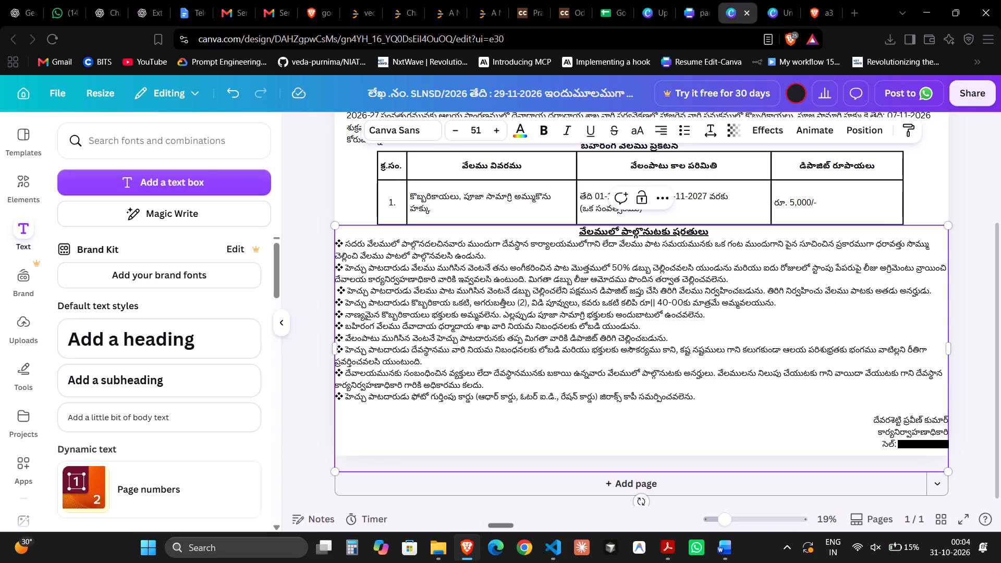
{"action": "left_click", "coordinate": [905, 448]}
Cut the three signatory lines out of the conditions box and paste them into a new text box.
{"action": "left_click_drag", "start_coordinate": [873, 419], "coordinate": [946, 449]}
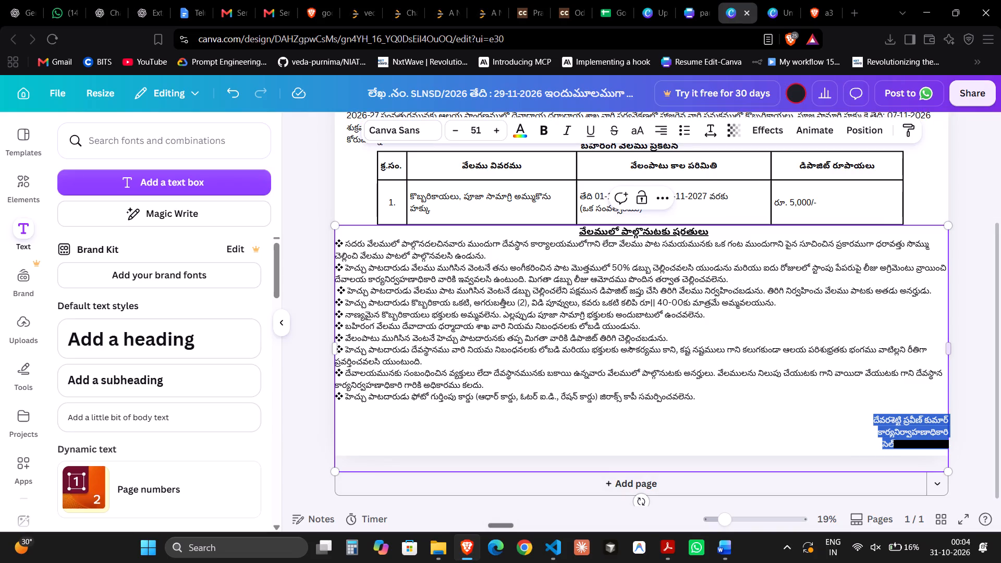
{"action": "left_click_drag", "start_coordinate": [946, 449], "coordinate": [946, 449]}
{"action": "key", "text": "ctrl+x"}
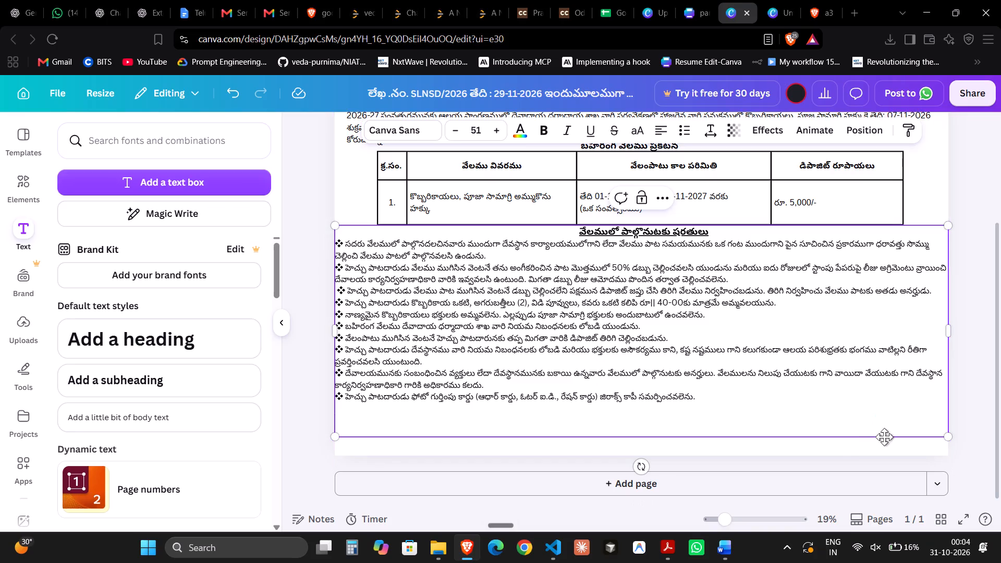
{"action": "left_click", "coordinate": [854, 440]}
{"action": "left_click", "coordinate": [569, 433]}
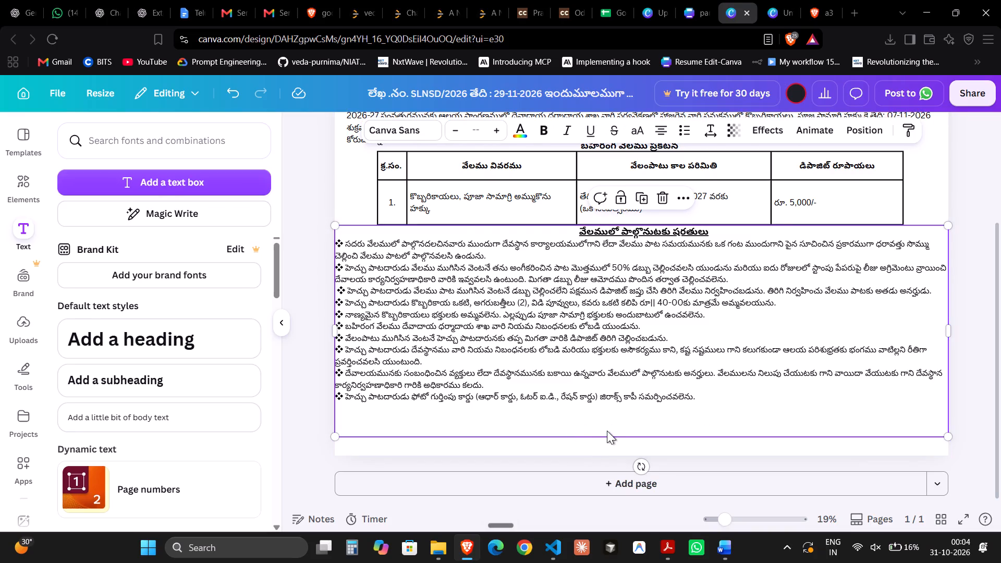
{"action": "left_click", "coordinate": [171, 190]}
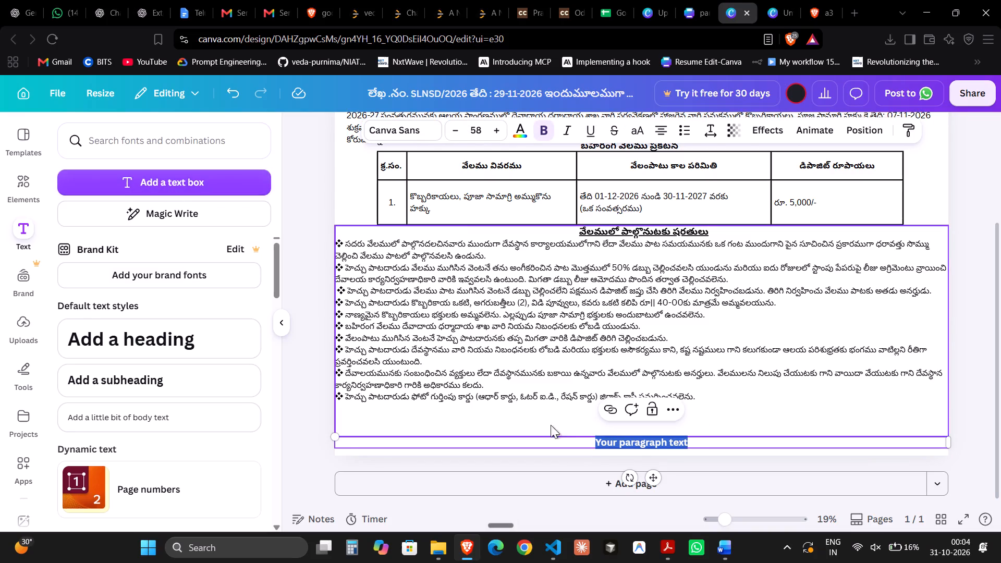
{"action": "key", "text": "ctrl+v"}
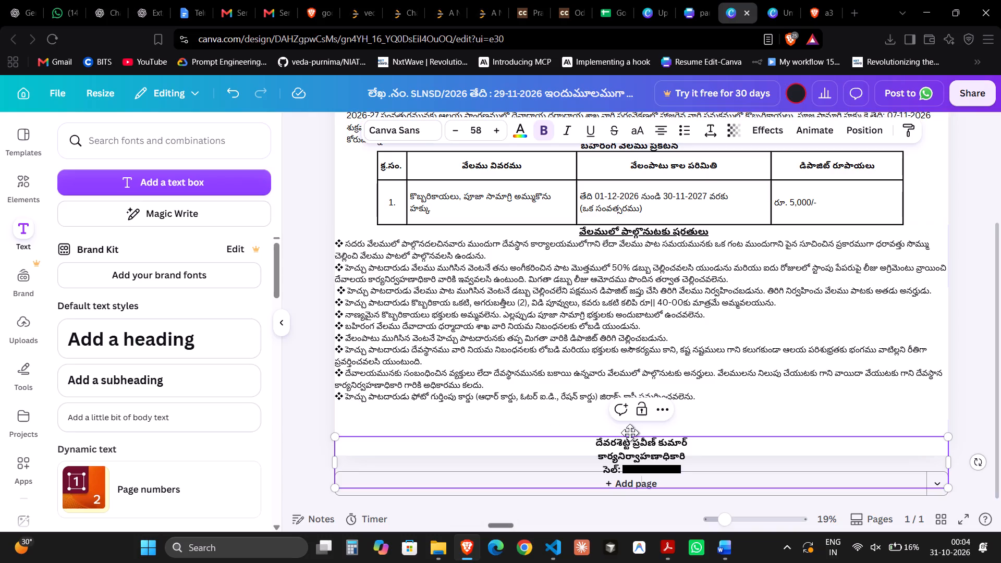
Set the signatory text's font size to 53.
{"action": "triple_click", "coordinate": [446, 128]}
{"action": "double_click", "coordinate": [446, 128]}
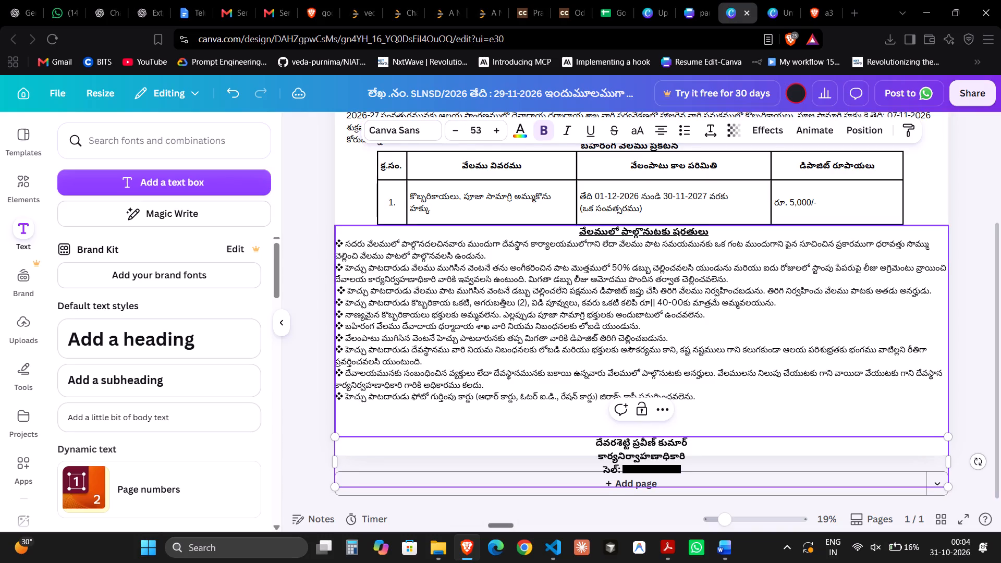
{"action": "left_click", "coordinate": [690, 479]}
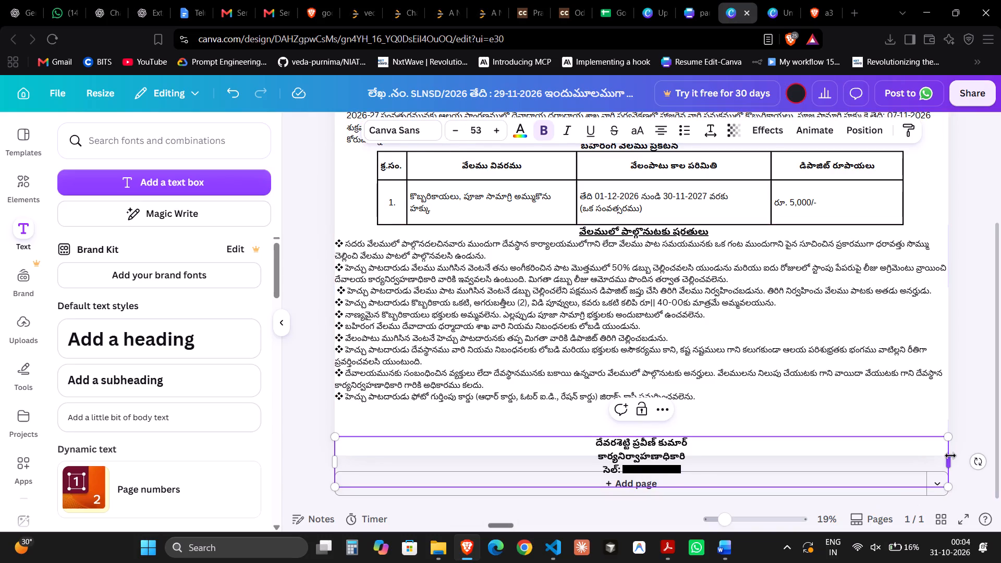
Narrow the signatory text box and move it up into the page's lower-right corner, below the last condition.
{"action": "left_click_drag", "start_coordinate": [334, 467], "coordinate": [521, 455]}
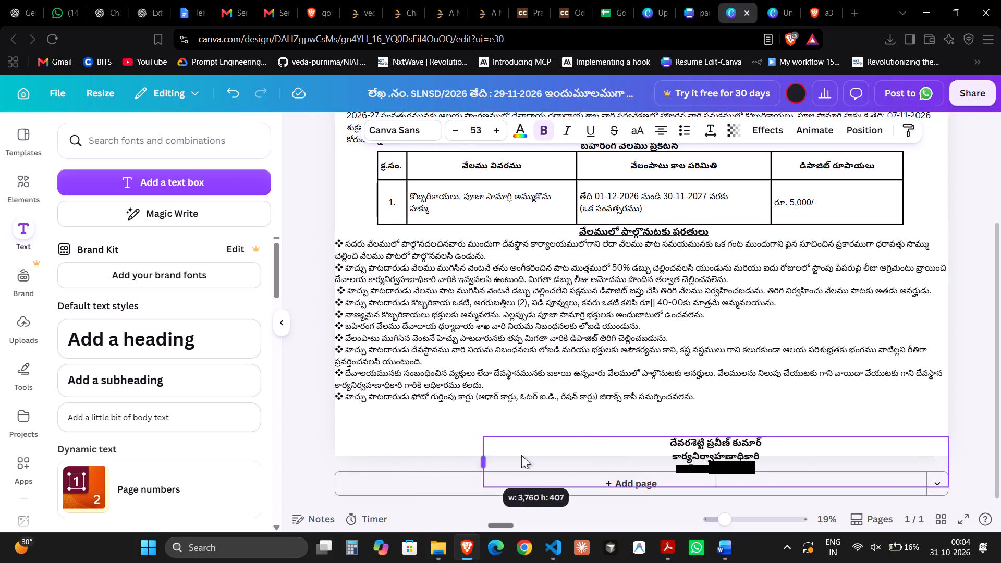
{"action": "left_click_drag", "start_coordinate": [521, 455], "coordinate": [712, 447]}
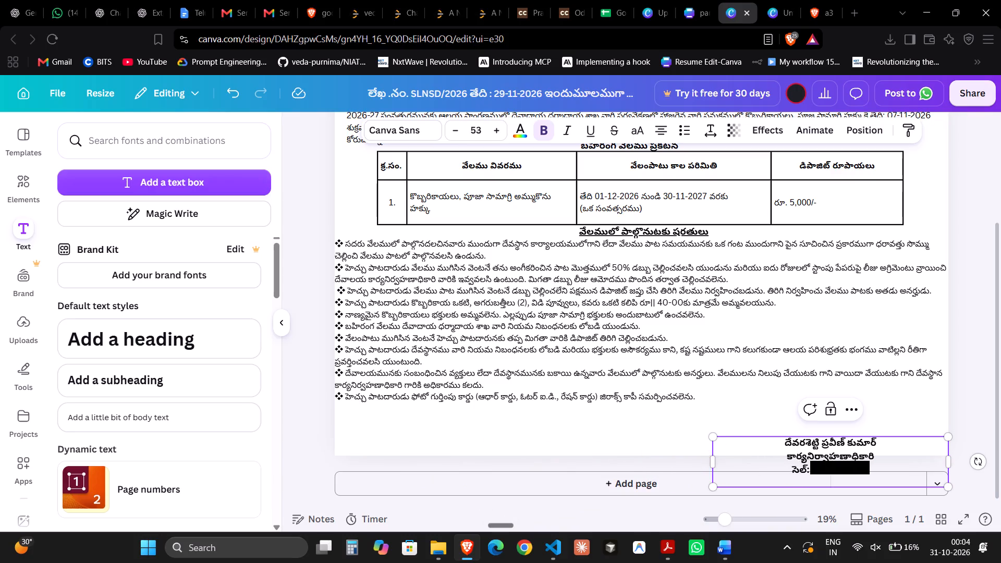
{"action": "left_click", "coordinate": [622, 462]}
{"action": "left_click_drag", "start_coordinate": [812, 450], "coordinate": [821, 433]}
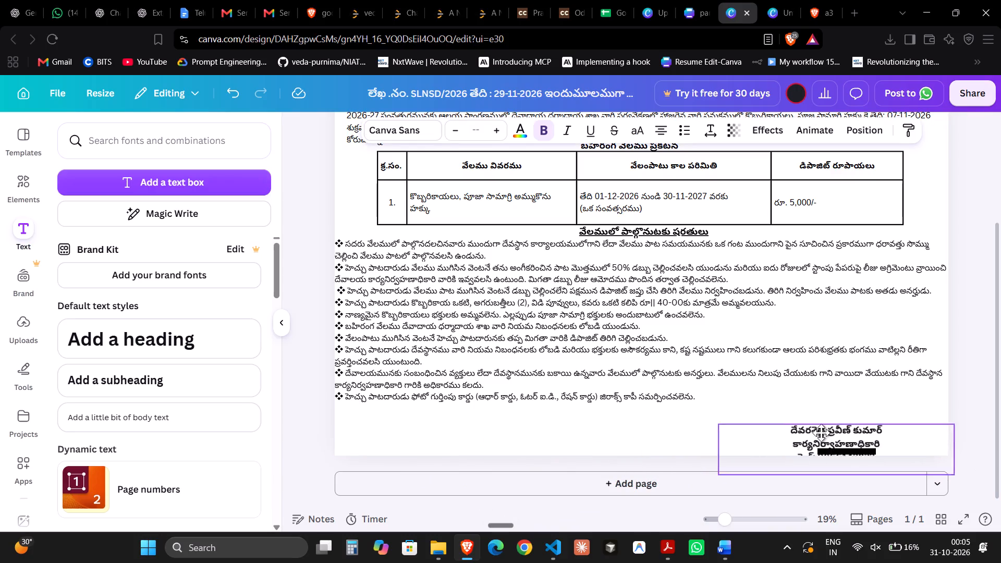
{"action": "left_click_drag", "start_coordinate": [821, 433], "coordinate": [843, 421]}
Scale the conditions text box up slightly from its corner, bringing the conditions' font size to 51.9.
{"action": "left_click", "coordinate": [642, 411]}
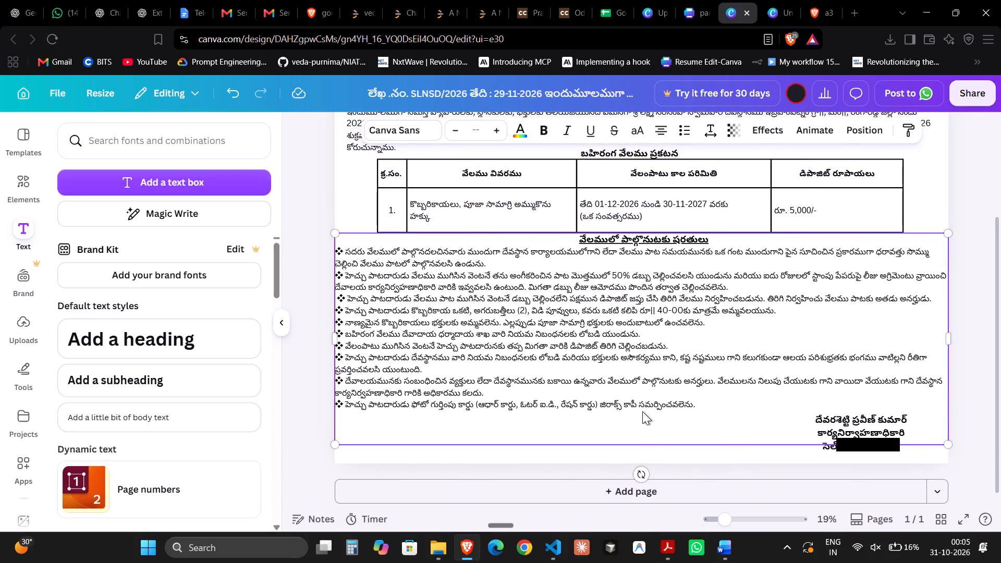
{"action": "left_click", "coordinate": [642, 421]}
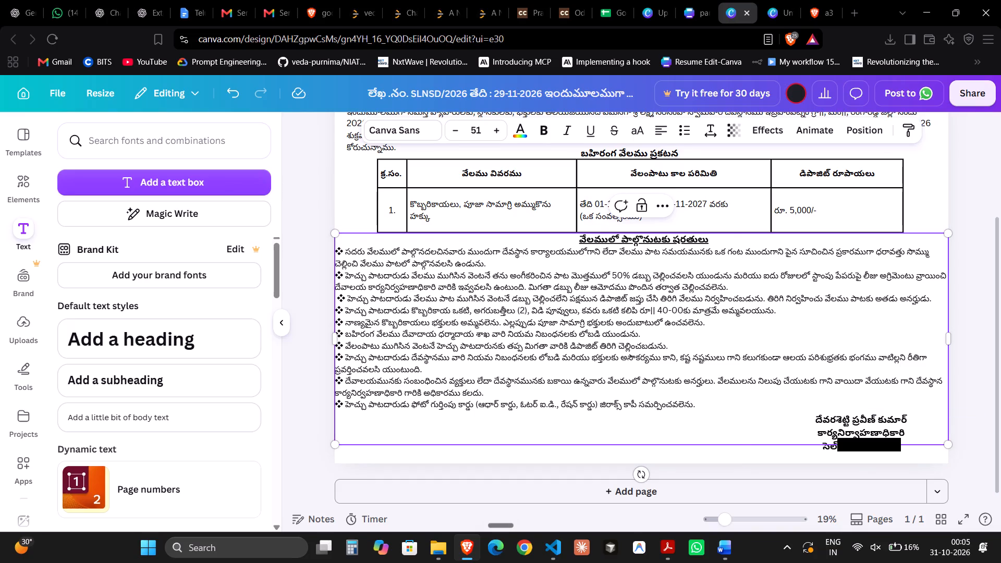
{"action": "left_click_drag", "start_coordinate": [947, 443], "coordinate": [956, 453]}
Pull both side edges of the conditions text box inward to leave a margin on each side of the page.
{"action": "left_click_drag", "start_coordinate": [960, 341], "coordinate": [942, 343]}
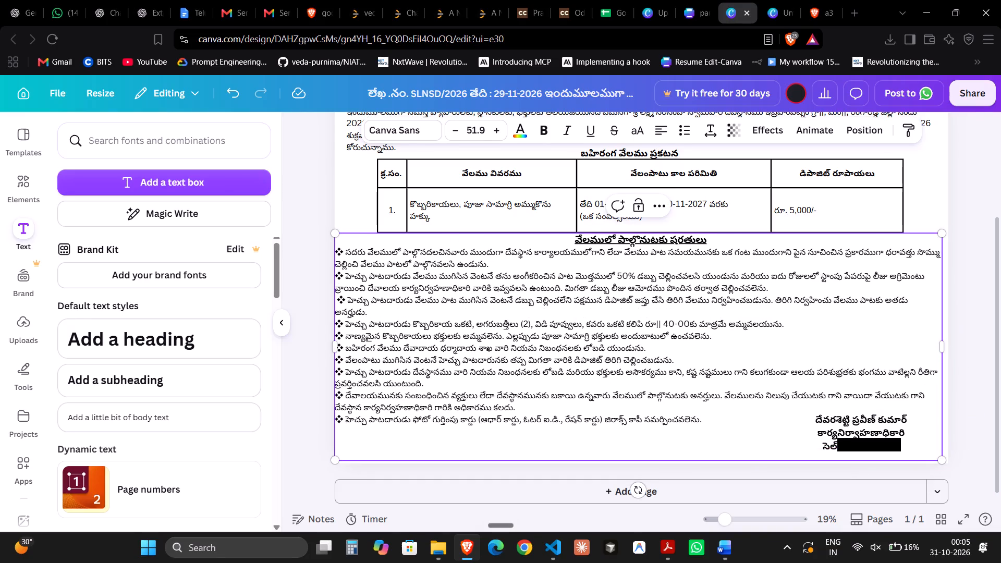
{"action": "left_click_drag", "start_coordinate": [336, 342], "coordinate": [331, 346]}
{"action": "left_click", "coordinate": [331, 346]}
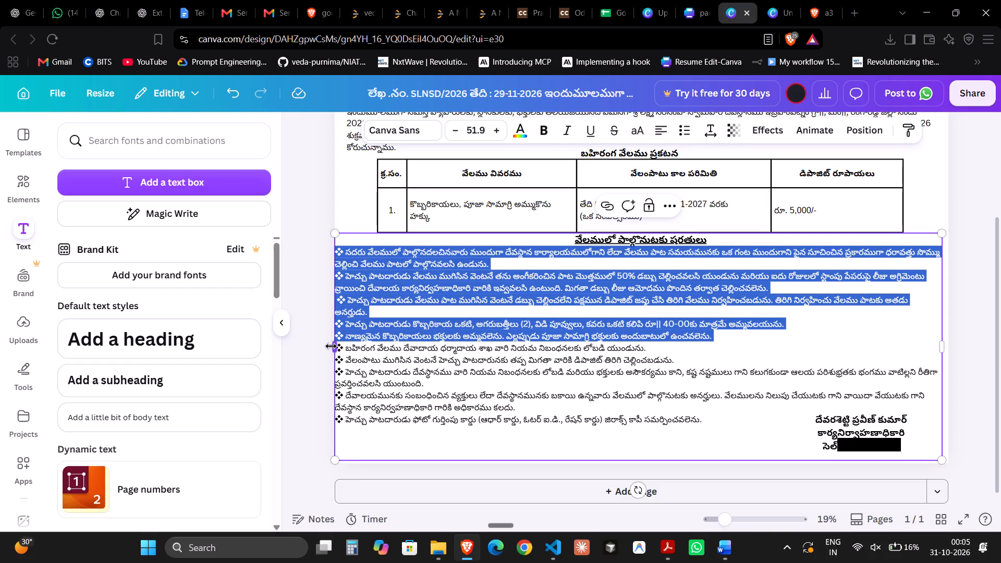
{"action": "left_click_drag", "start_coordinate": [331, 346], "coordinate": [340, 346]}
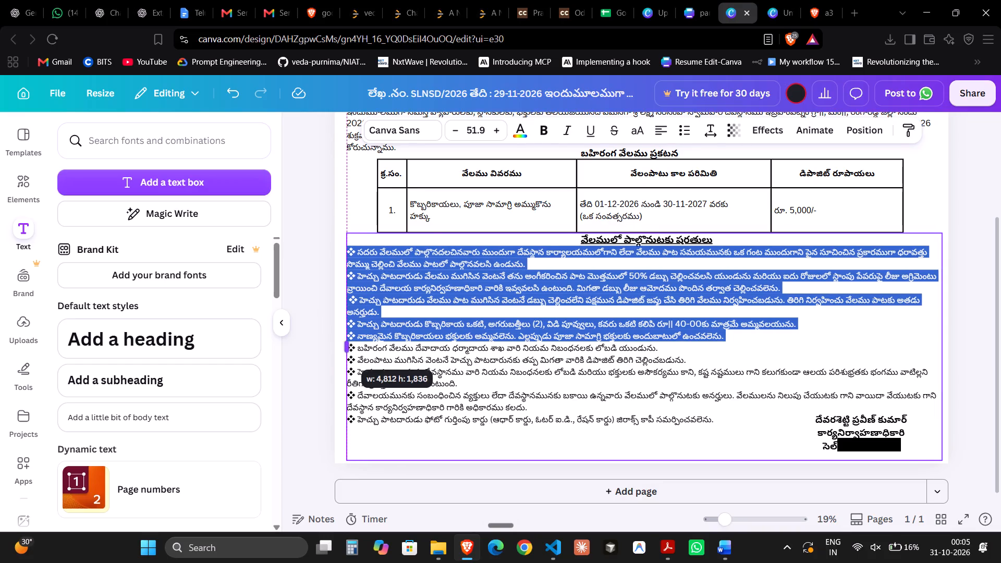
{"action": "left_click_drag", "start_coordinate": [340, 346], "coordinate": [350, 346]}
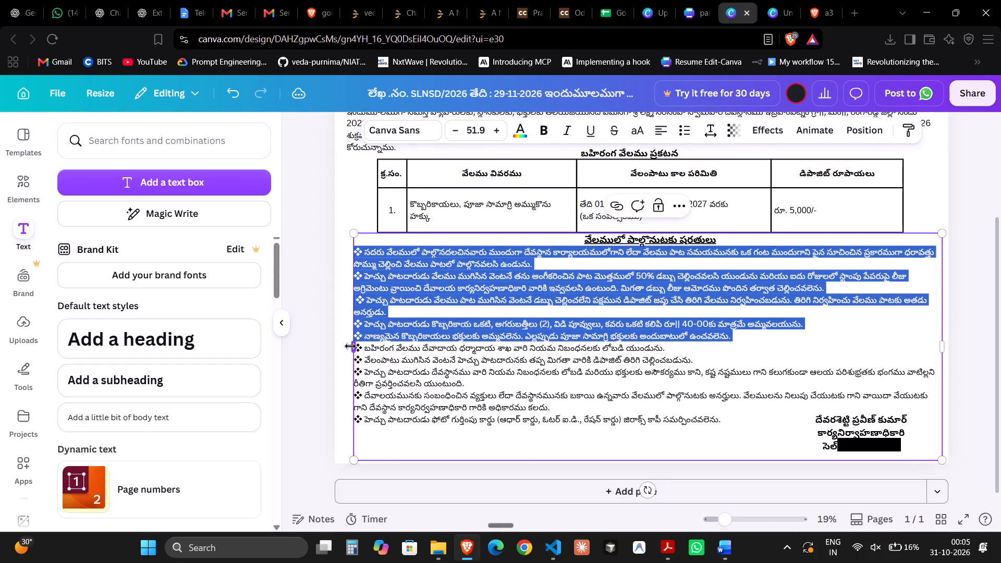
{"action": "left_click", "coordinate": [331, 372]}
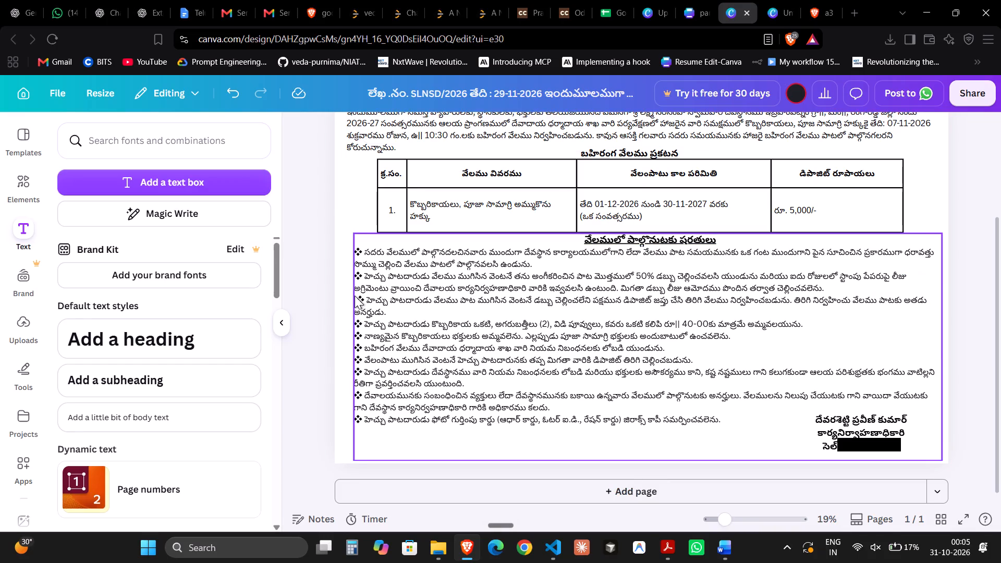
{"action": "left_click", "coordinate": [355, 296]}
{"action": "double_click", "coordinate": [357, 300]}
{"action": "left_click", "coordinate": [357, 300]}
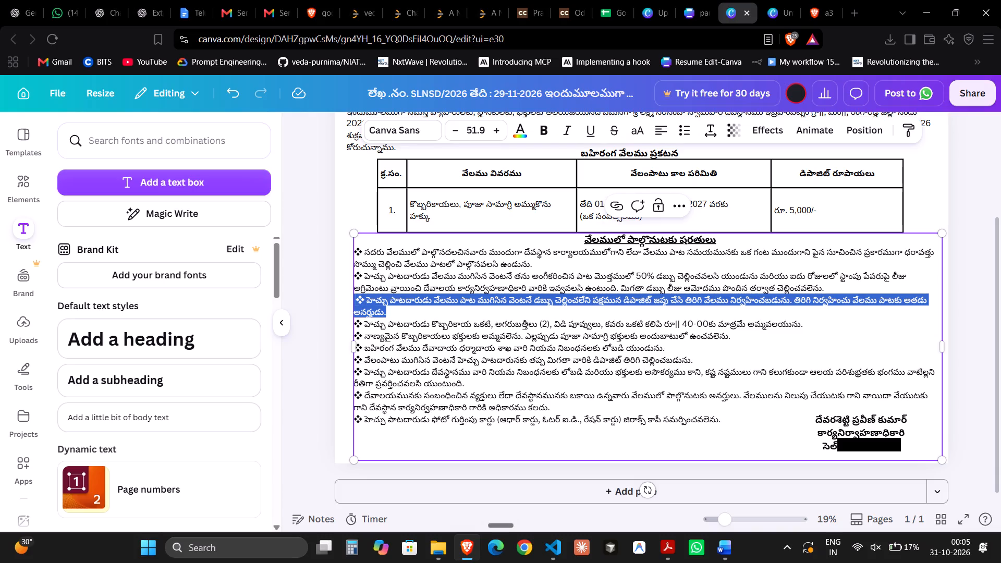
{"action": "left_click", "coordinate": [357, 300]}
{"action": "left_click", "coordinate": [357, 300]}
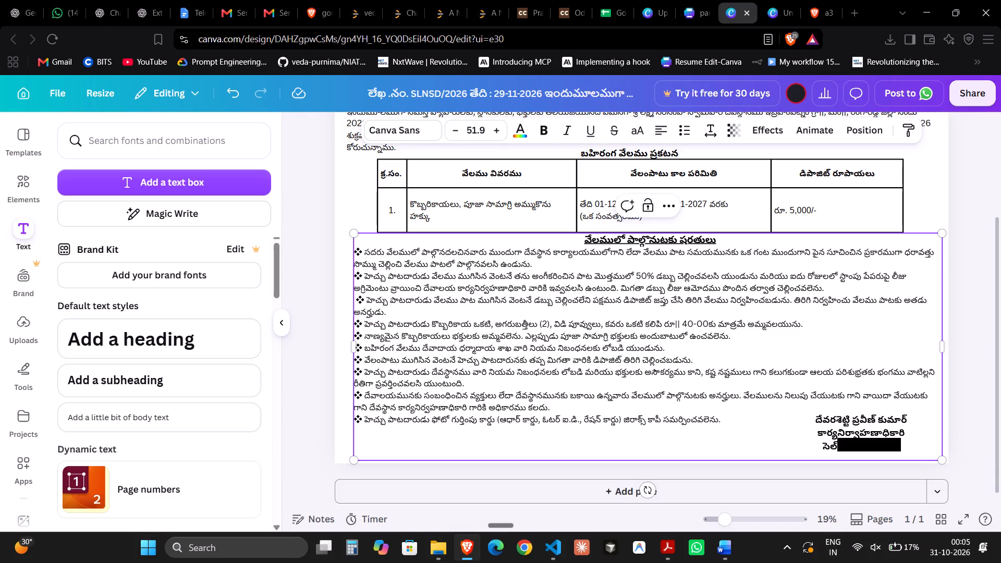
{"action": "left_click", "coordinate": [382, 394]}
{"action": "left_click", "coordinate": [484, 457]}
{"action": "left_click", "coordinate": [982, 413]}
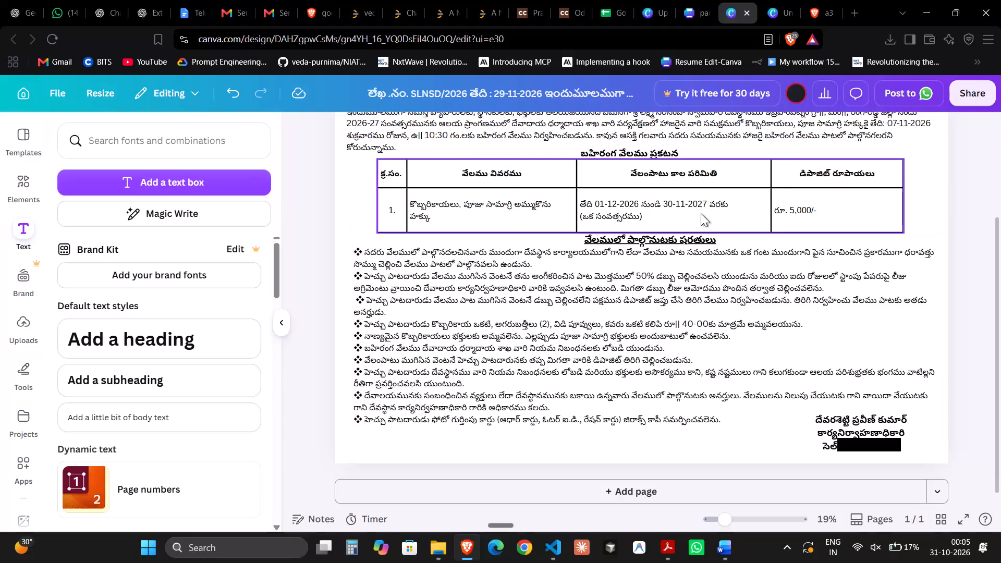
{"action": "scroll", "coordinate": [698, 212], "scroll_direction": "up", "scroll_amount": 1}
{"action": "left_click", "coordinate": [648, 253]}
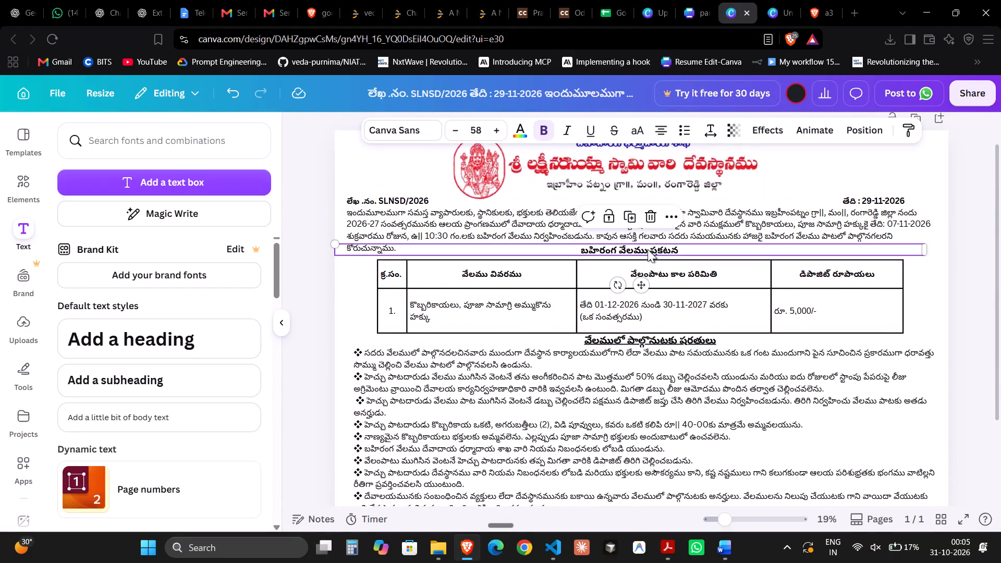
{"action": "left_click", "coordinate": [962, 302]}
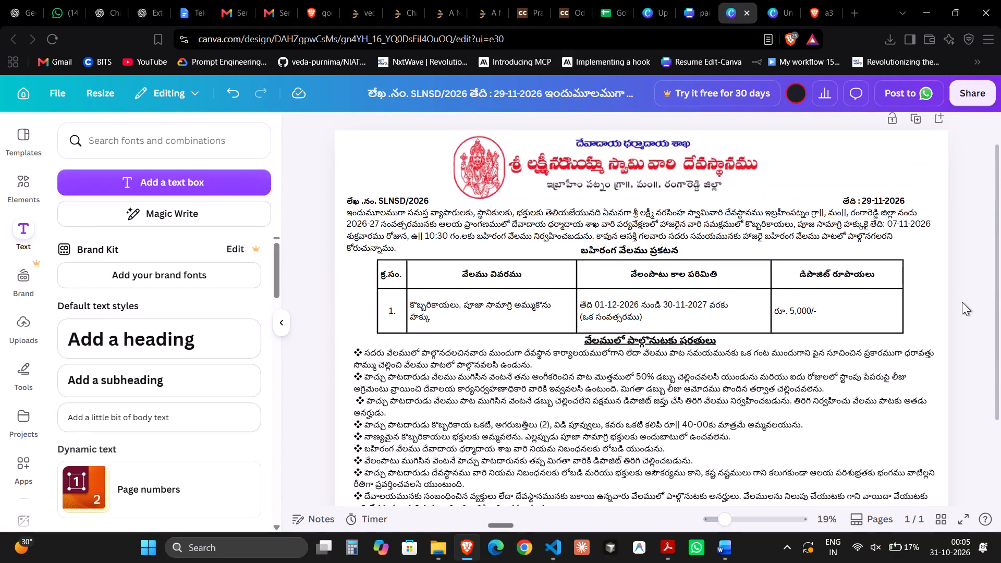
Shift the body text box with the reference number and date slightly down and across, lining its edges up with the conditions text box.
{"action": "scroll", "coordinate": [962, 302], "scroll_direction": "up", "scroll_amount": 2}
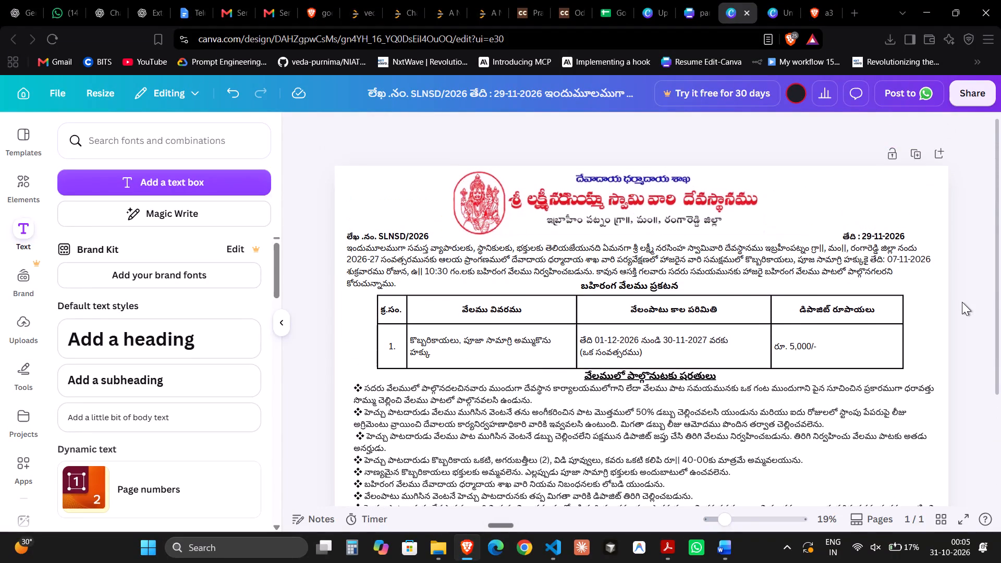
{"action": "left_click_drag", "start_coordinate": [898, 237], "coordinate": [901, 231]}
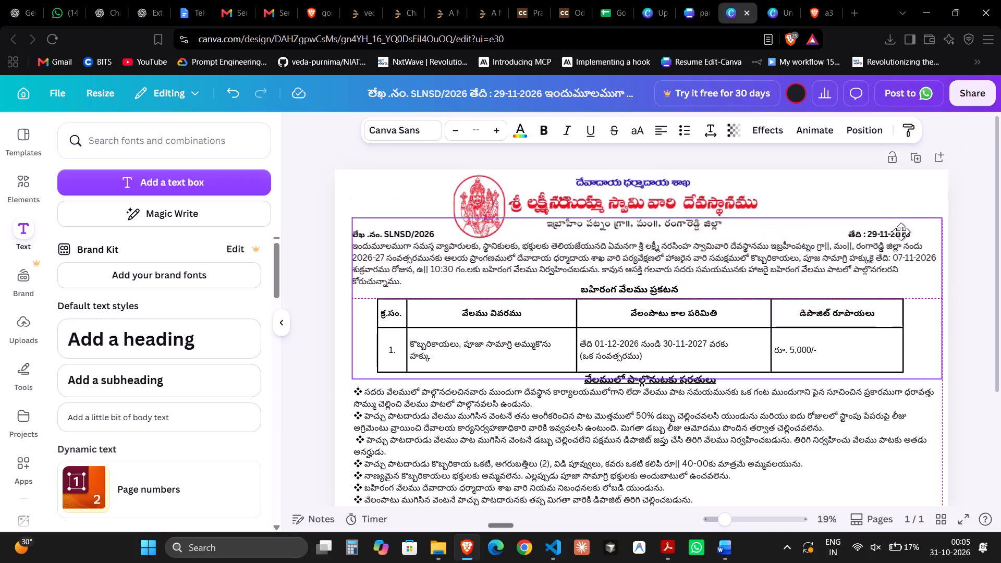
{"action": "left_click_drag", "start_coordinate": [901, 231], "coordinate": [902, 236]}
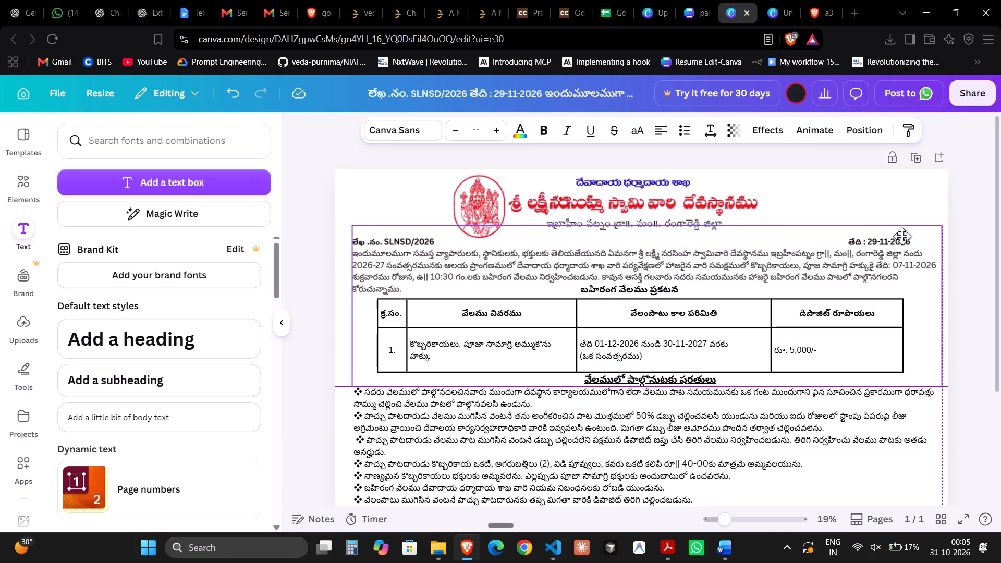
{"action": "left_click_drag", "start_coordinate": [902, 236], "coordinate": [902, 237]}
{"action": "left_click", "coordinate": [1000, 297]}
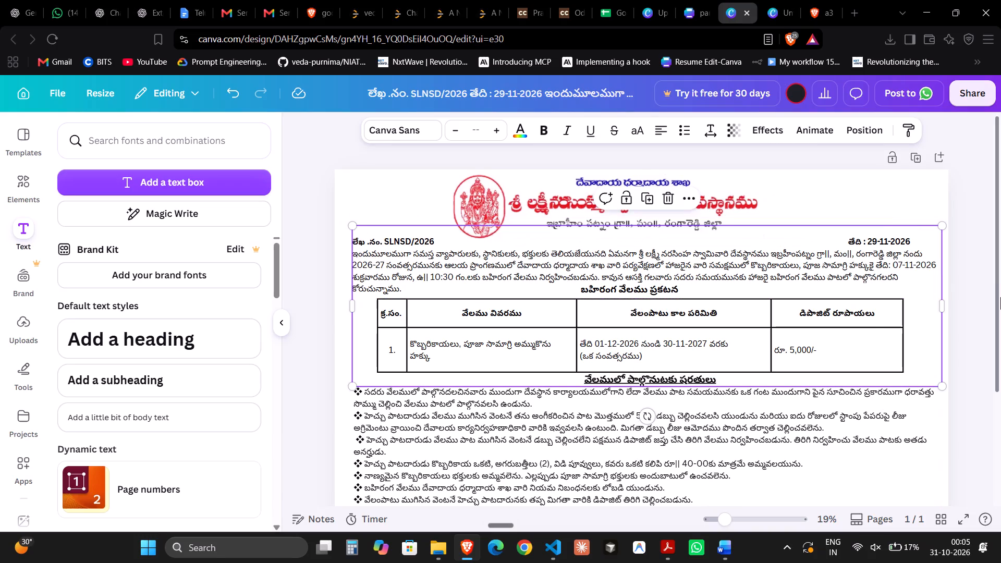
{"action": "left_click", "coordinate": [988, 309]}
{"action": "scroll", "coordinate": [988, 309], "scroll_direction": "down", "scroll_amount": 2}
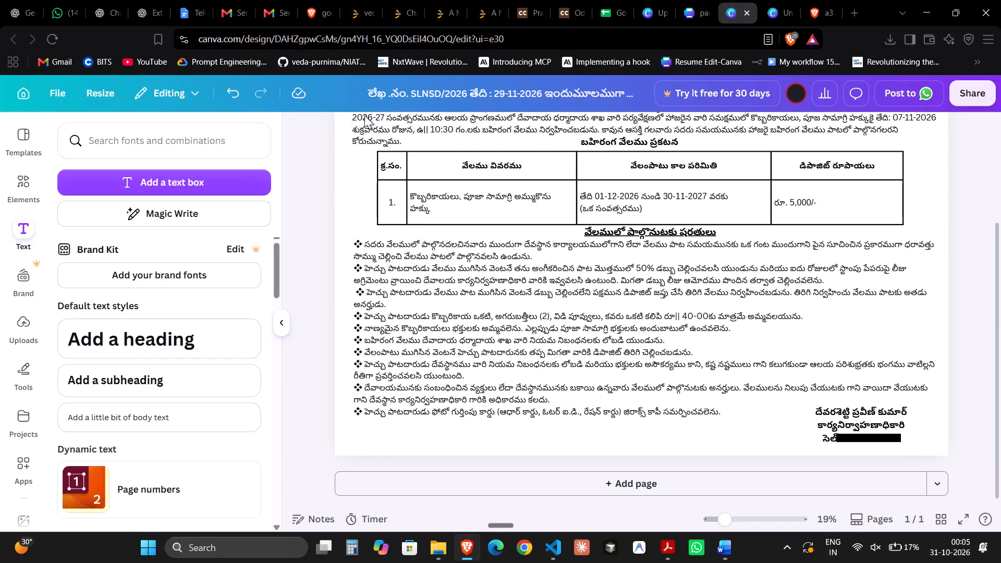
{"action": "scroll", "coordinate": [790, 180], "scroll_direction": "up", "scroll_amount": 2}
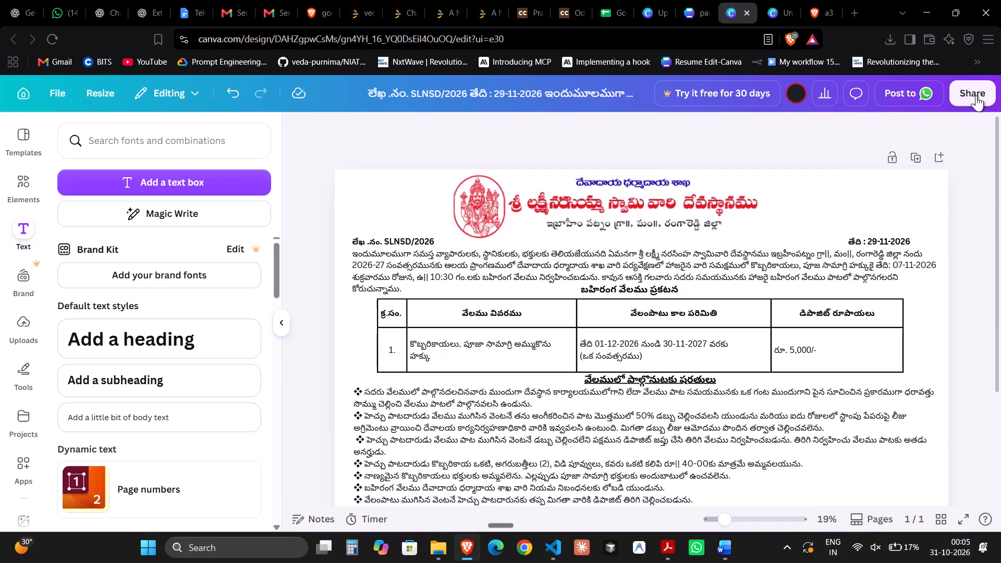
Download the notice as a standard PDF, saving it in the Downloads folder as "A3 pamplet".
{"action": "left_click", "coordinate": [974, 97]}
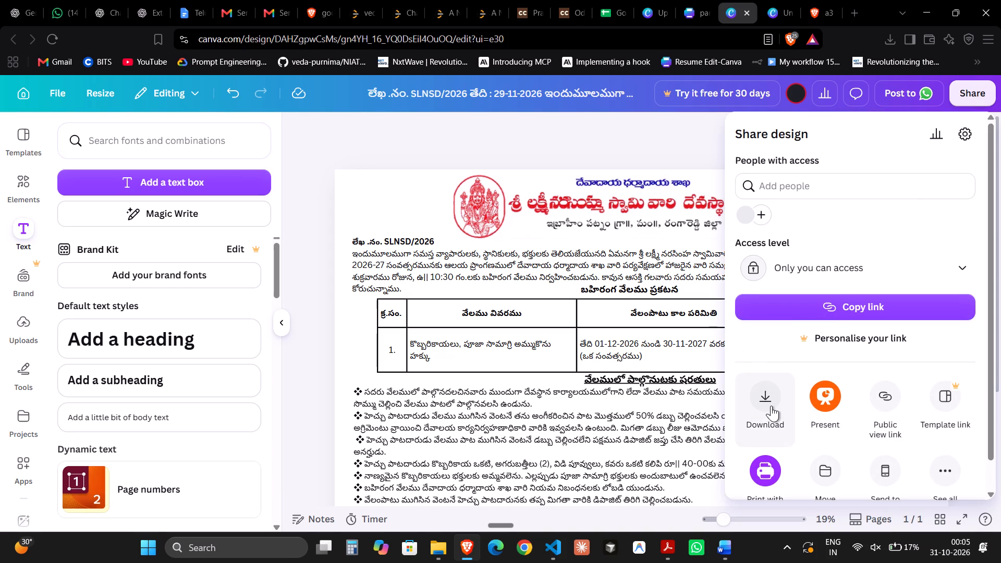
{"action": "left_click", "coordinate": [771, 406]}
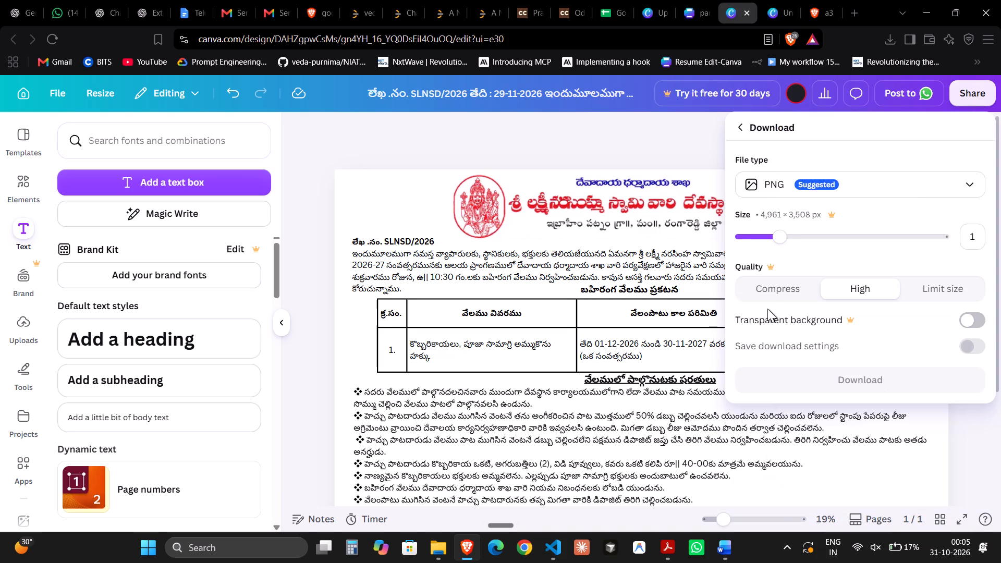
{"action": "left_click", "coordinate": [848, 180]}
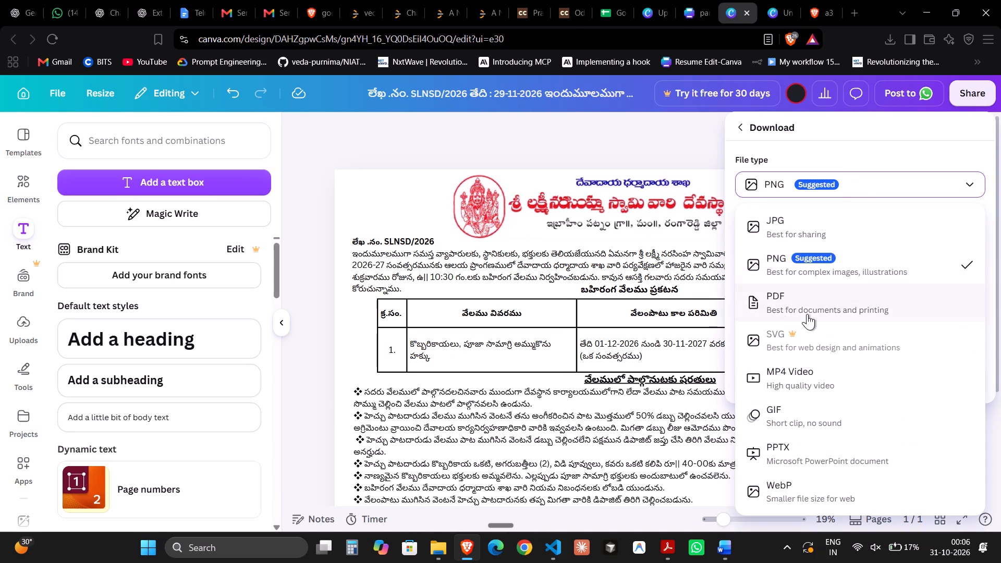
{"action": "left_click", "coordinate": [807, 314]}
{"action": "left_click", "coordinate": [822, 351]}
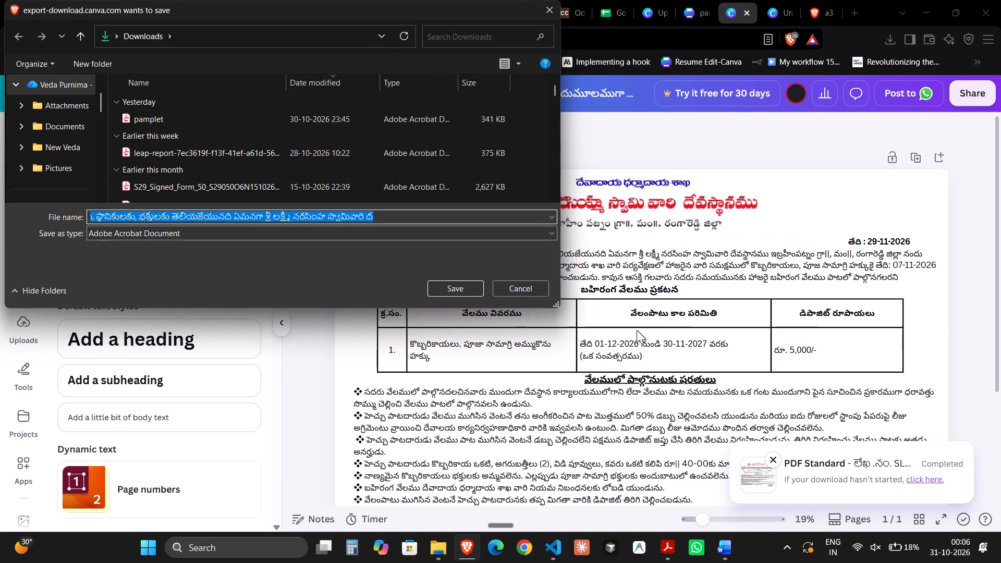
{"action": "key", "text": "BackSpace"}
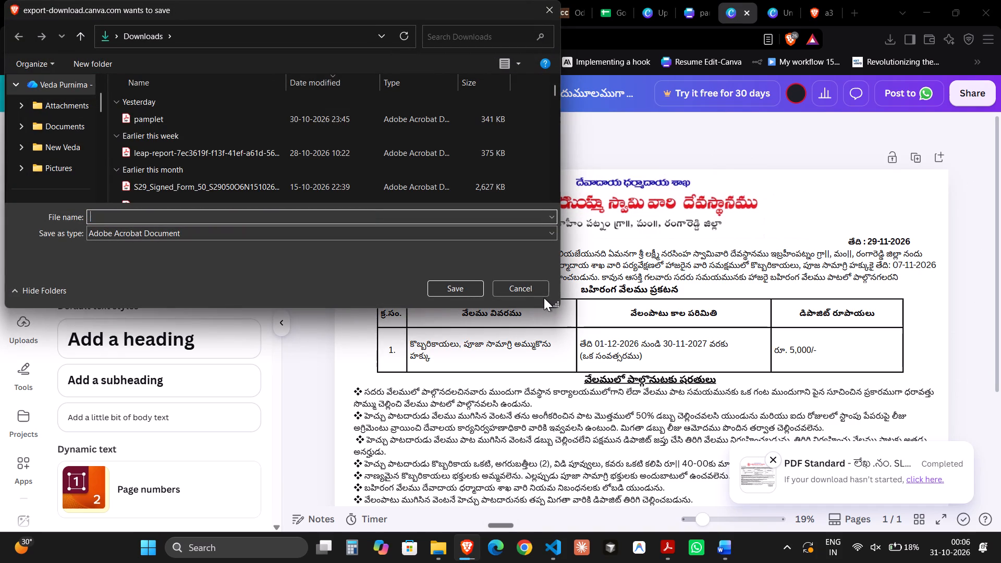
{"action": "type", "text": "A3 pamplet"}
{"action": "key", "text": "Return"}
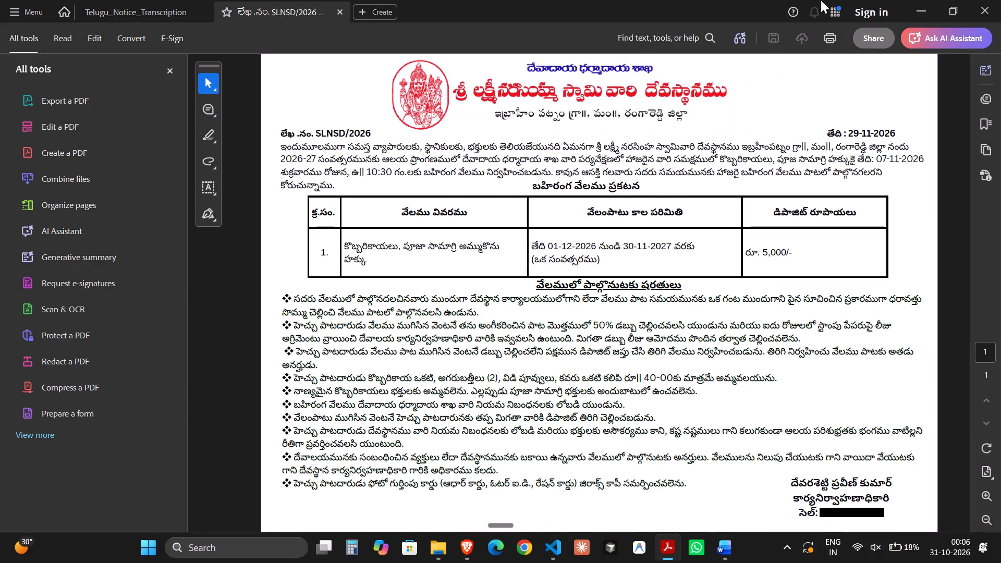
Examine the exported notice's page layout in Adobe Acrobat.
{"action": "scroll", "coordinate": [738, 174], "scroll_direction": "down", "scroll_amount": 2}
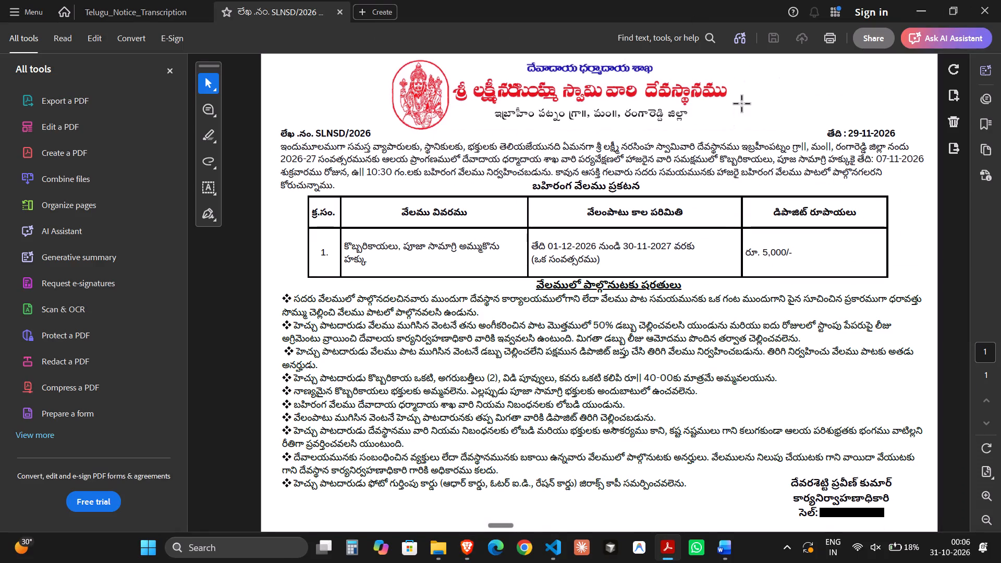
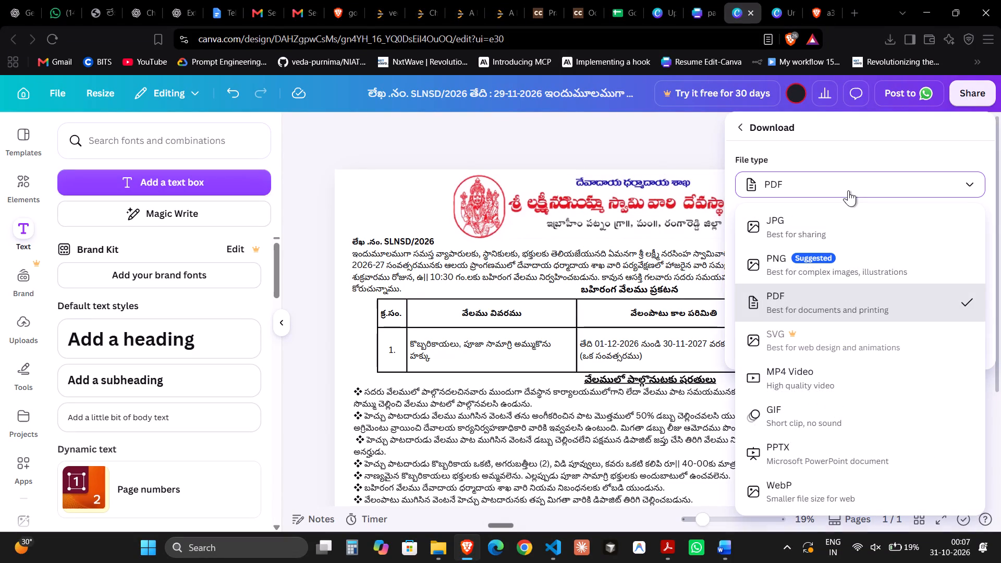
Set the download file type to PPTX and start exporting the notice as a PowerPoint presentation.
{"action": "scroll", "coordinate": [796, 434], "scroll_direction": "down", "scroll_amount": 2}
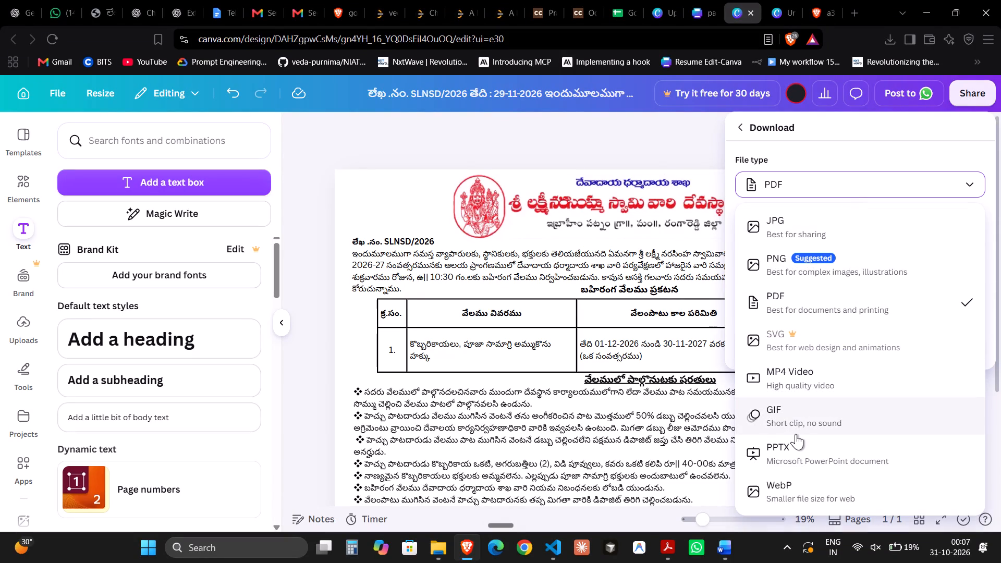
{"action": "scroll", "coordinate": [796, 434], "scroll_direction": "down", "scroll_amount": 3}
{"action": "scroll", "coordinate": [796, 434], "scroll_direction": "up", "scroll_amount": 1}
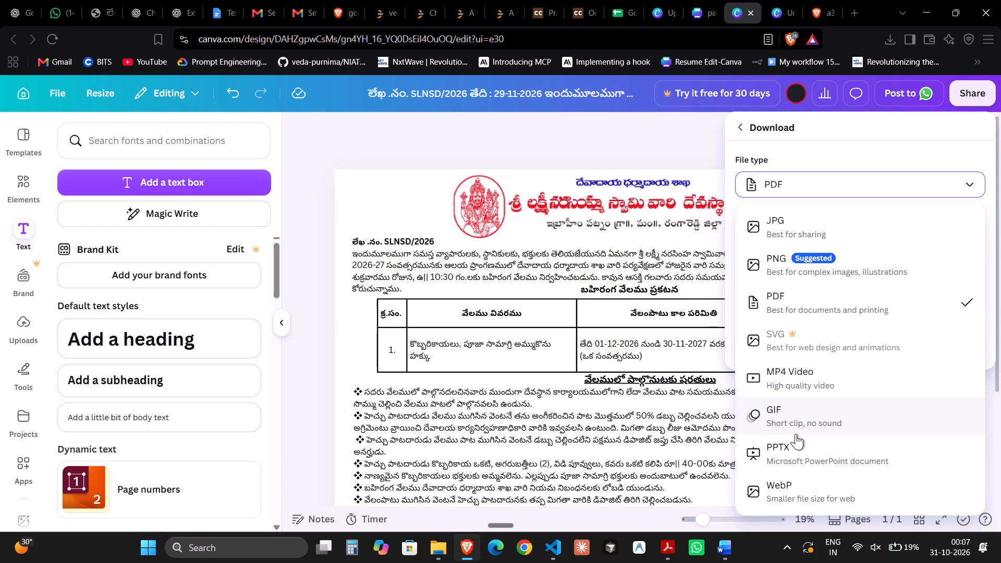
{"action": "scroll", "coordinate": [796, 434], "scroll_direction": "up", "scroll_amount": 1}
{"action": "scroll", "coordinate": [787, 491], "scroll_direction": "down", "scroll_amount": 3}
{"action": "left_click", "coordinate": [776, 446]}
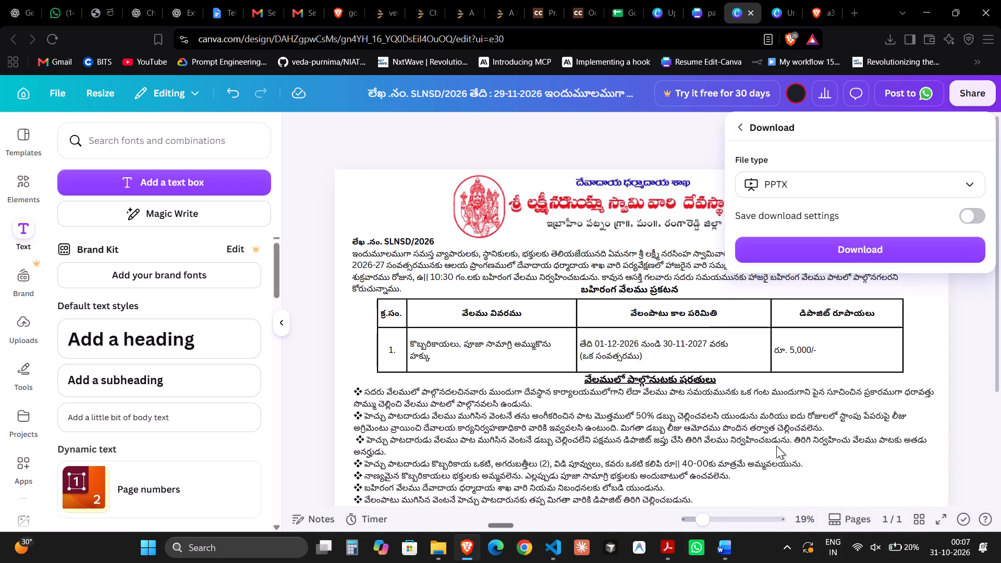
{"action": "left_click", "coordinate": [802, 259]}
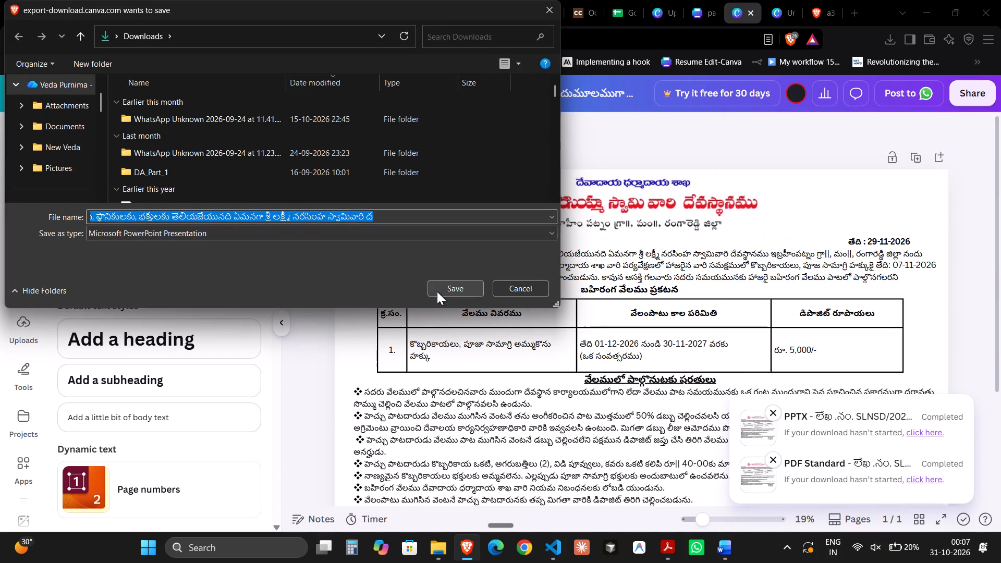
Save the exported PowerPoint presentation in the Downloads folder under the name "A3 pamplet", without the .pdf ending.
{"action": "key", "text": "BackSpace"}
{"action": "type", "text": "a3"}
{"action": "key", "text": "space"}
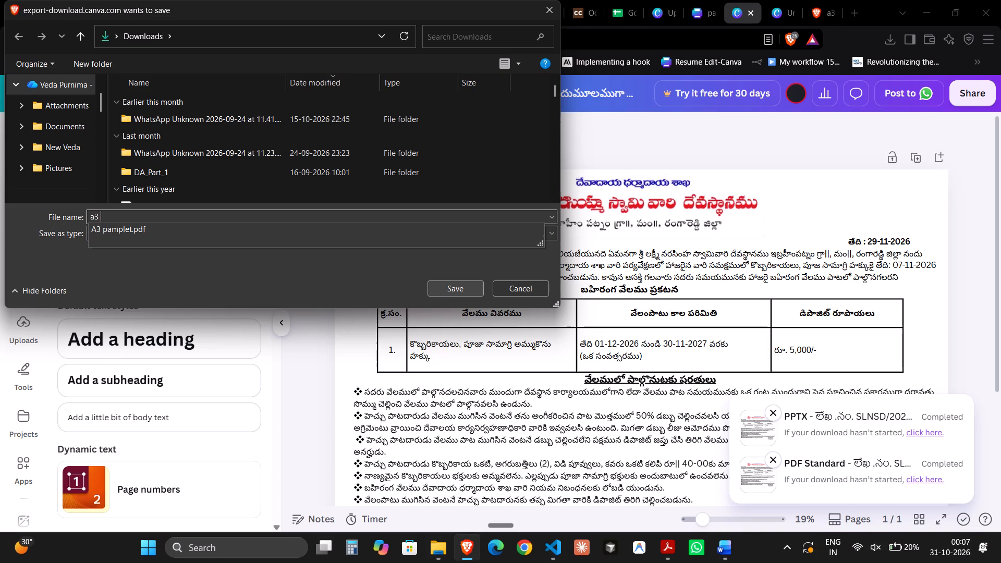
{"action": "key", "text": "Down"}
{"action": "key", "text": "Return"}
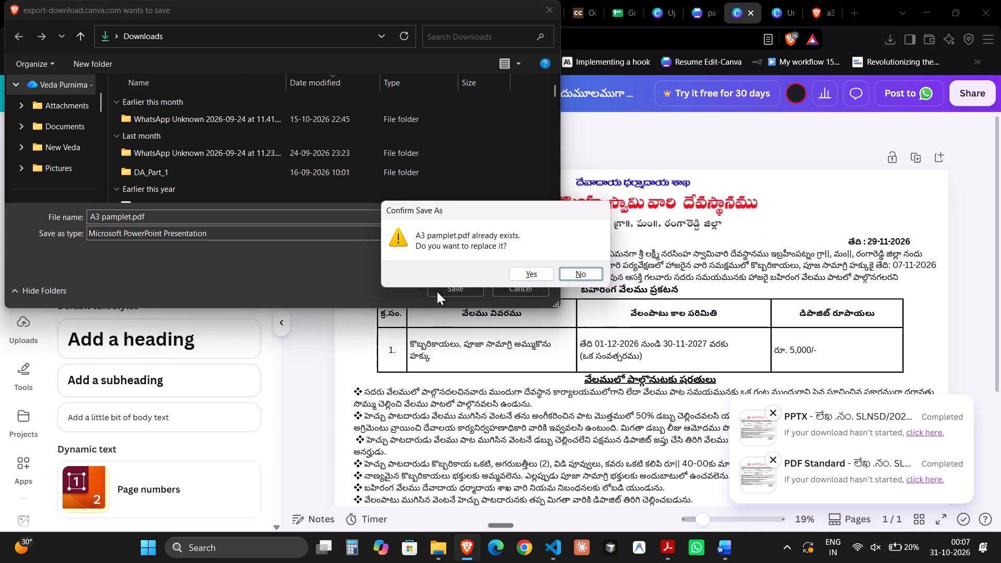
{"action": "left_click", "coordinate": [580, 273]}
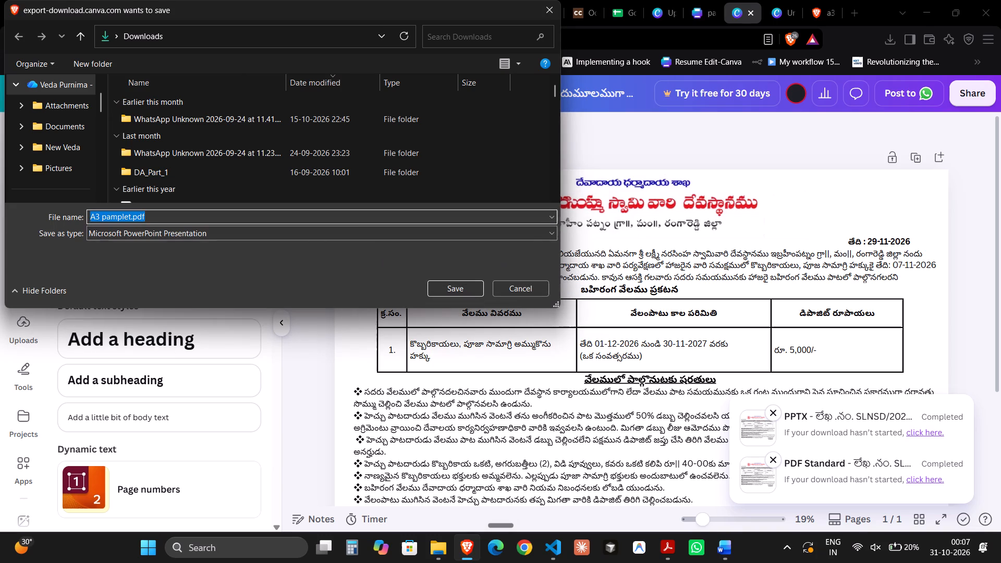
{"action": "left_click", "coordinate": [320, 212]}
{"action": "left_click", "coordinate": [320, 212]}
{"action": "key", "text": "BackSpace"}
{"action": "key", "text": "BackSpace"}
{"action": "key", "text": "BackSpace"}
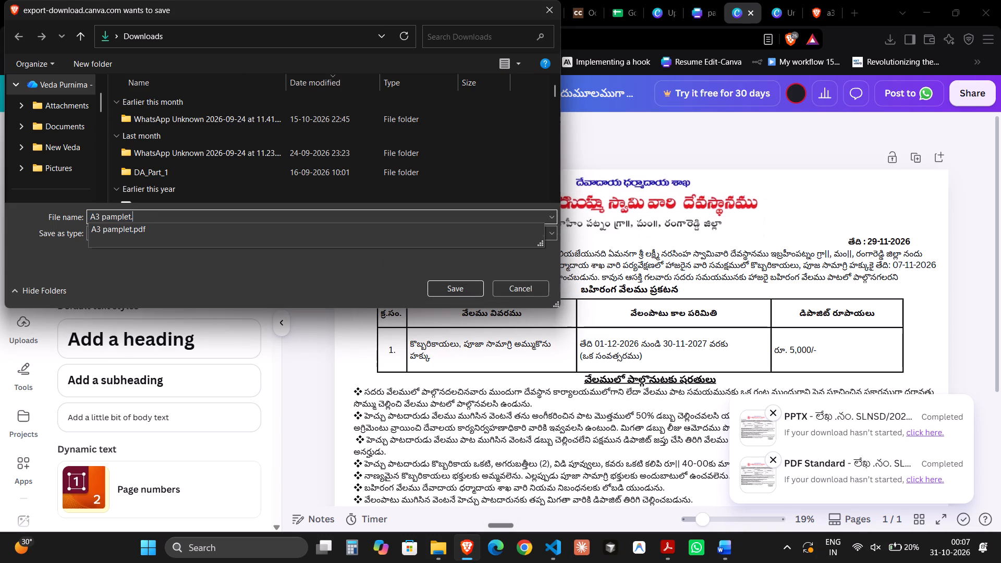
{"action": "key", "text": "BackSpace"}
{"action": "key", "text": "Return"}
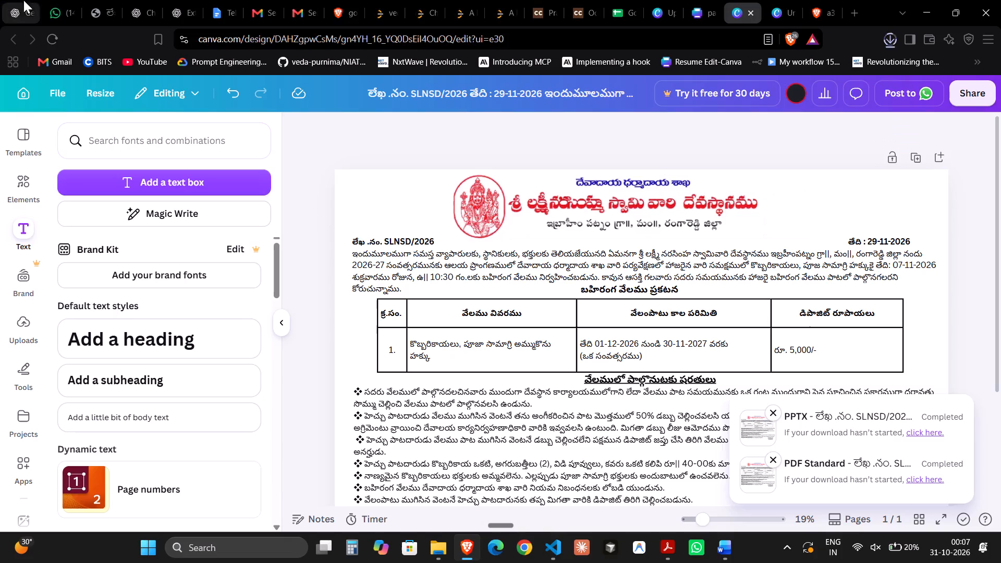